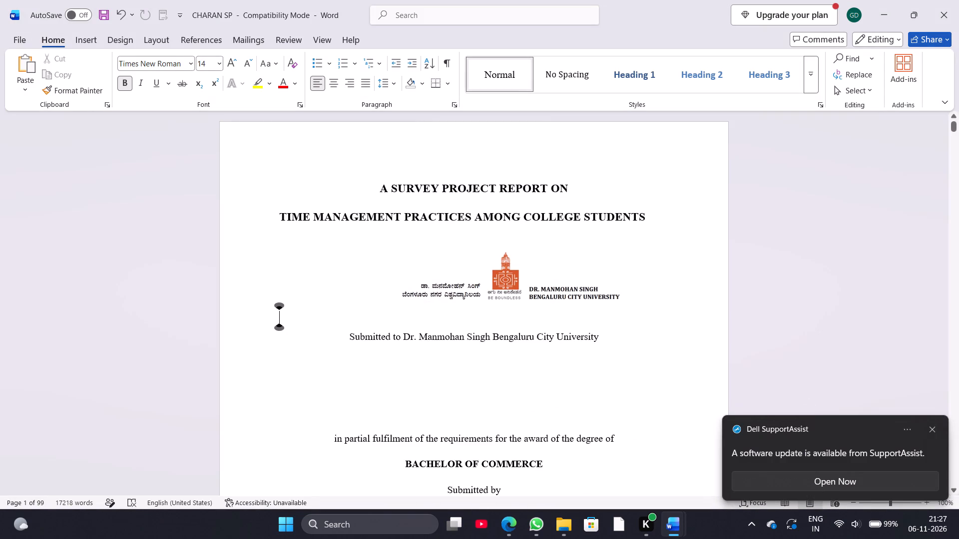
left_click_drag(346, 338, 629, 359)
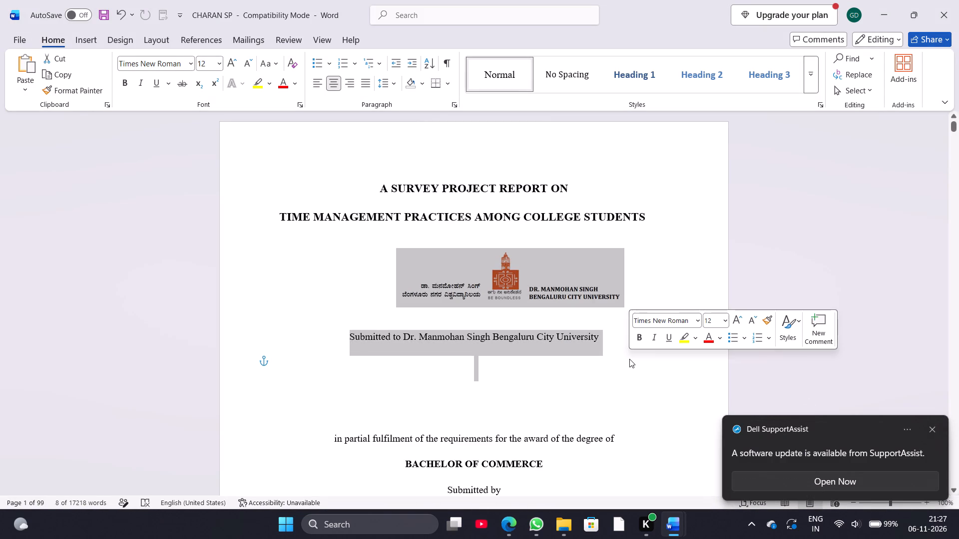
left_click(348, 337)
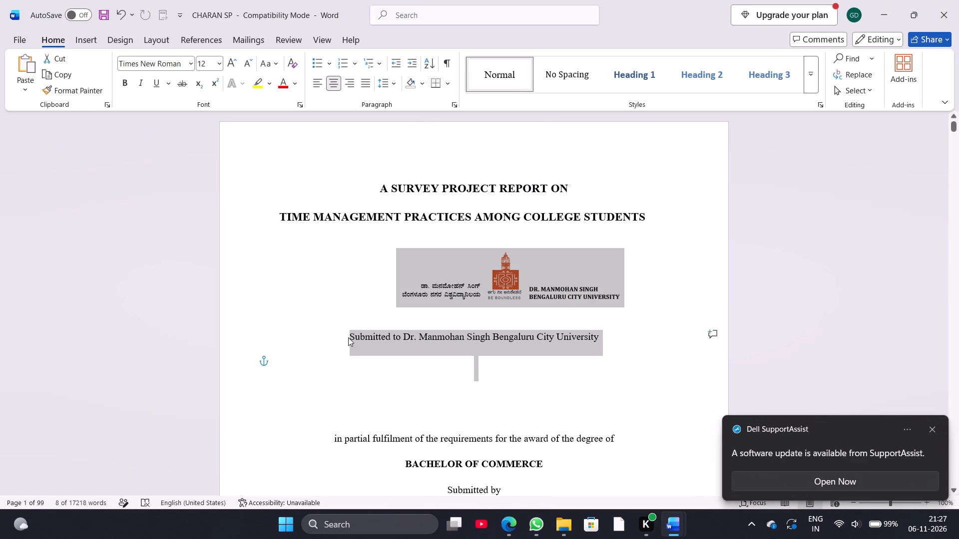
left_click_drag(348, 337, 629, 342)
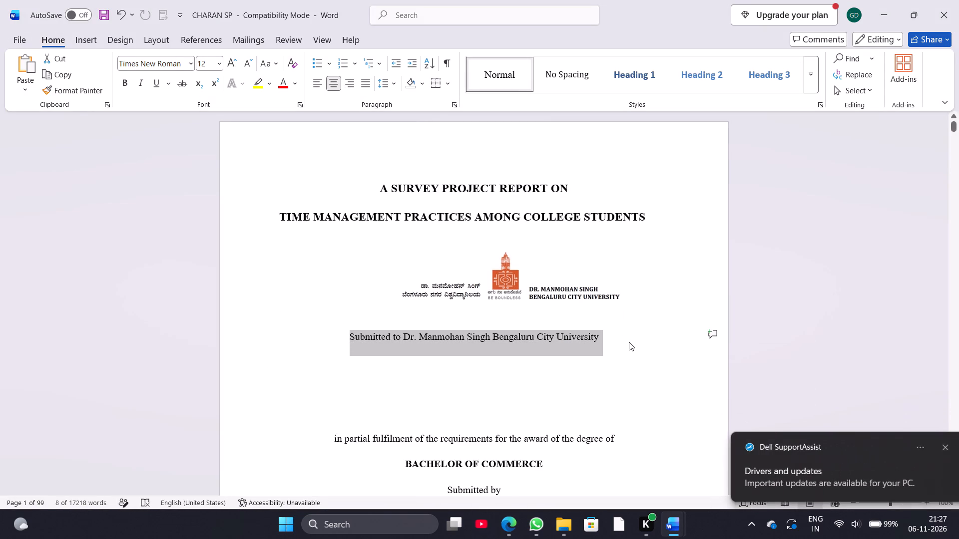
key("ctrl+c")
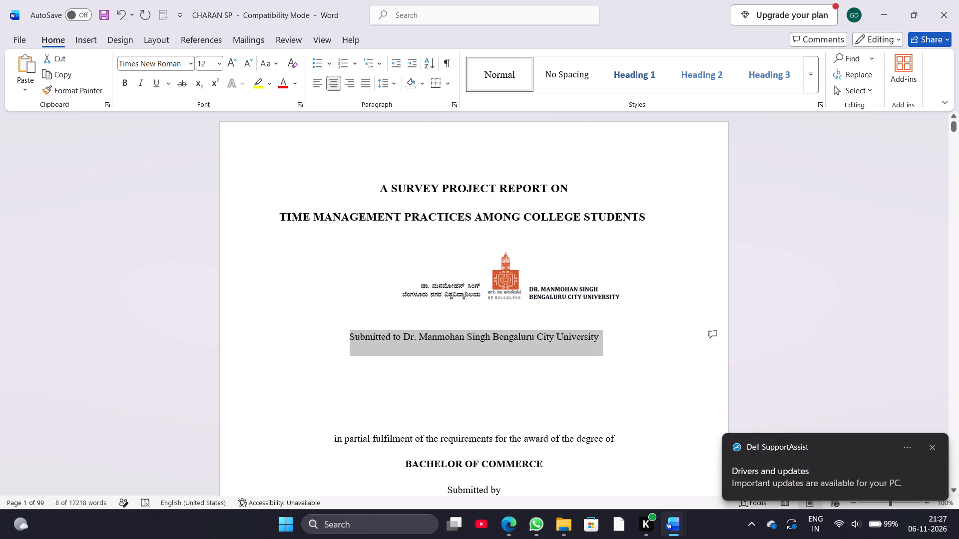
Insert blank lines between the report title and the "Submitted to" line, trimming the extra ones directly below the title.
left_click(350, 286)
key("Return")
key("Return")
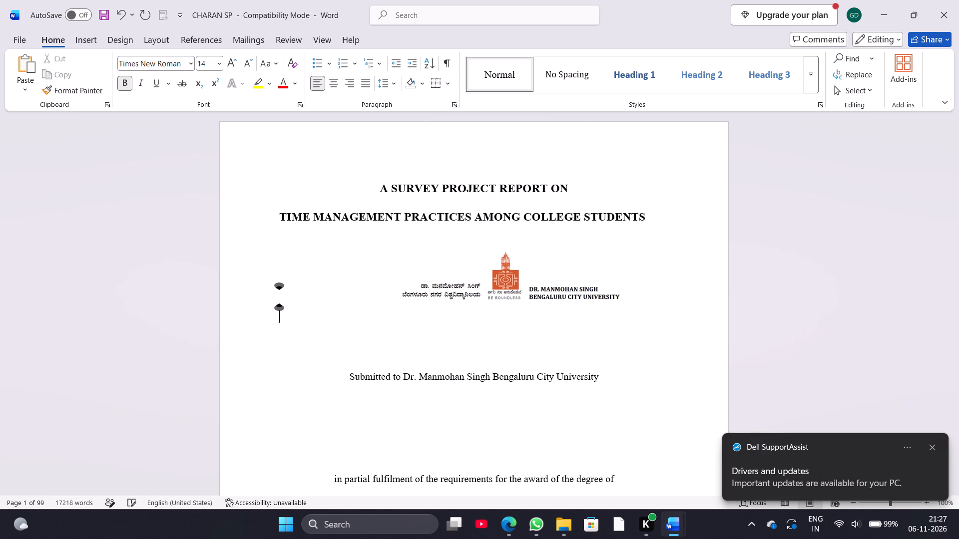
left_click(284, 280)
key("Return")
key("Return")
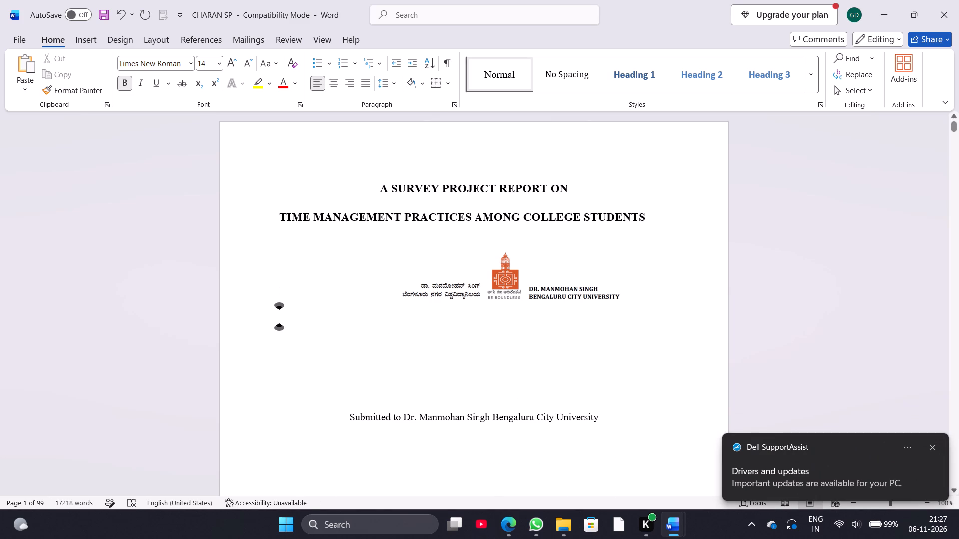
left_click(288, 245)
key("Return")
key("Return")
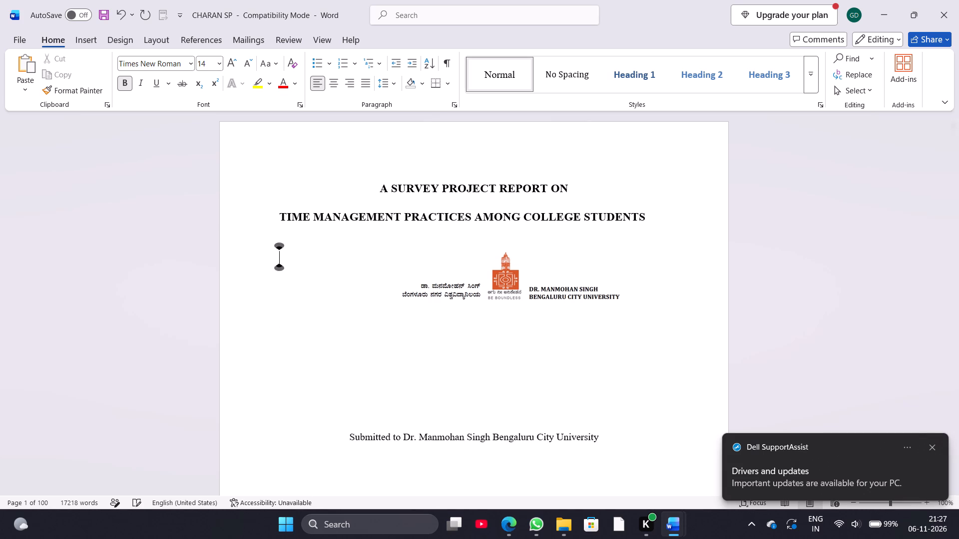
key("BackSpace")
key("BackSpace")
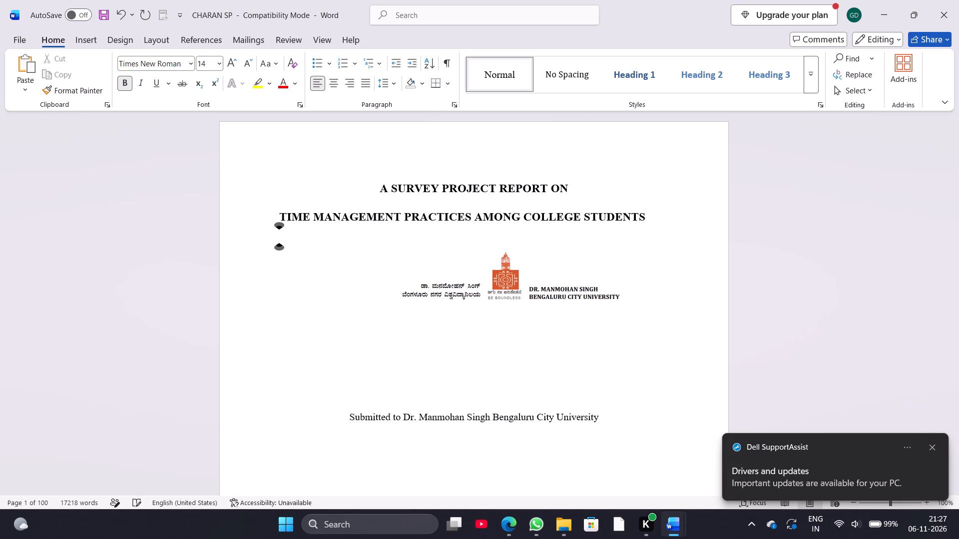
key("BackSpace")
key("BackSpace")
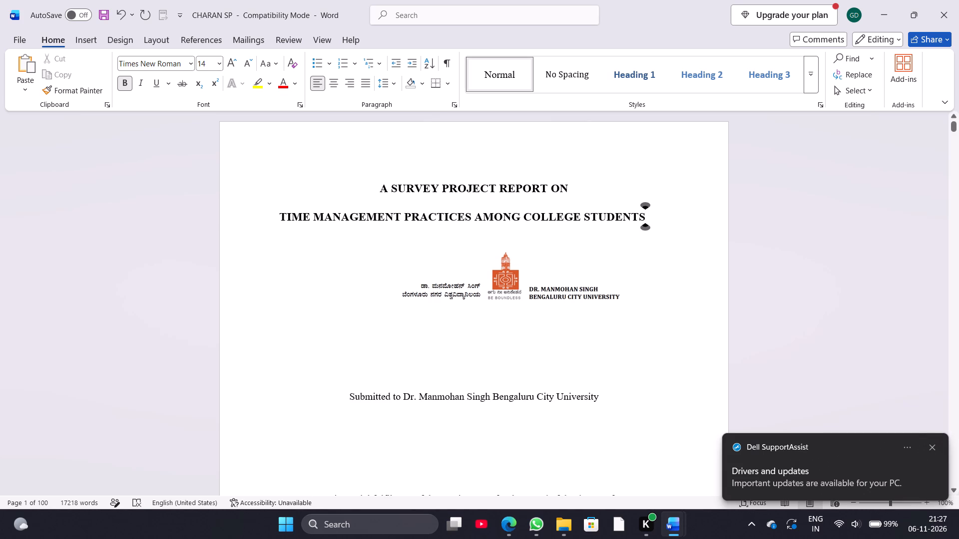
Move the university logo down and toward the page centre, into the space above the "Submitted to" line.
double_click(490, 283)
left_click_drag(490, 283, 443, 320)
Paste the copied "Submitted to" line between the report title and the university logo.
left_click(366, 251)
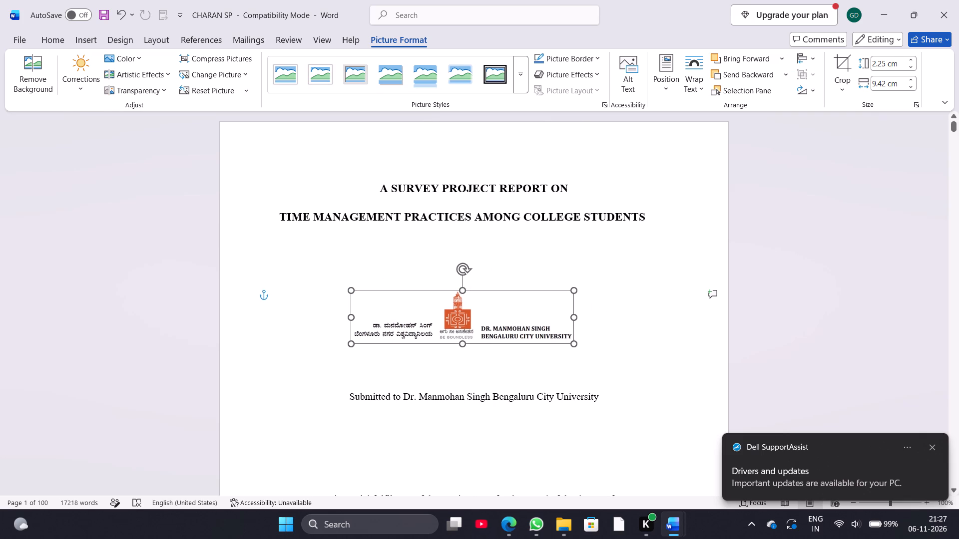
key("ctrl+v")
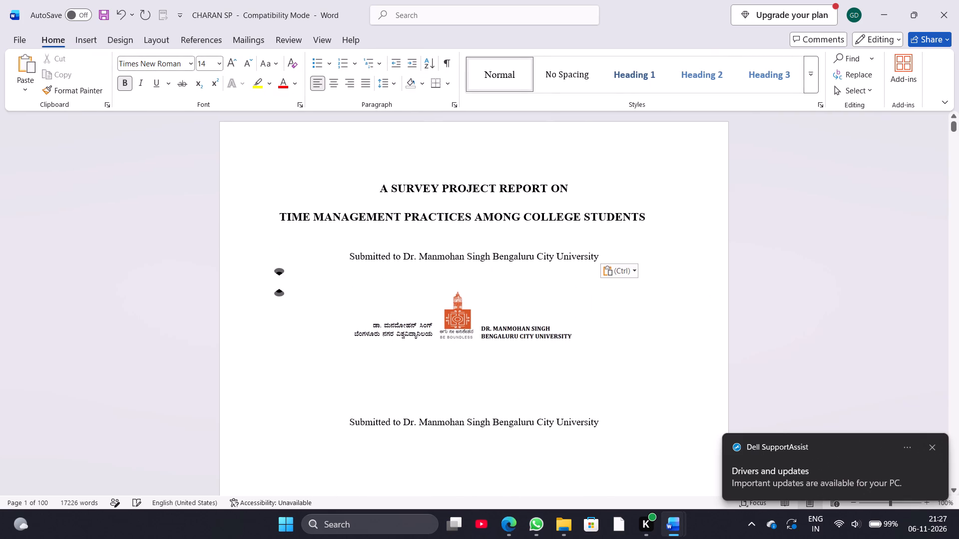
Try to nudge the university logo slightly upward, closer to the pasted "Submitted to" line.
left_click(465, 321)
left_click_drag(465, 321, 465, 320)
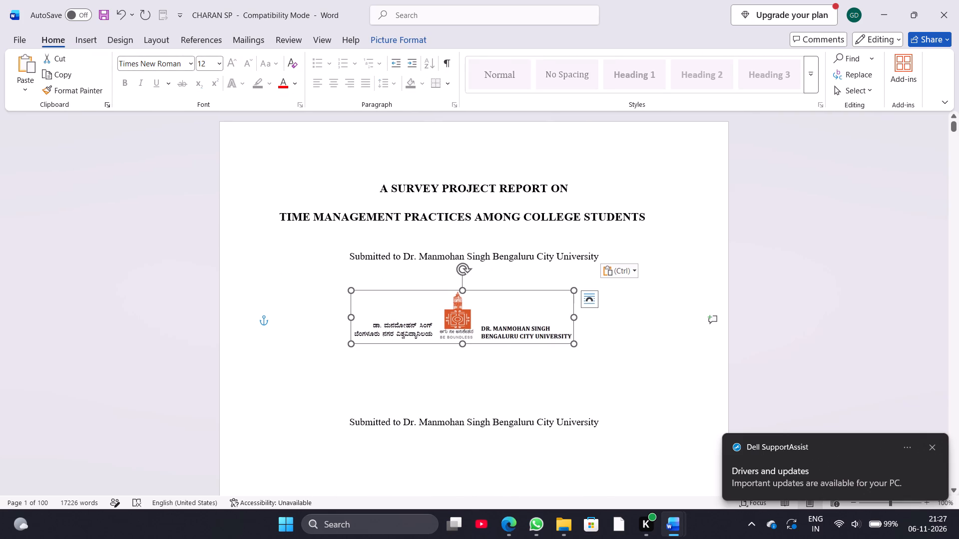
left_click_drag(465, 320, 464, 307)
scroll(442, 346, "down", 1)
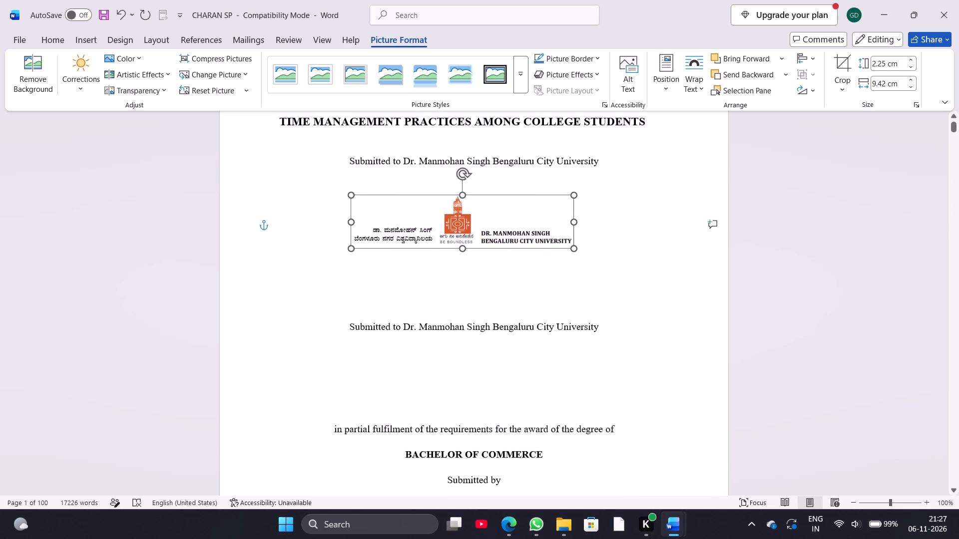
left_click_drag(343, 335, 562, 347)
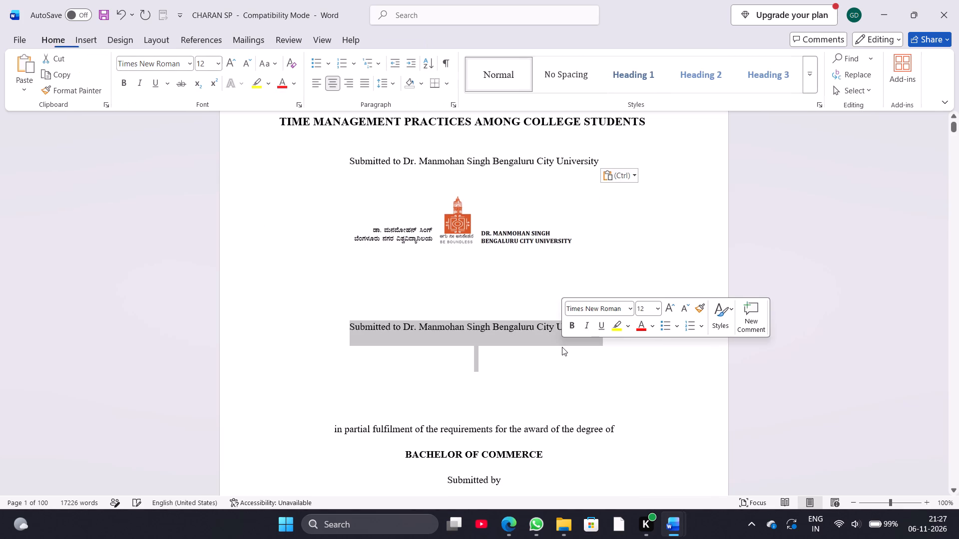
key("BackSpace")
Remove the blank lines above "in partial fulfilment of the requirements" to bring it just under the logo, and centre that line.
left_click(314, 390)
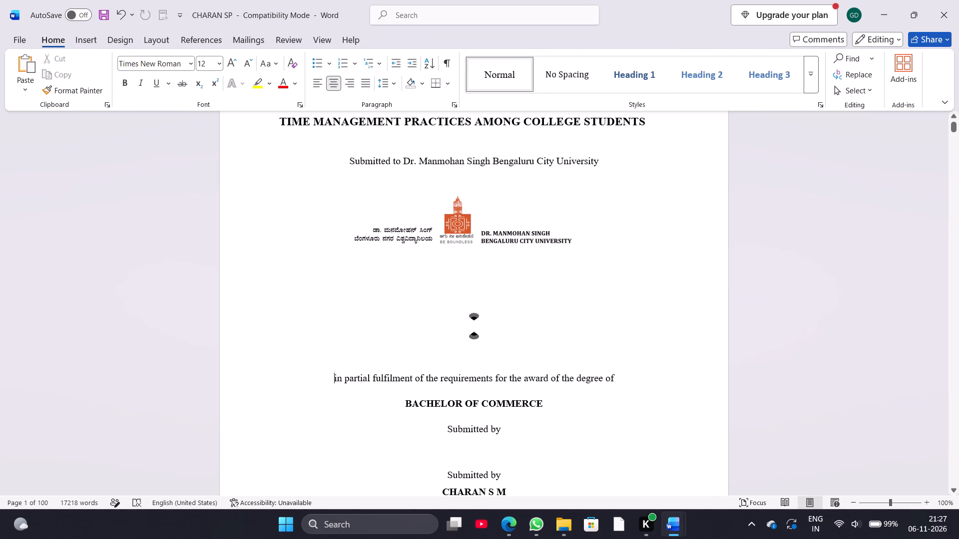
left_click(314, 390)
key("BackSpace")
key("BackSpace")
key("BackSpace")
key("BackSpace")
key("BackSpace")
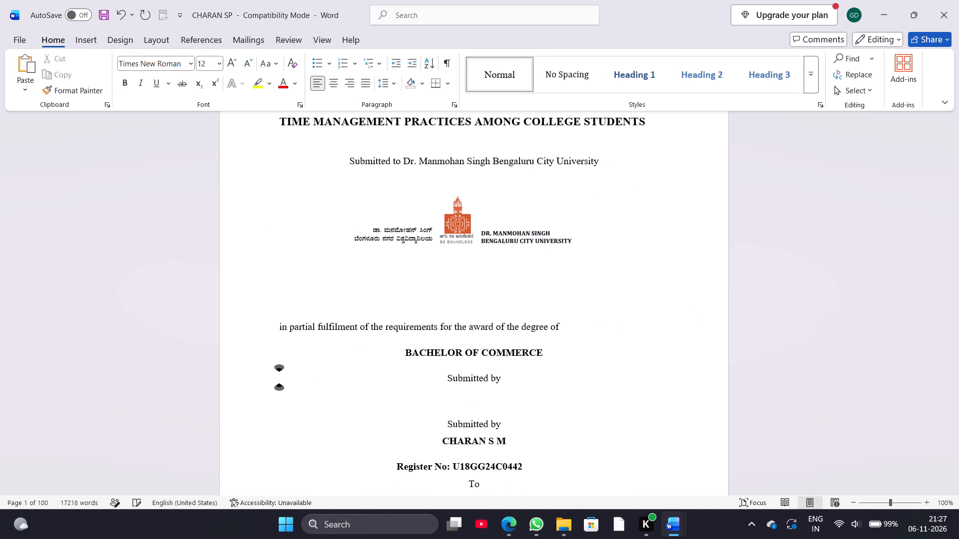
key("BackSpace")
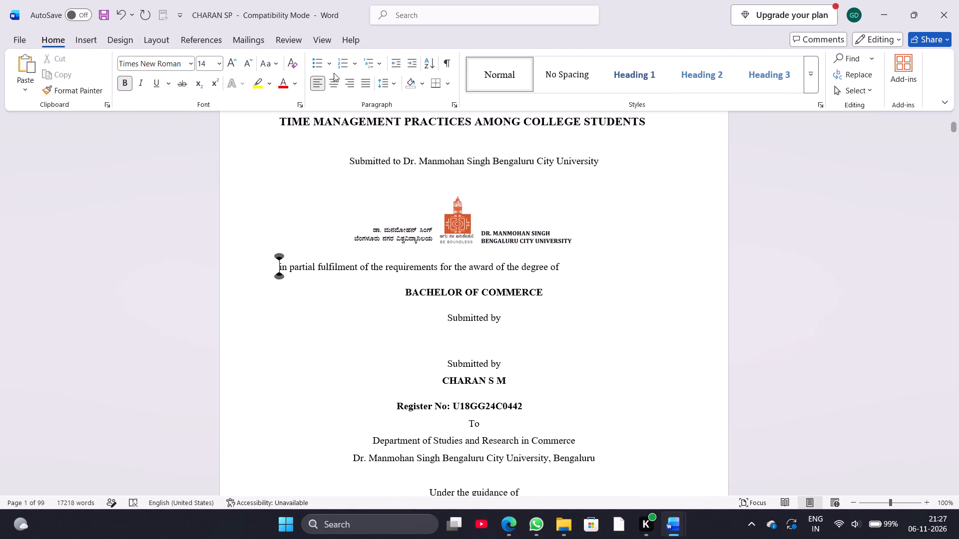
left_click(333, 78)
Switch to the other open survey project report and examine its cover page layout down to the college details.
scroll(449, 351, "down", 2)
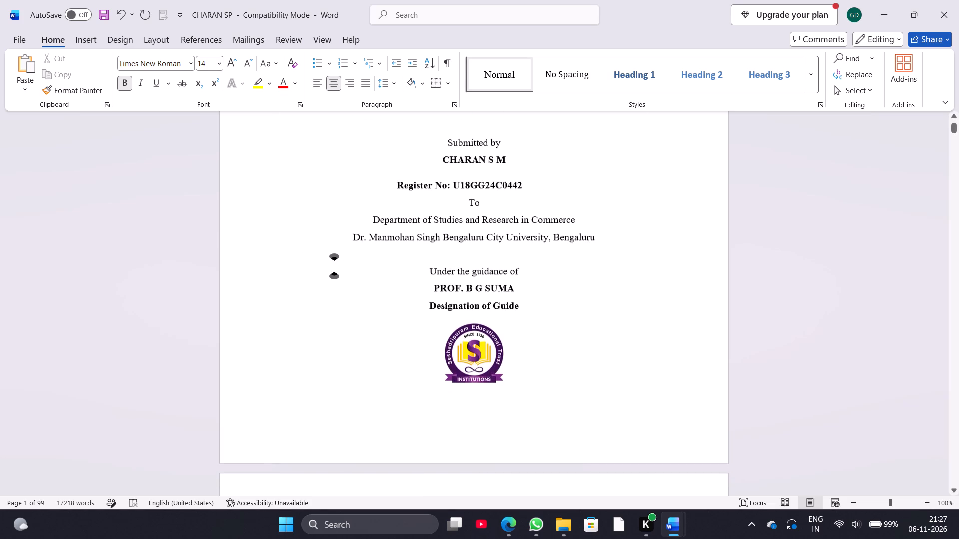
scroll(449, 351, "up", 1)
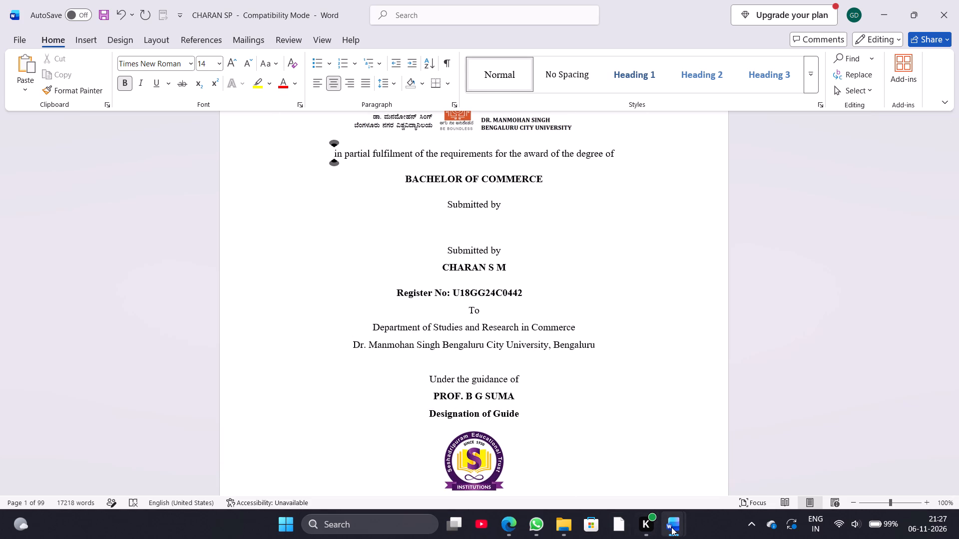
left_click(715, 461)
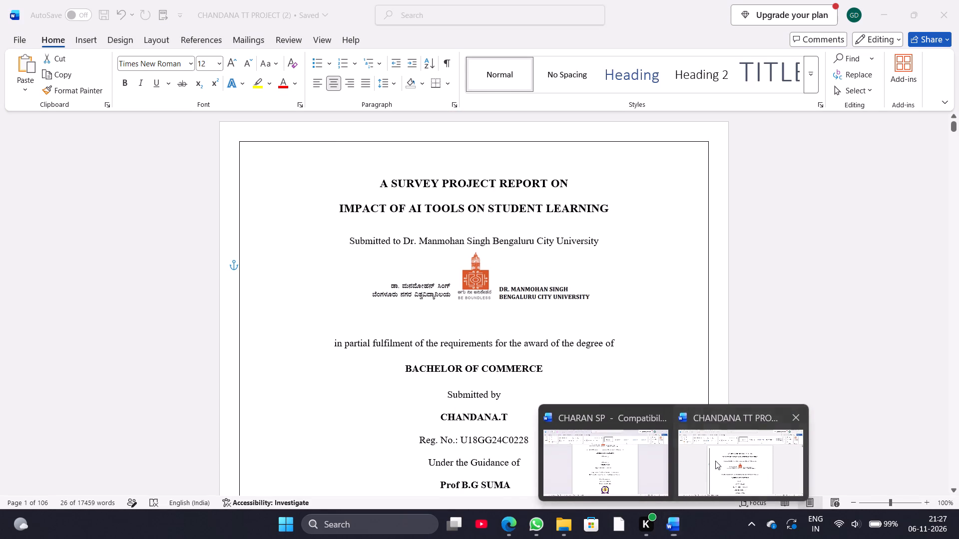
scroll(485, 391, "down", 2)
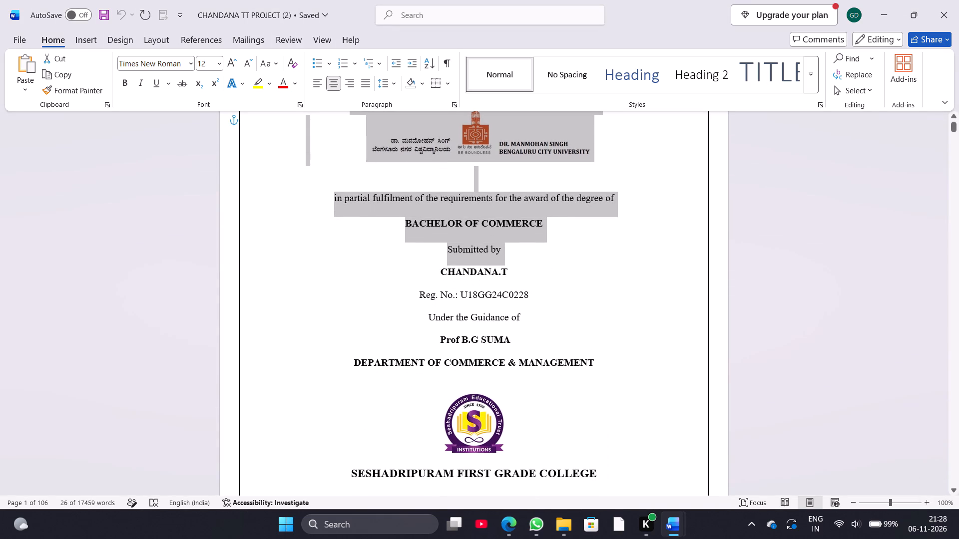
scroll(468, 328, "down", 1)
left_click(295, 271)
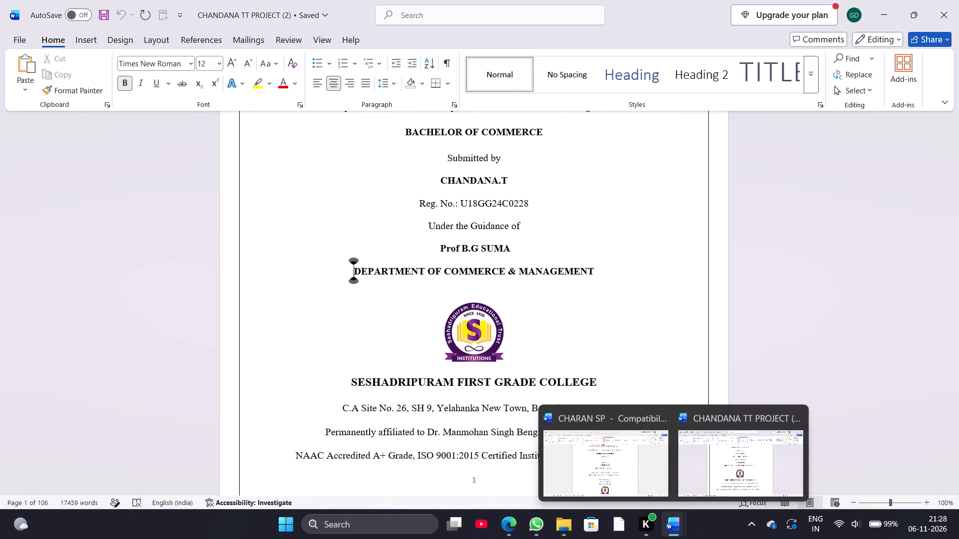
Return to the time management report and shorten "Register No" to "Reg No" on the cover page.
left_click(578, 466)
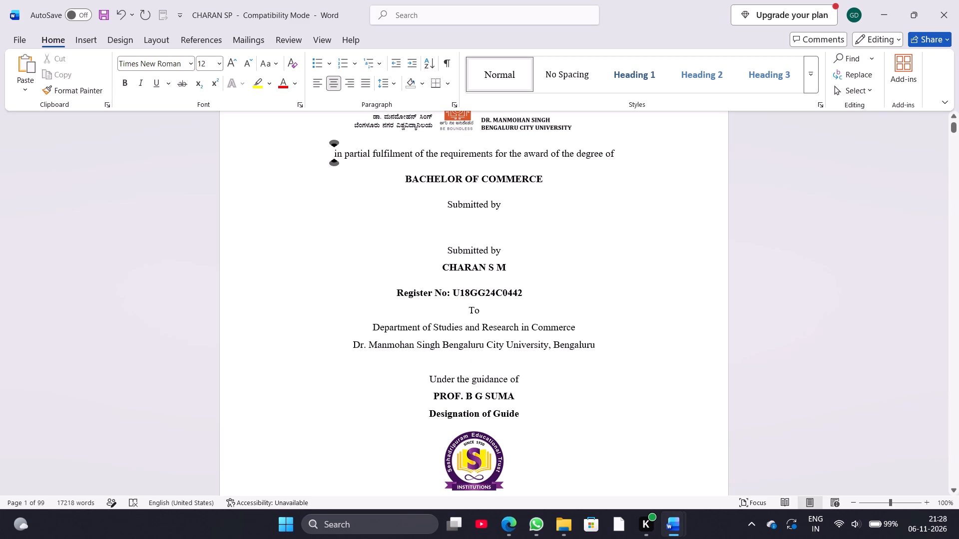
left_click(429, 297)
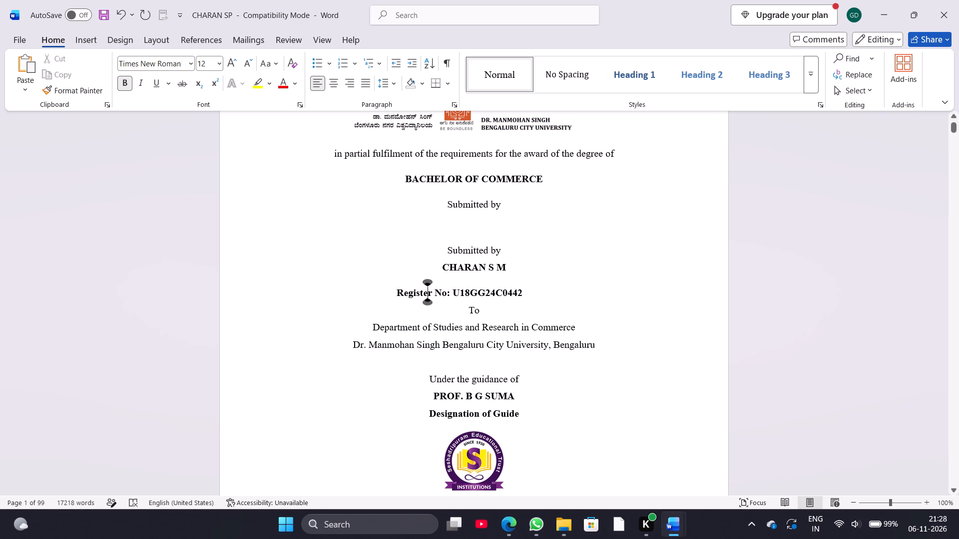
left_click(431, 297)
key("BackSpace")
key("BackSpace")
key("BackSpace")
key("BackSpace")
key("BackSpace")
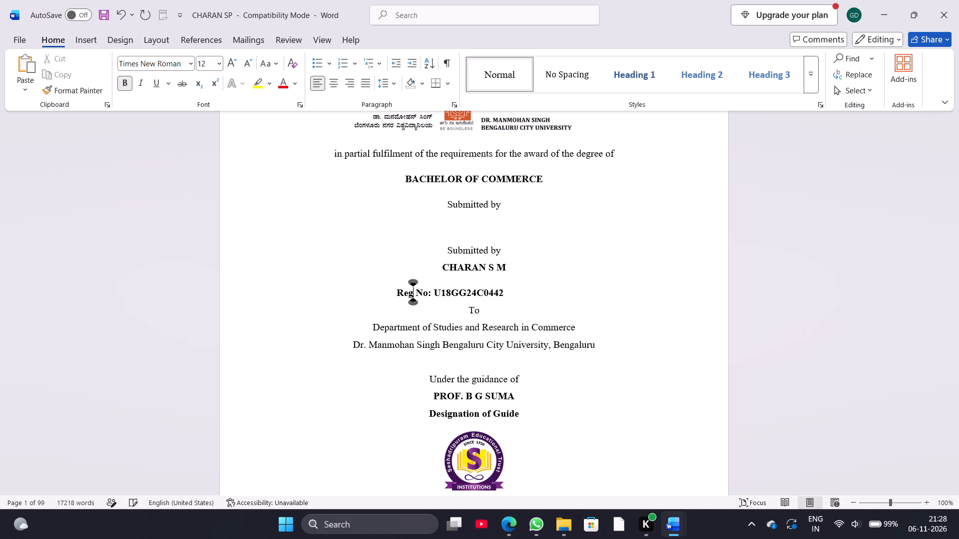
Shift the "Reg No" line toward the page centre by adding nine spaces in front of it.
left_click(387, 295)
key("space")
key("space")
key("space")
key("space")
key("space")
key("space")
key("space")
key("space")
key("space")
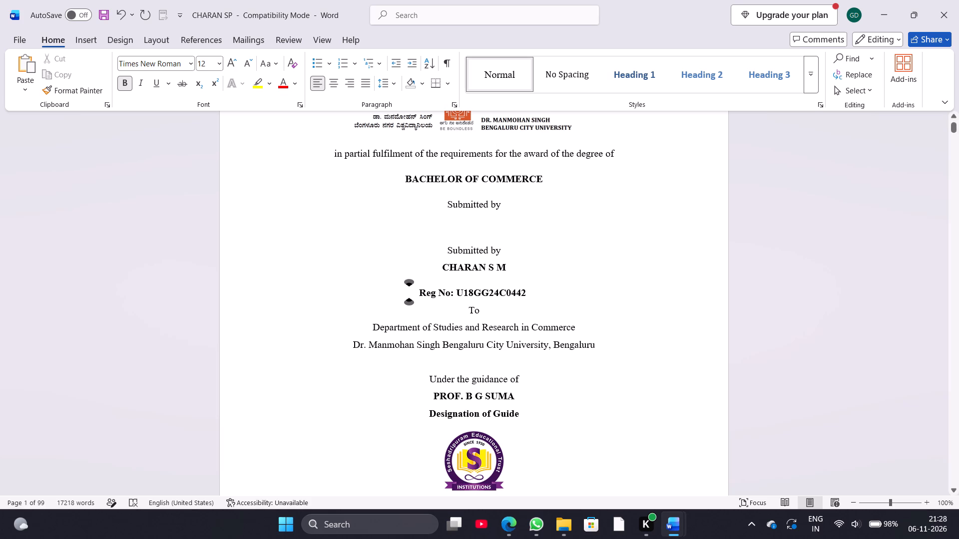
Replace the "To", department and university lines below the register number with a blank line above "Under the guidance of".
left_click_drag(463, 316, 558, 370)
key("BackSpace")
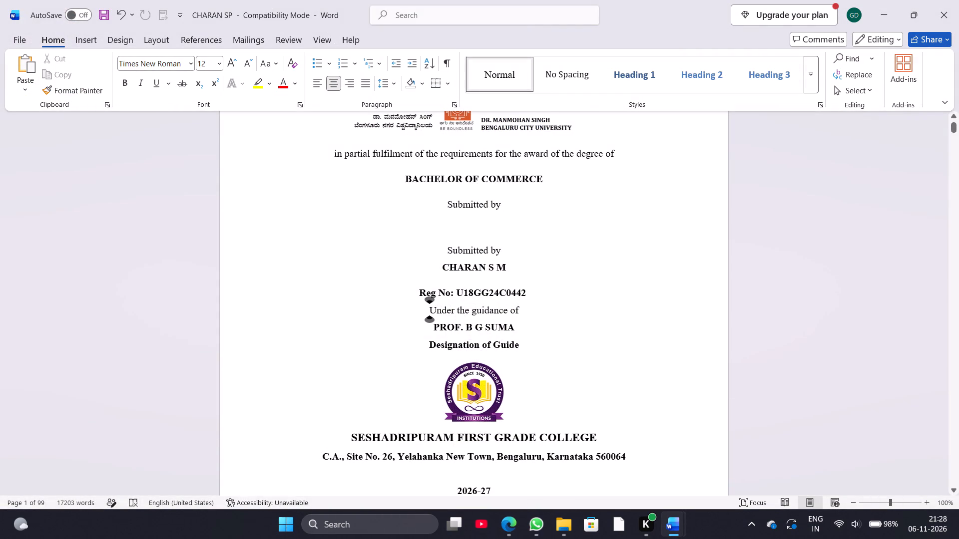
key("Return")
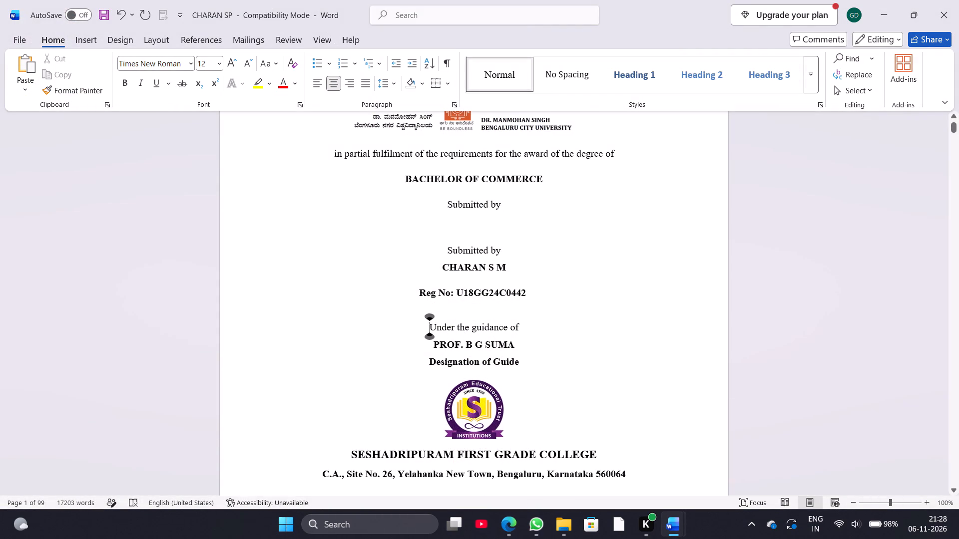
Insert a blank line between "Under the guidance of" and the guide's name.
left_click_drag(423, 326, 425, 326)
left_click_drag(425, 326, 539, 340)
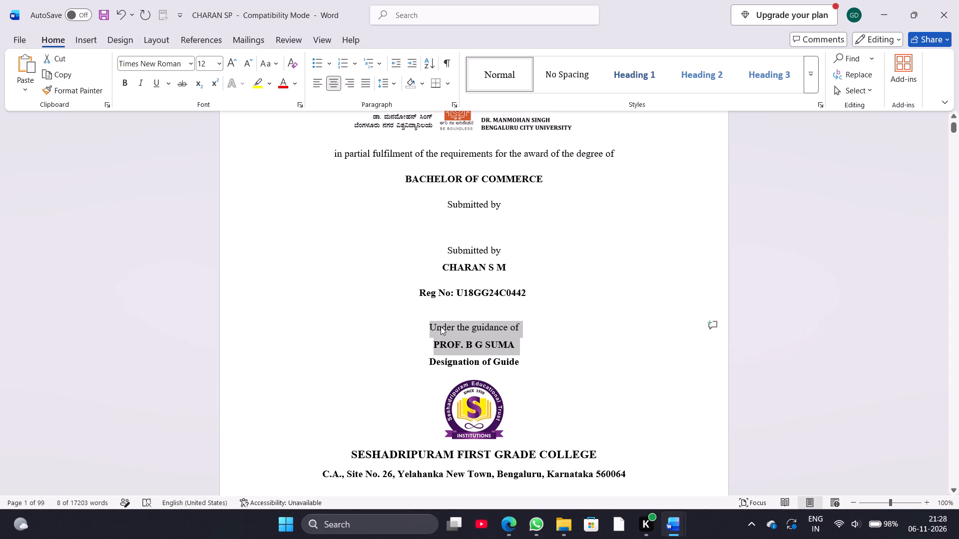
left_click(441, 326)
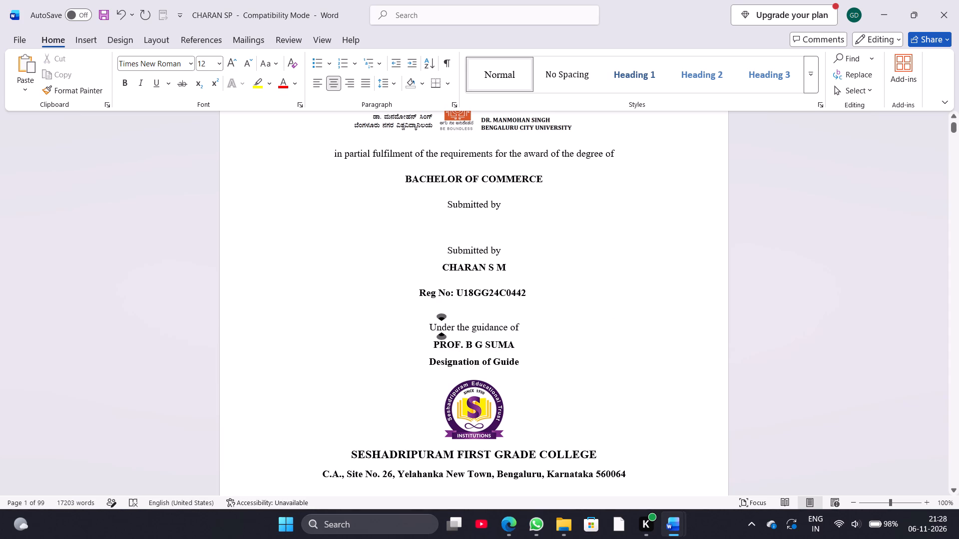
left_click(430, 339)
key("Return")
Delete the duplicate "Submitted by" line directly above the student's name.
scroll(430, 339, "down", 1)
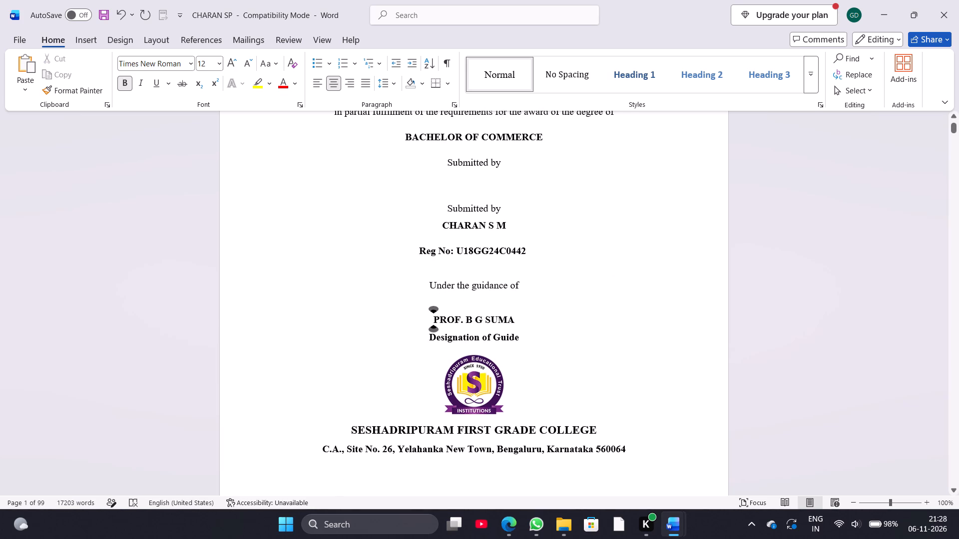
left_click_drag(443, 209, 536, 216)
key("BackSpace")
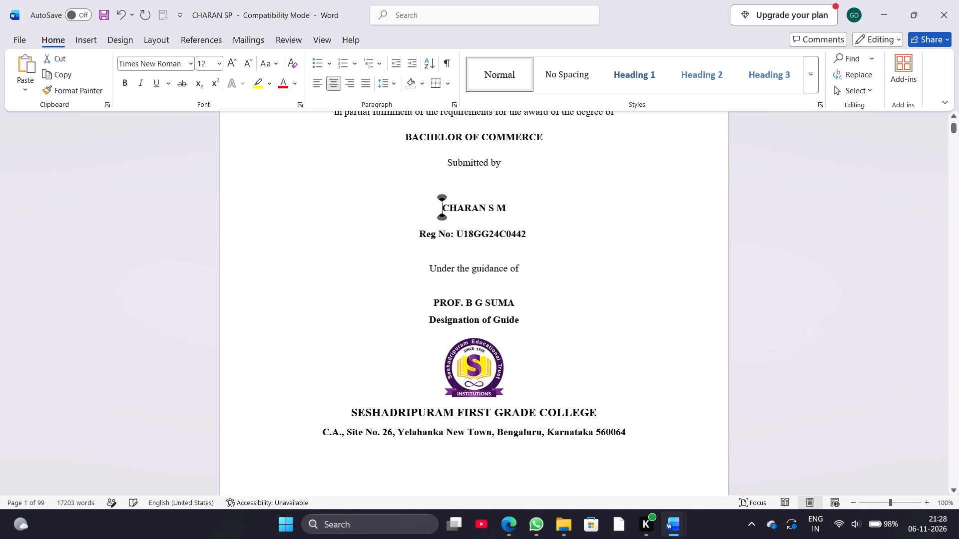
Delete the blank line between "Submitted by" and the student's name, keeping the name centred.
key("BackSpace")
key("BackSpace")
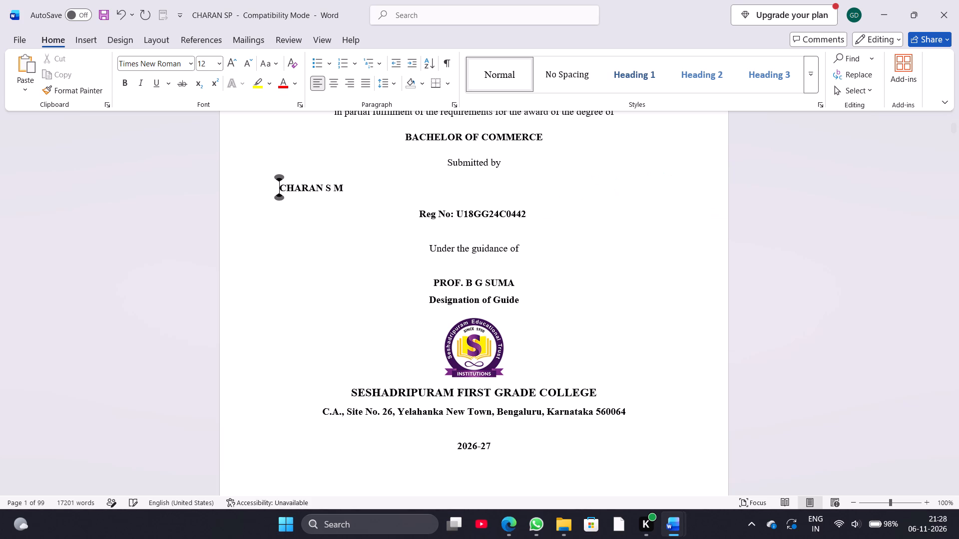
left_click(336, 83)
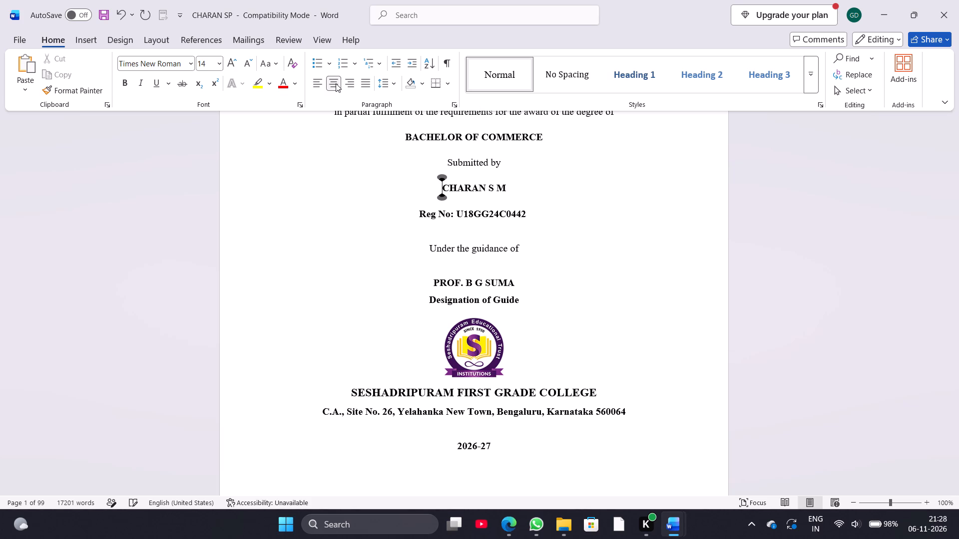
Apply 1.5 line spacing to the guide's name and "Designation of Guide" lines.
scroll(467, 310, "down", 1)
left_click_drag(430, 243, 541, 284)
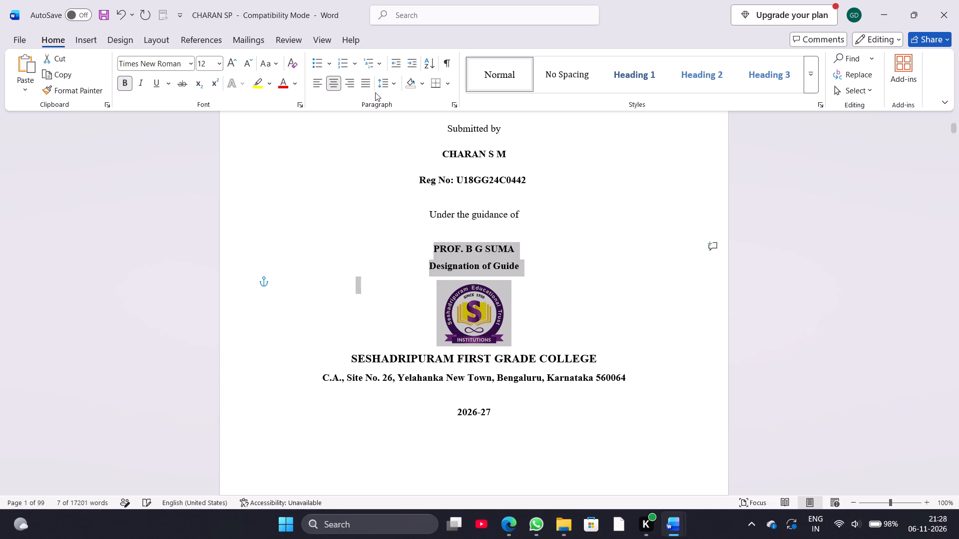
left_click(381, 82)
left_click(395, 129)
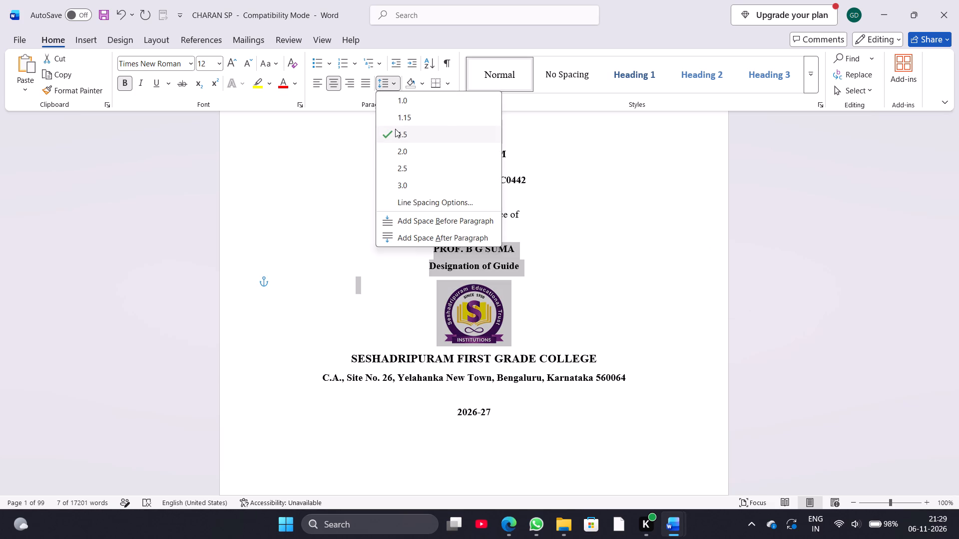
Delete the blank line between "Under the guidance of" and the guide's name, keeping the name centred.
left_click(431, 248)
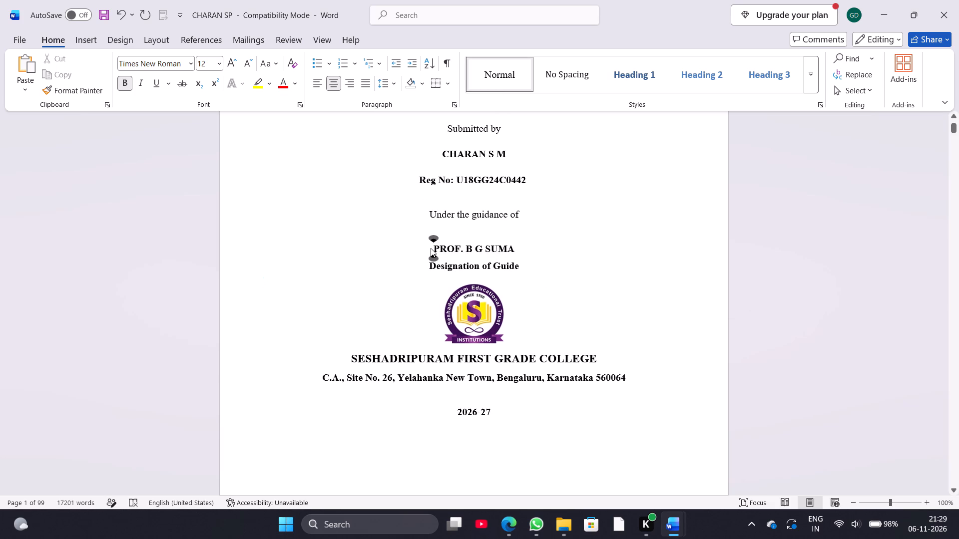
key("BackSpace")
key("BackSpace")
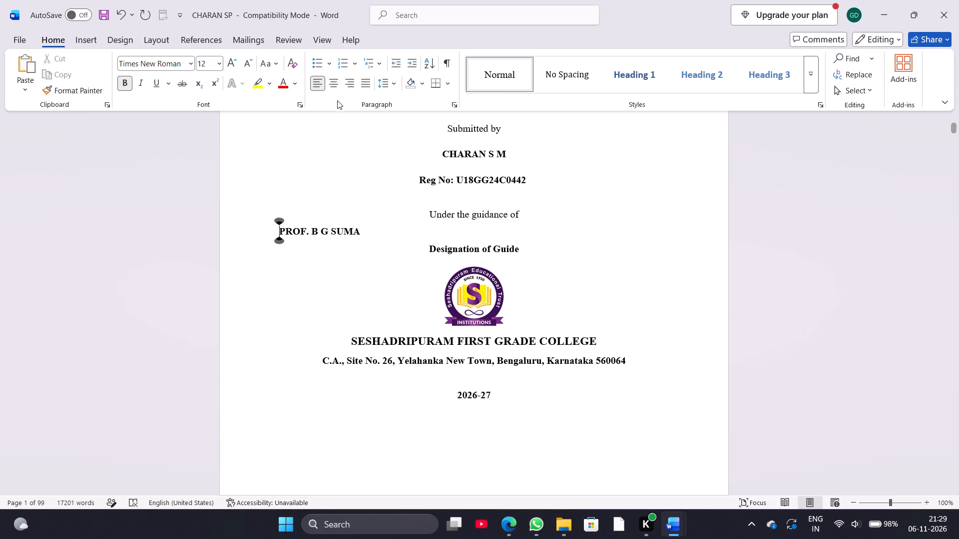
left_click(334, 90)
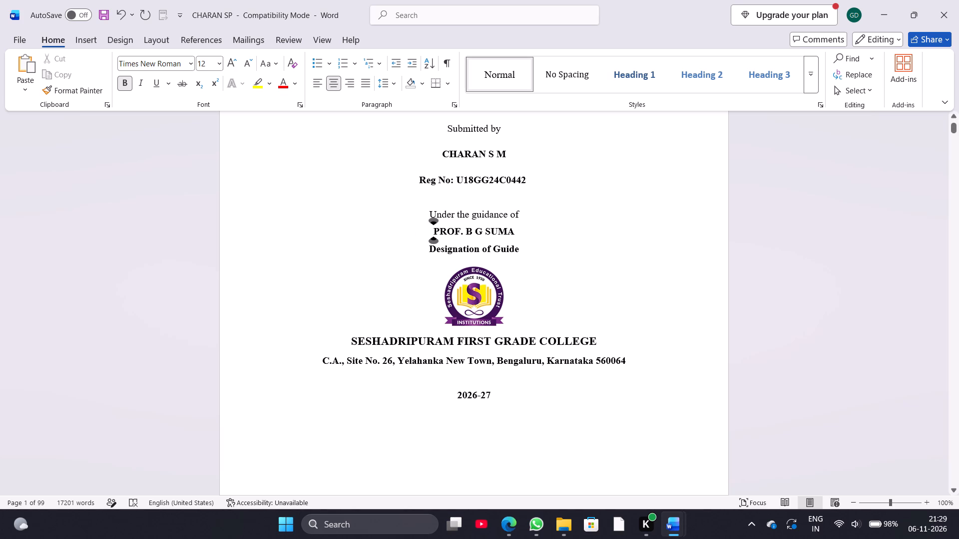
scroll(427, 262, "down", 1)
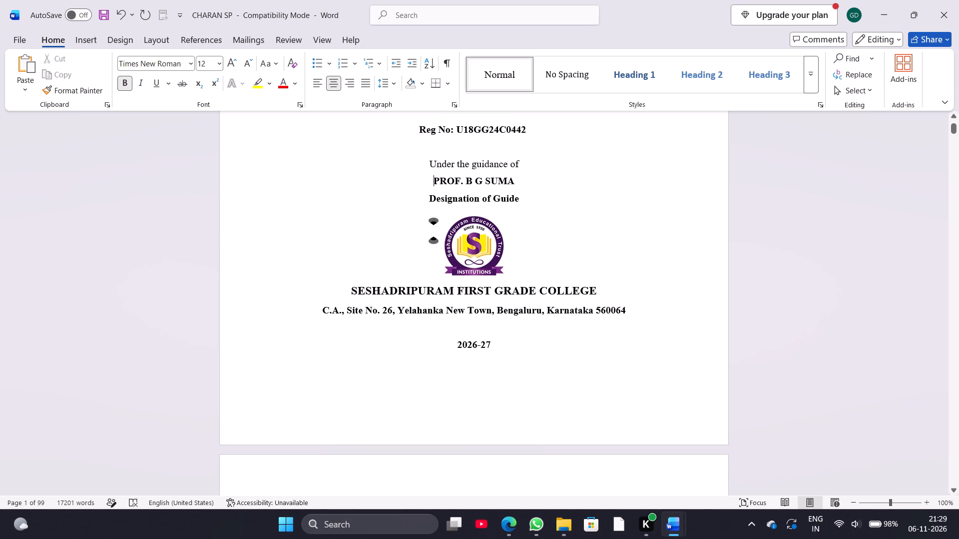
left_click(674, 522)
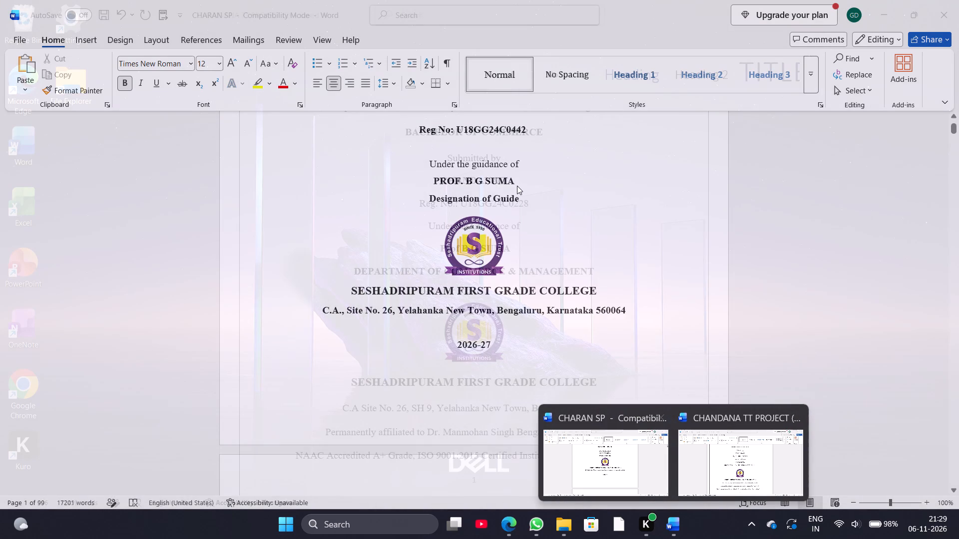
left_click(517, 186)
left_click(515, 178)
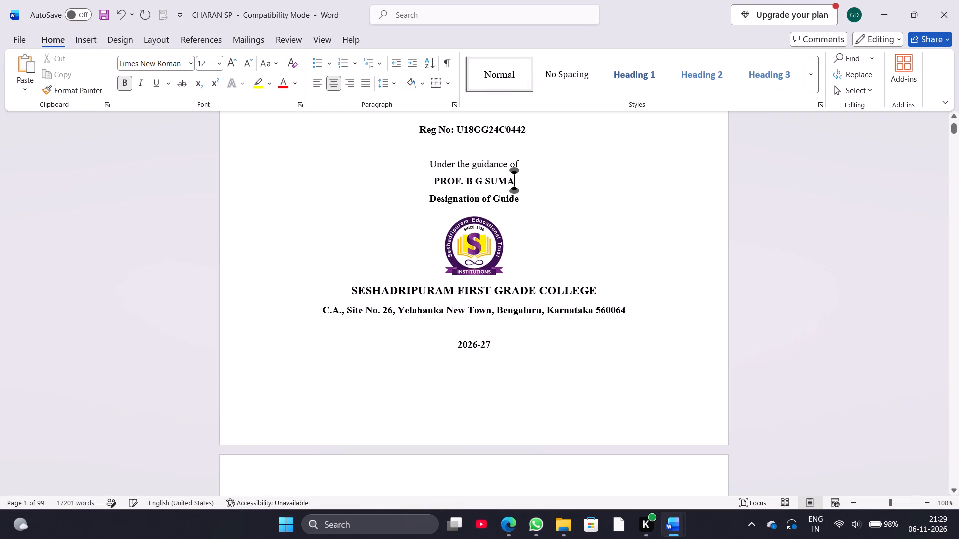
Delete the blank line between the "Reg No" line and "Under the guidance of", keeping the latter centred.
left_click(426, 162)
key("BackSpace")
key("BackSpace")
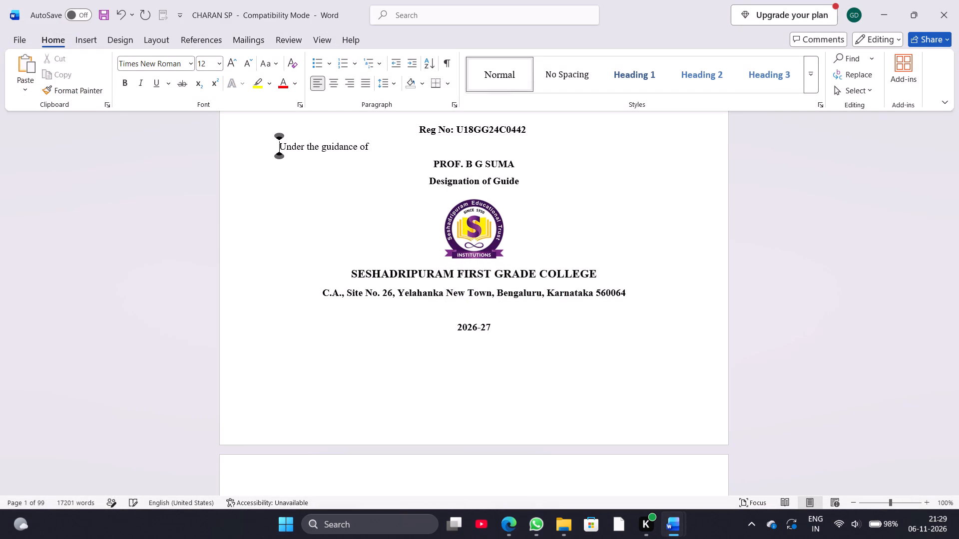
left_click(331, 79)
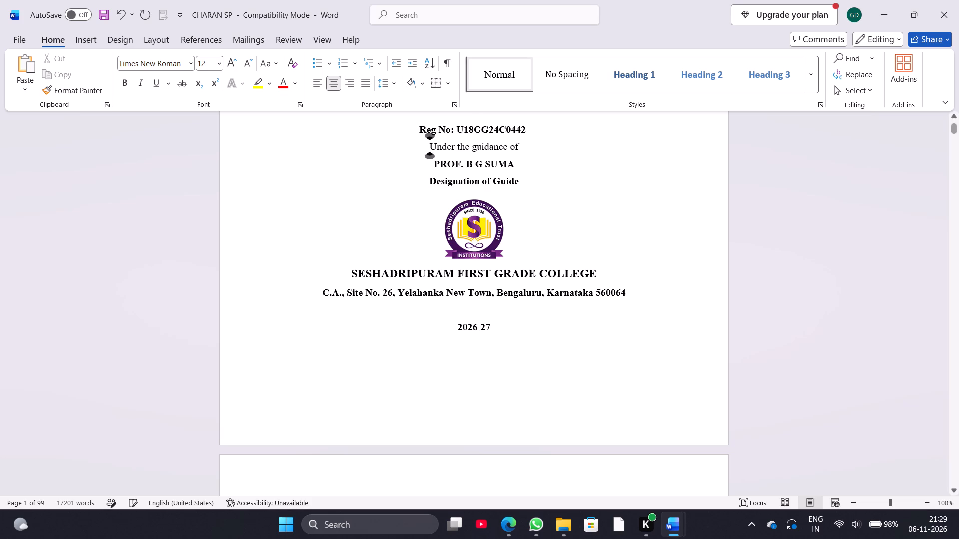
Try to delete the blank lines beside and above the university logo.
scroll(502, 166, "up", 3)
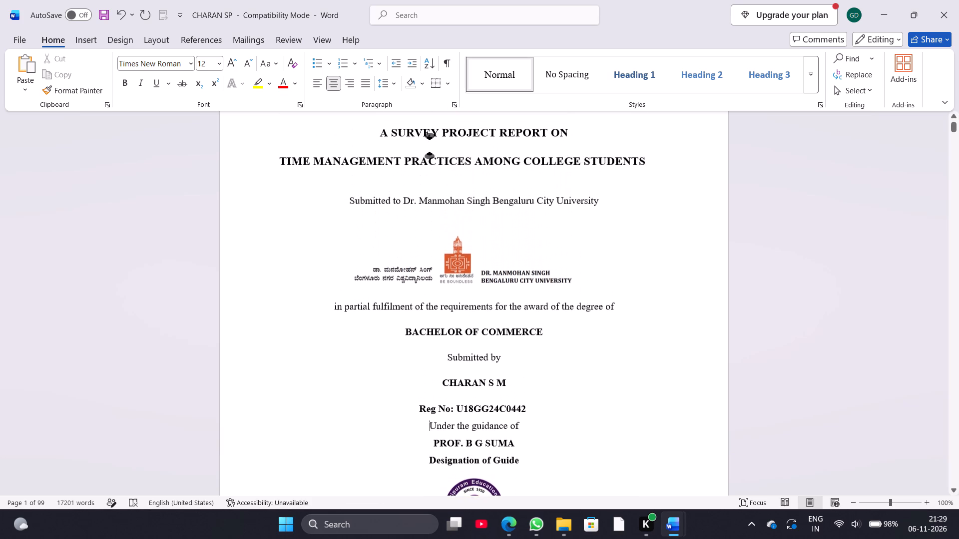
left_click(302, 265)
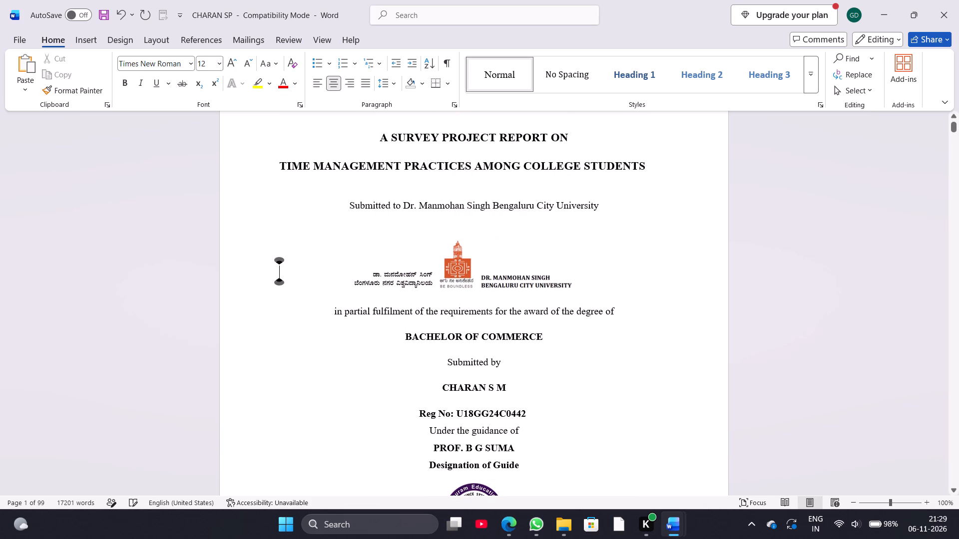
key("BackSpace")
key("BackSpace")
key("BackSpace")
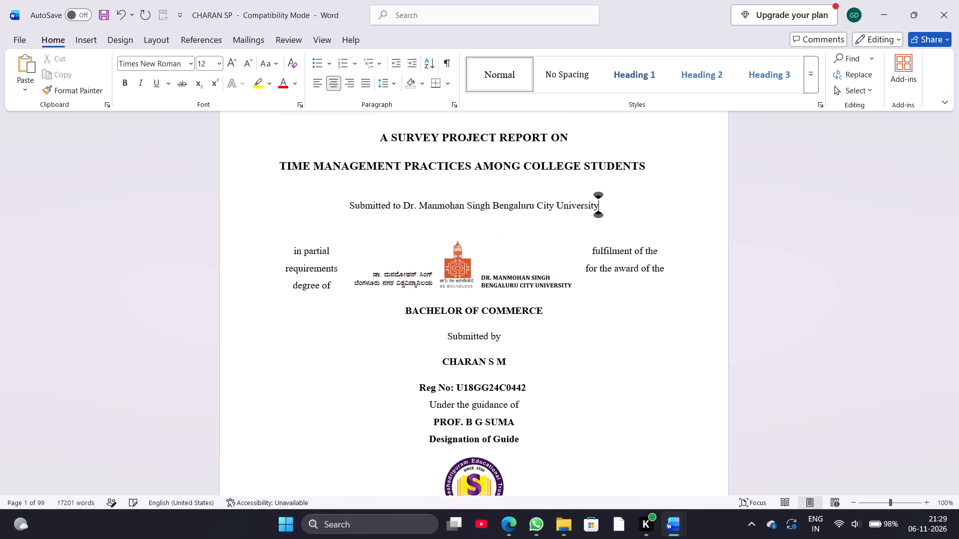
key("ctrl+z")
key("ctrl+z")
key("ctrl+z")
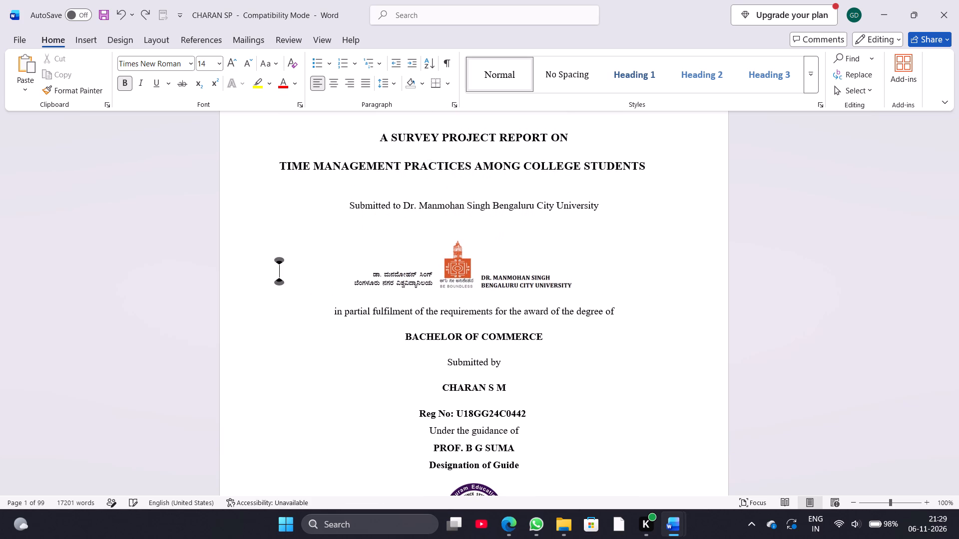
Move the university logo up, closer to the "Submitted to" line.
left_click(471, 259)
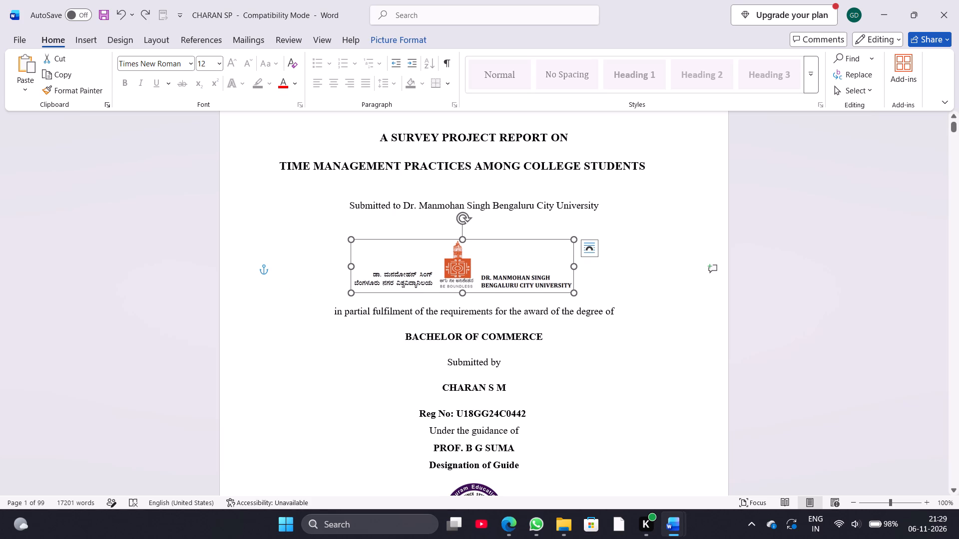
left_click_drag(445, 265, 450, 251)
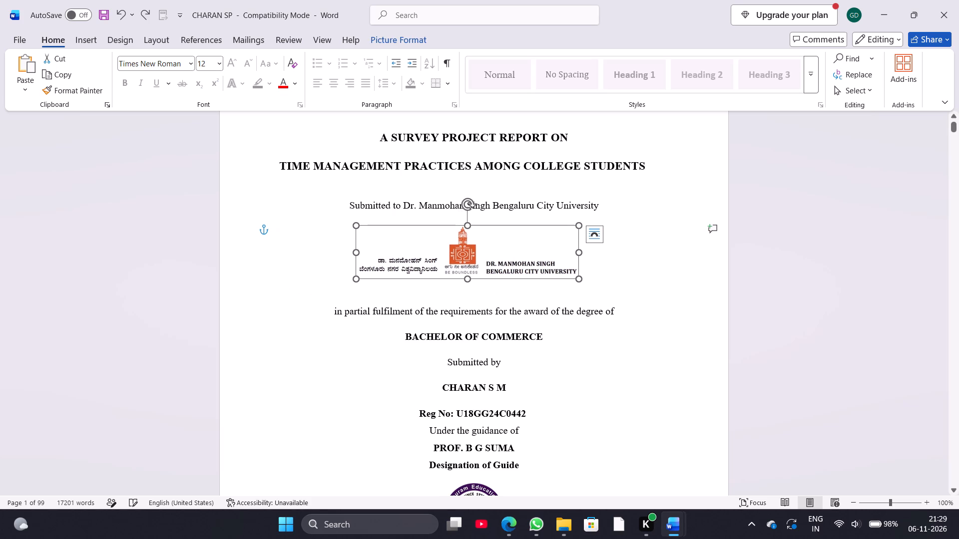
Delete the blank line above "in partial fulfilment of the requirements", keeping that line centred below the university logo.
left_click(332, 314)
key("BackSpace")
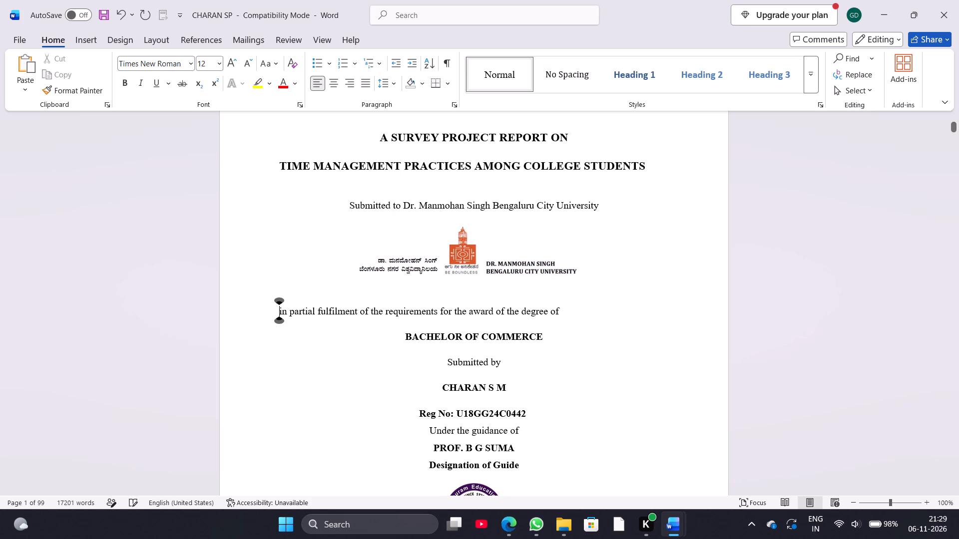
key("BackSpace")
left_click(333, 78)
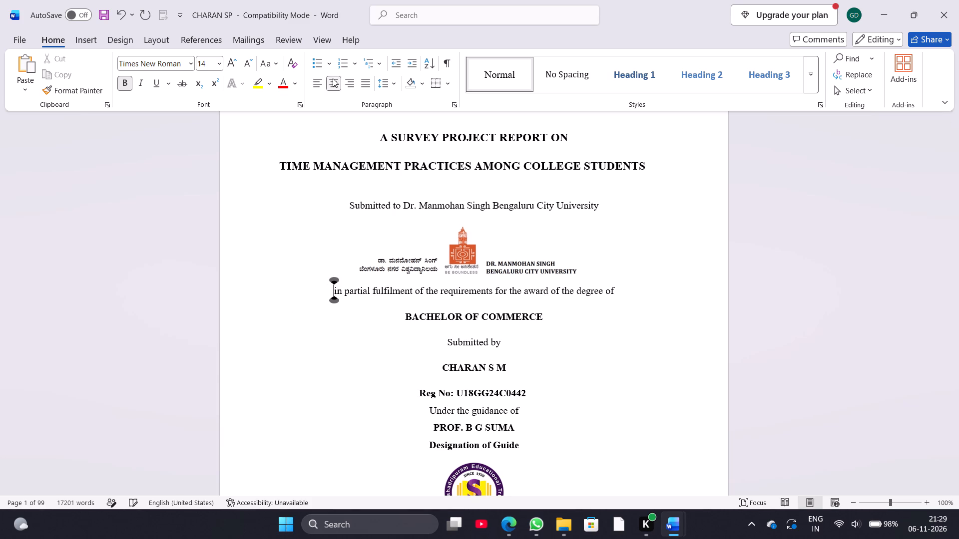
Delete the "Designation of Guide" text below the guide's name.
scroll(474, 401, "down", 1)
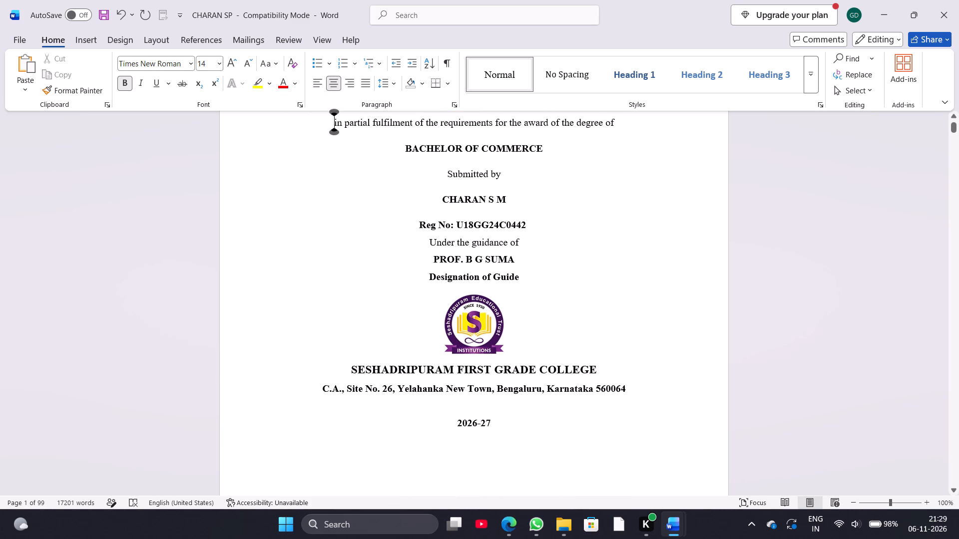
left_click_drag(427, 281, 528, 272)
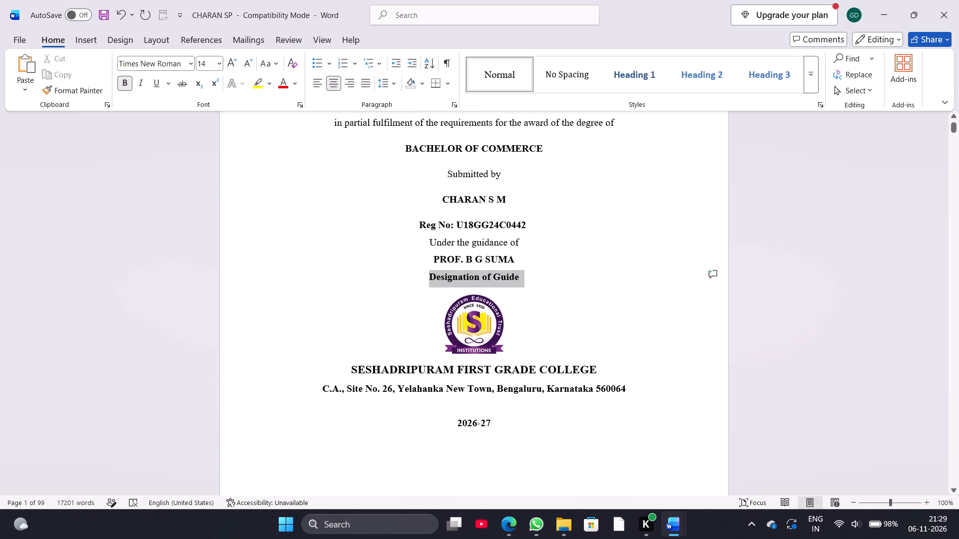
left_click_drag(528, 272, 528, 273)
key("BackSpace")
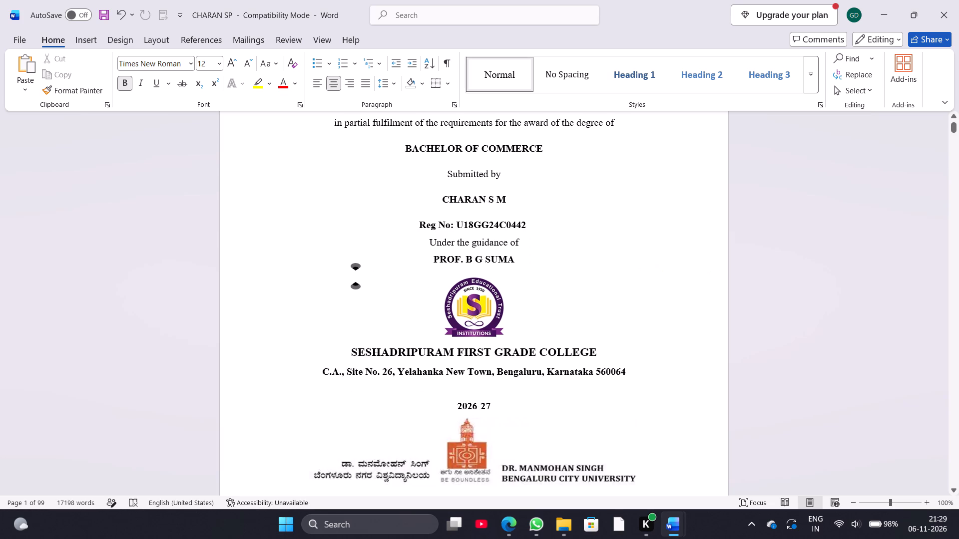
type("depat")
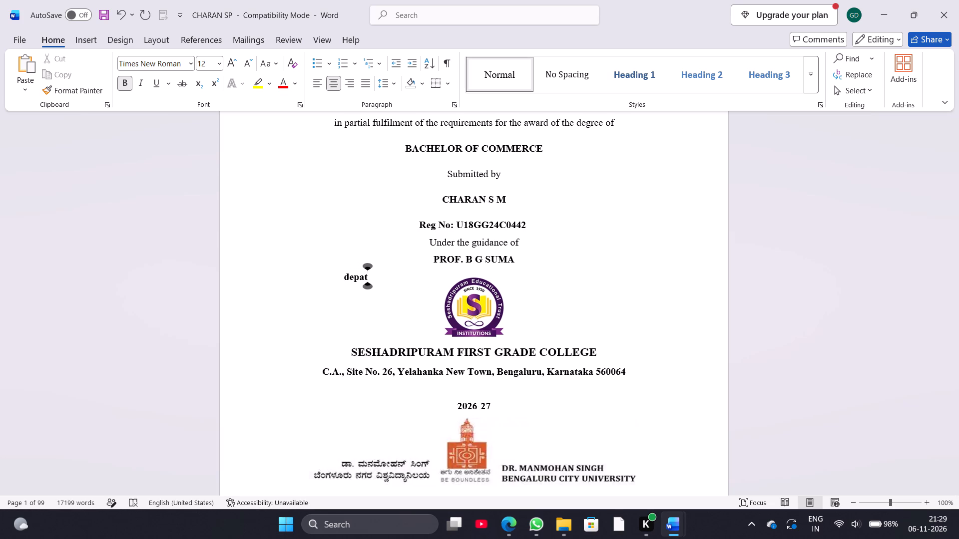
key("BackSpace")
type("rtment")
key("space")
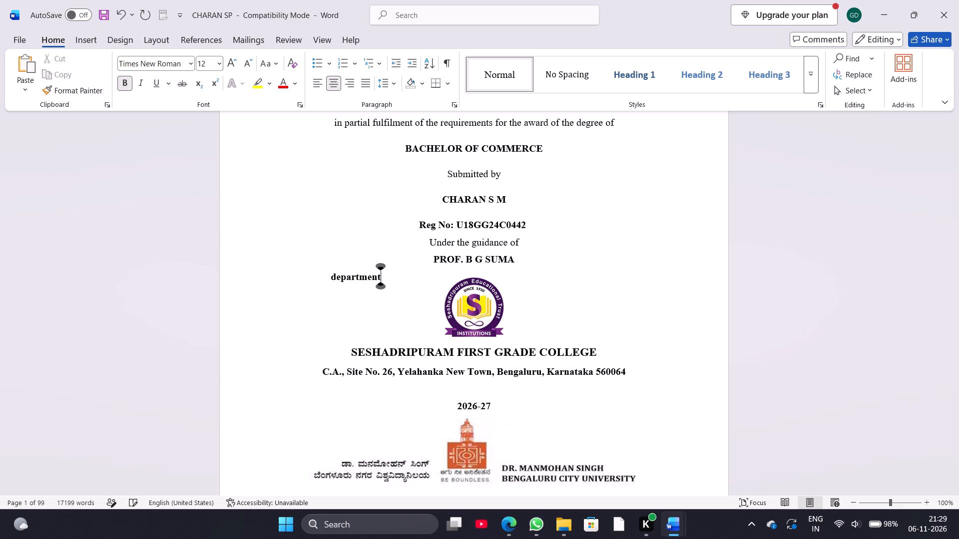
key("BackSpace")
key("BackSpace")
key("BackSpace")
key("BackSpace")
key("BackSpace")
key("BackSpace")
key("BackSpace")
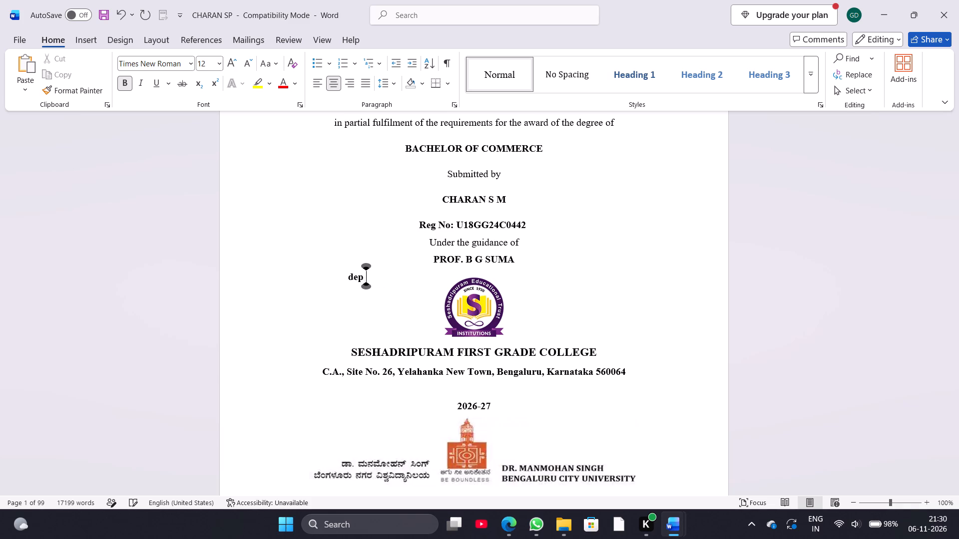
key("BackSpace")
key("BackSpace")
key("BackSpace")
Enter "Department of commerce and management" on the line below the guide's name.
type("DA")
key("BackSpace")
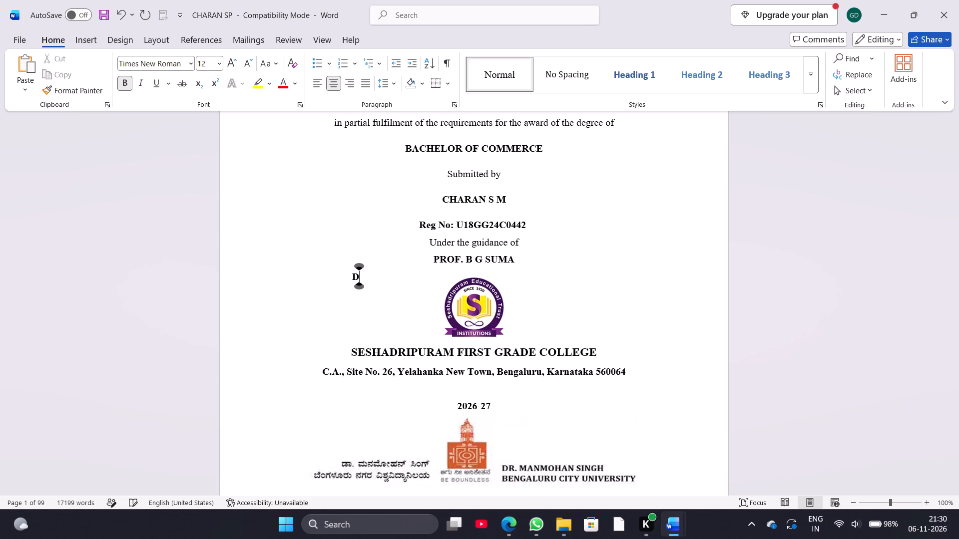
type("epart")
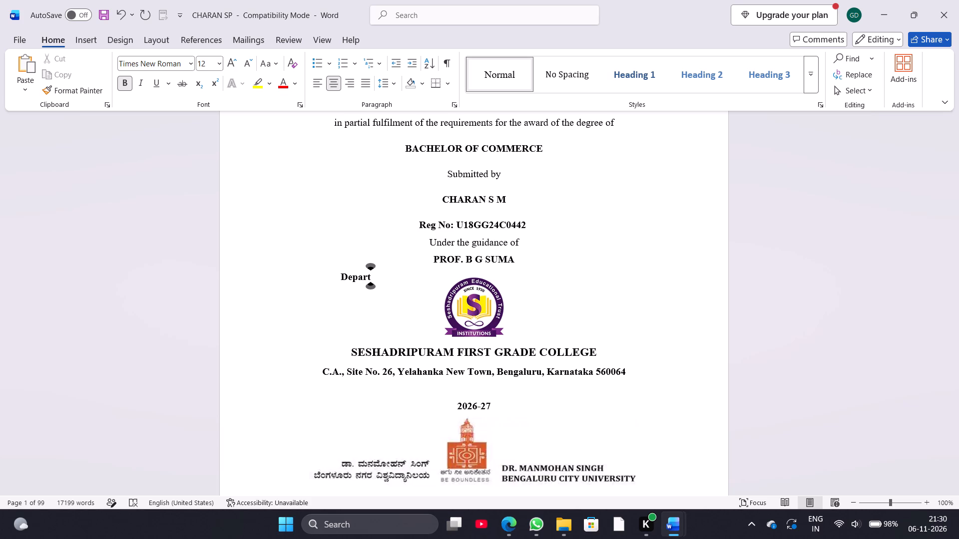
key("e")
key("BackSpace")
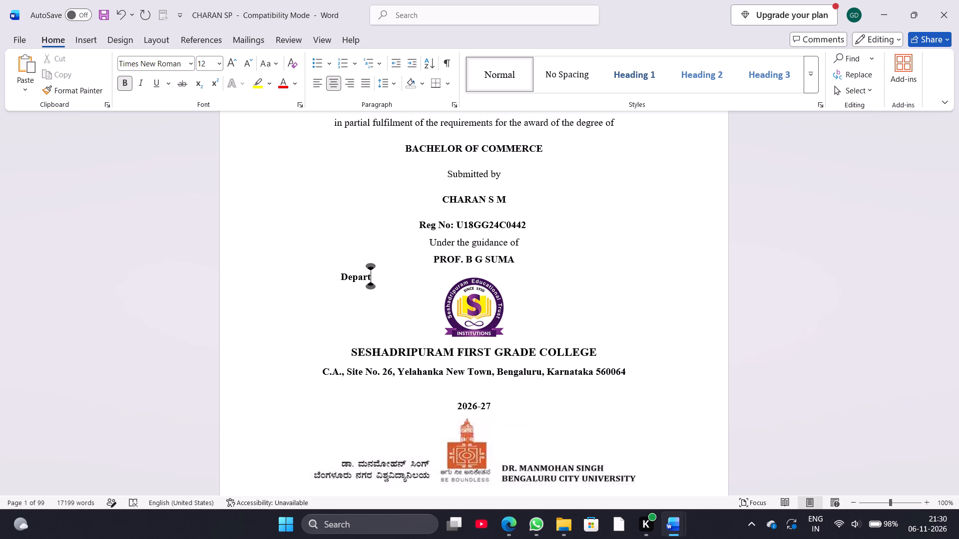
type("ment")
key("space")
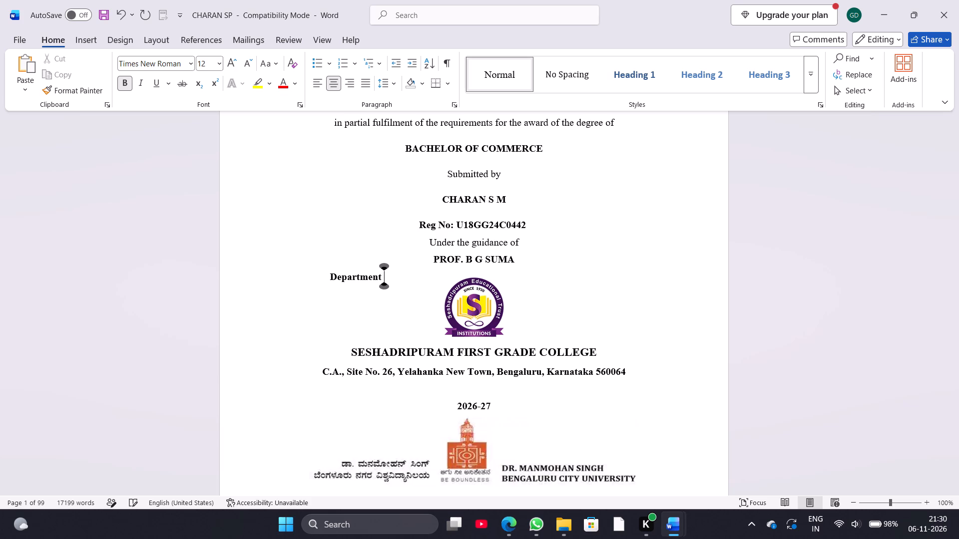
type("of")
key("space")
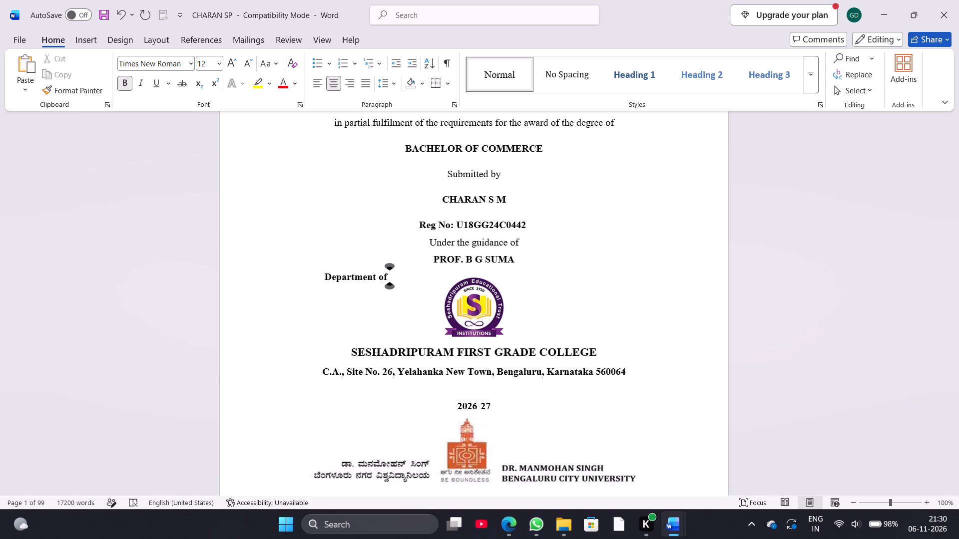
type("commerce and manag")
key("e")
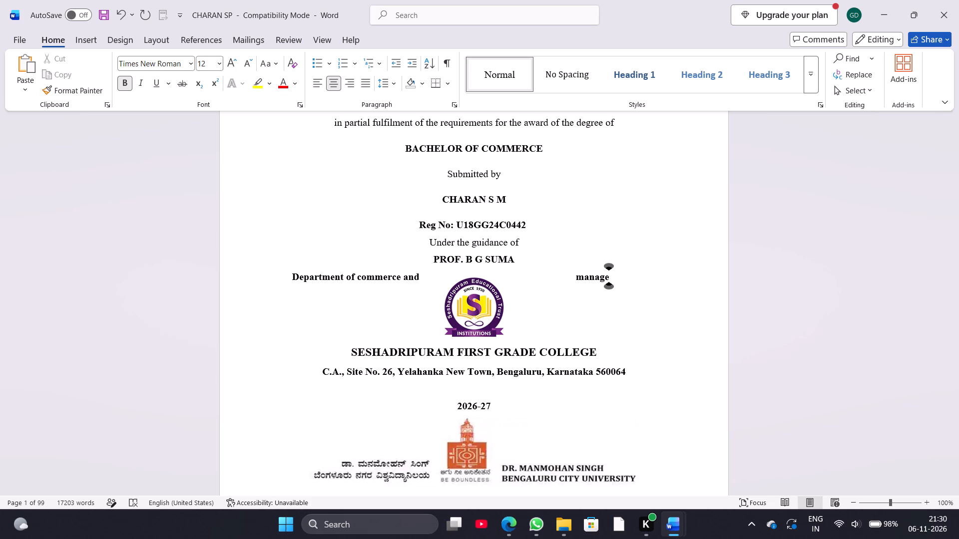
type("ment")
key("space")
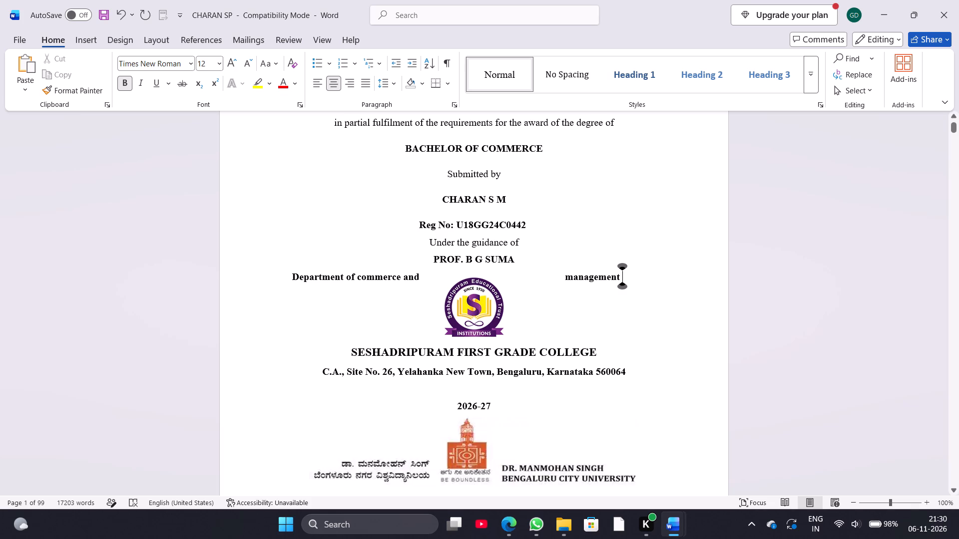
Add a blank line below the department line and move the college logo down to sit just above the college name.
key("Return")
key("Return")
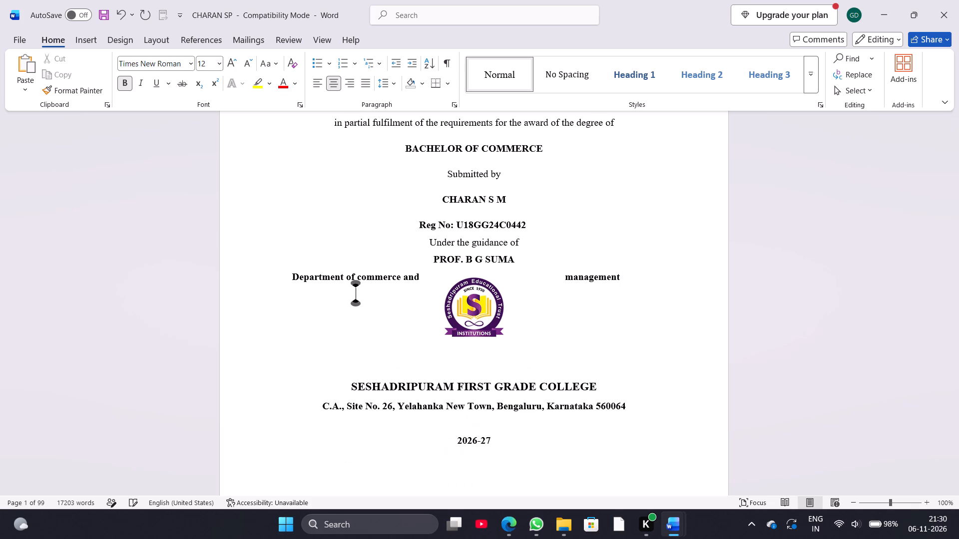
key("BackSpace")
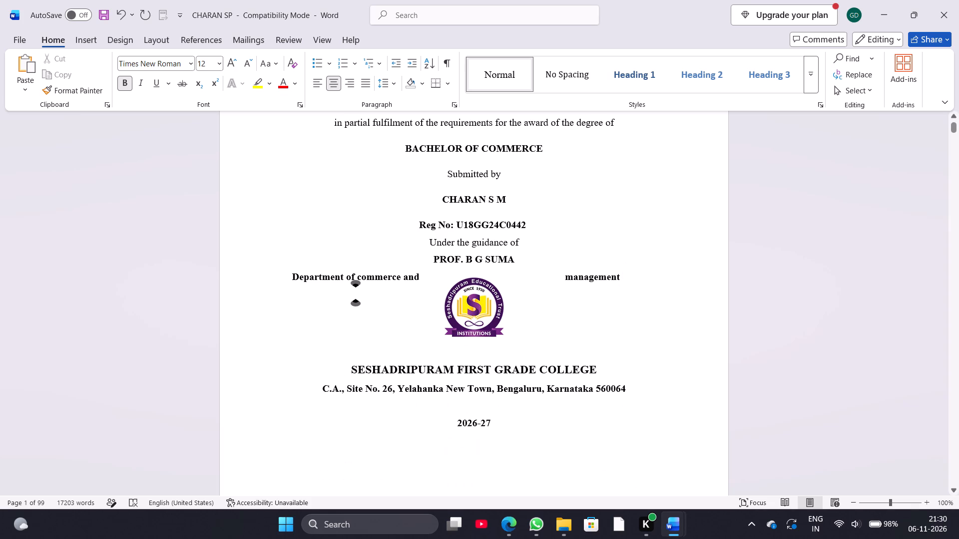
left_click(489, 303)
left_click_drag(489, 303, 492, 321)
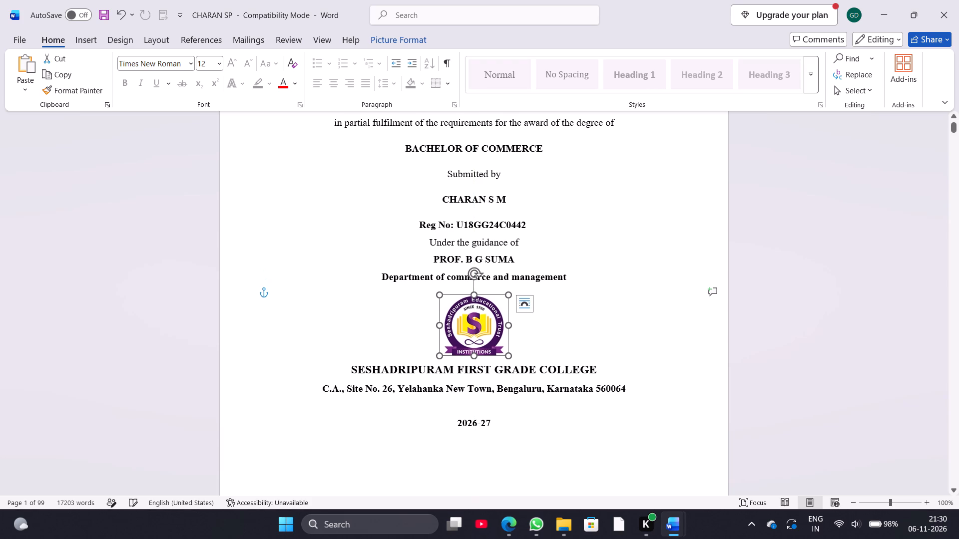
Remove the bold formatting from the "Department of commerce and management" line.
scroll(492, 321, "down", 1)
left_click_drag(369, 249, 594, 246)
left_click(130, 85)
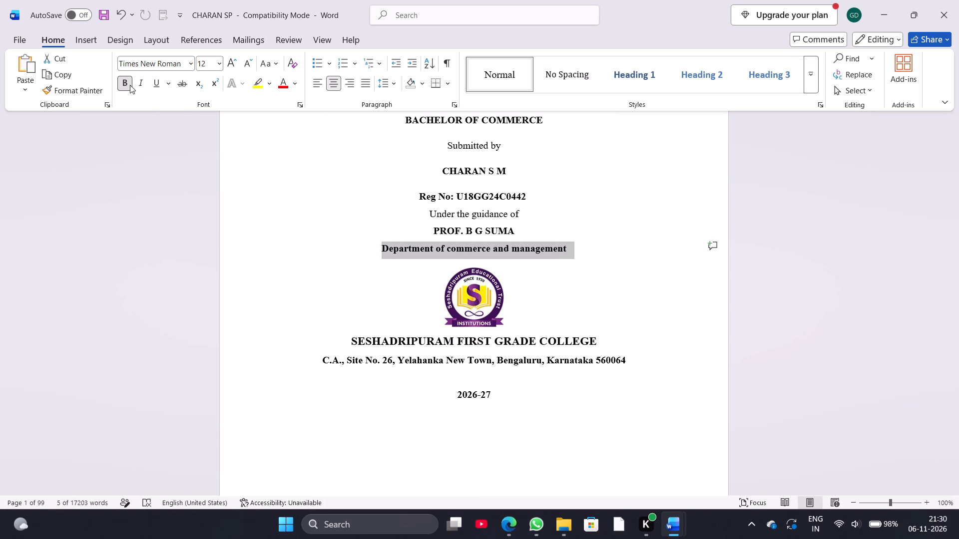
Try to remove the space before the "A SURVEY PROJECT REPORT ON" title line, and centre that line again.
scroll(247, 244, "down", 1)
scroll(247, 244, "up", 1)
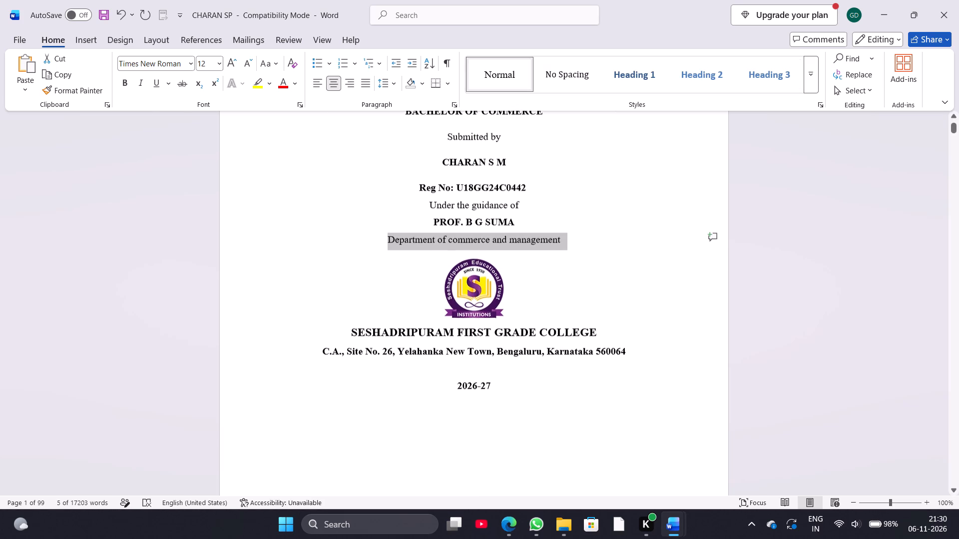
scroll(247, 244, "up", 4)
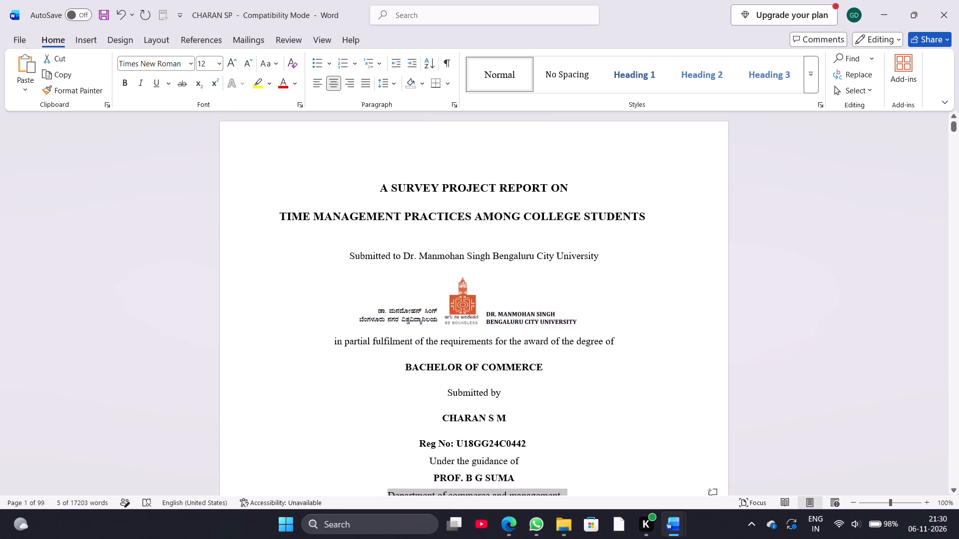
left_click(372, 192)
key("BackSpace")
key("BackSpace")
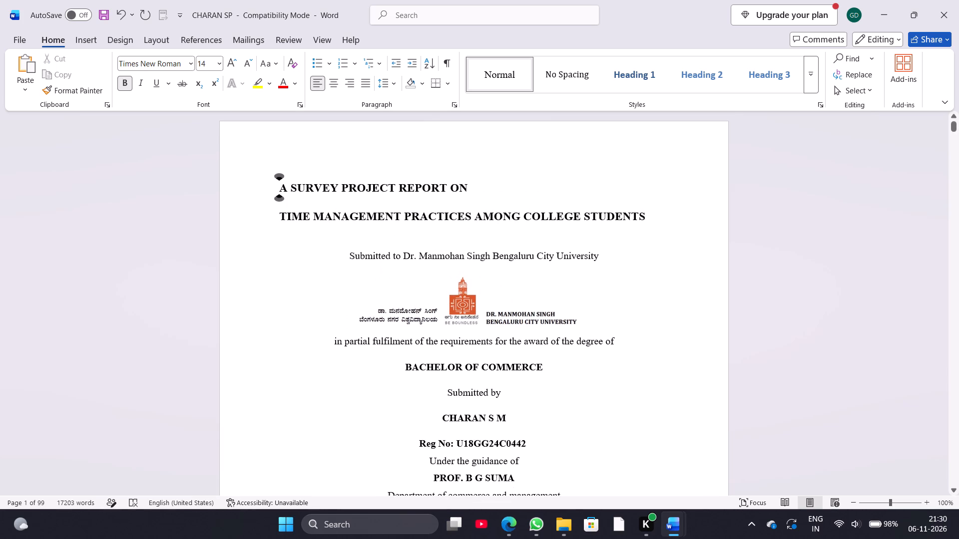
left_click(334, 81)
Copy the college name, address, affiliation and accreditation lines from the cover page of the other student's project report.
scroll(442, 270, "down", 1)
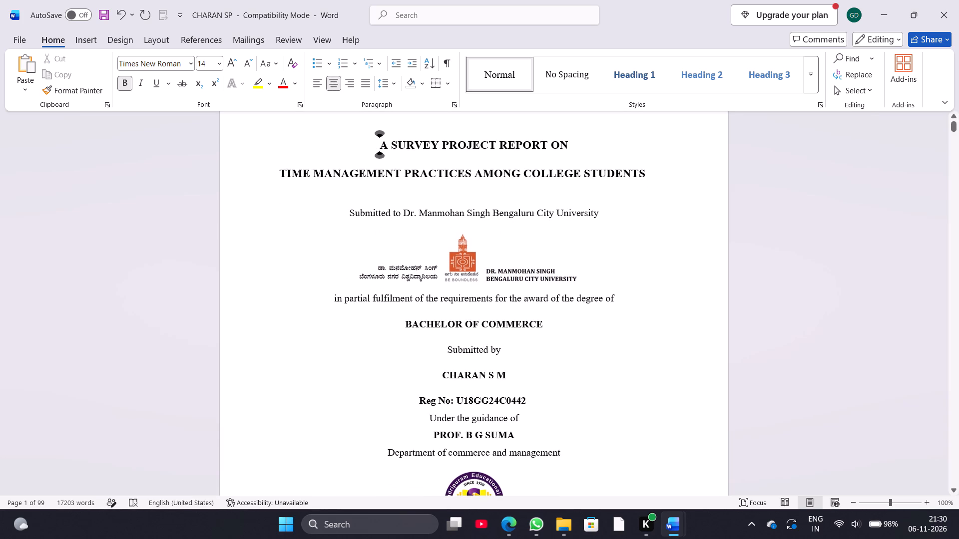
scroll(570, 329, "down", 2)
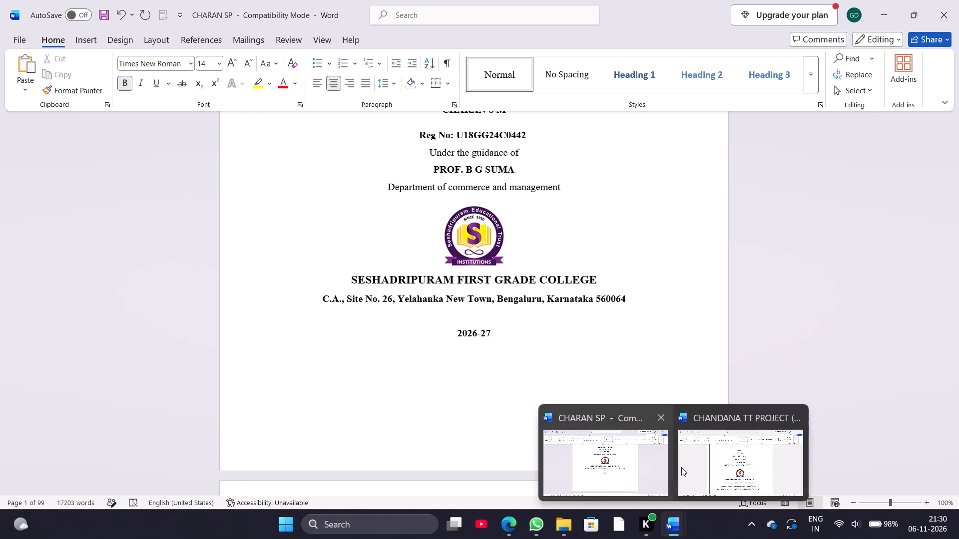
left_click(714, 466)
scroll(495, 387, "down", 1)
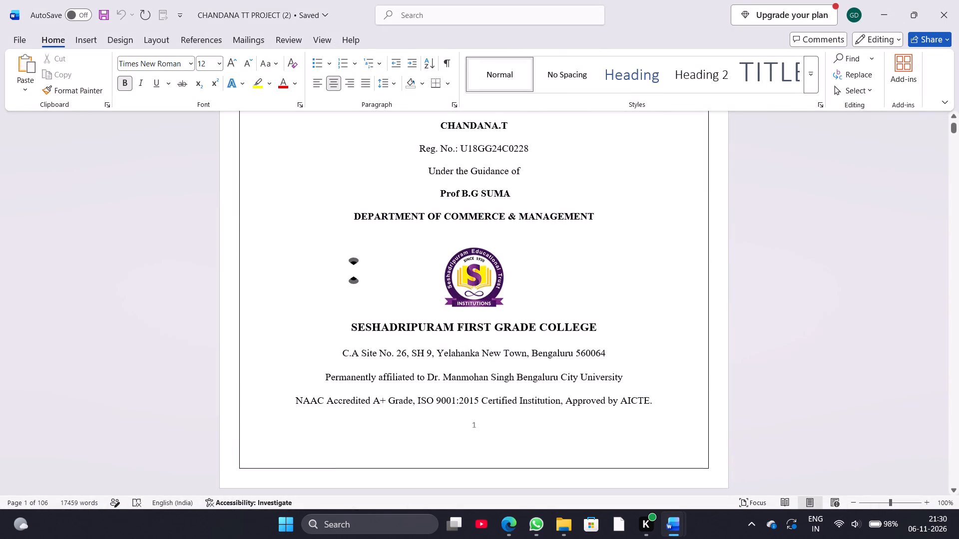
scroll(495, 387, "down", 1)
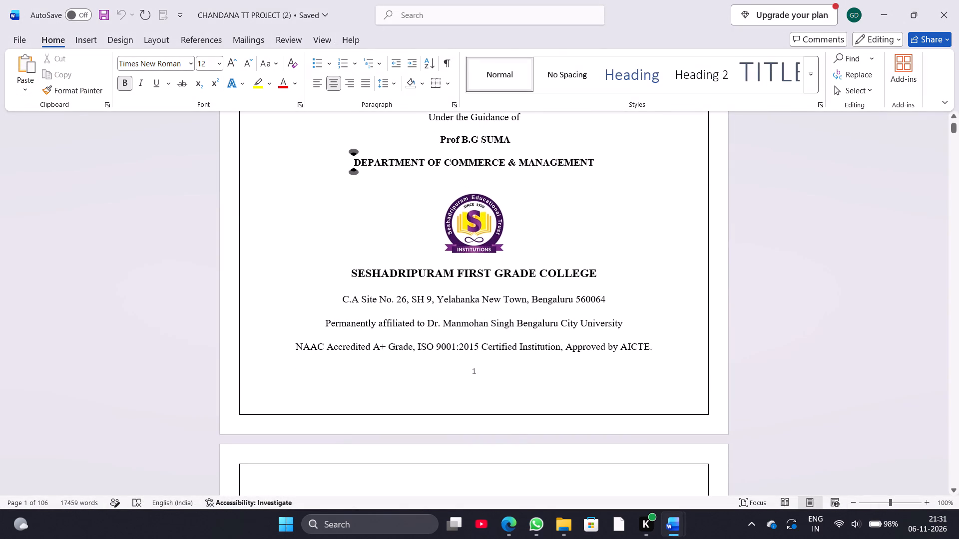
left_click(349, 275)
left_click_drag(349, 275, 635, 364)
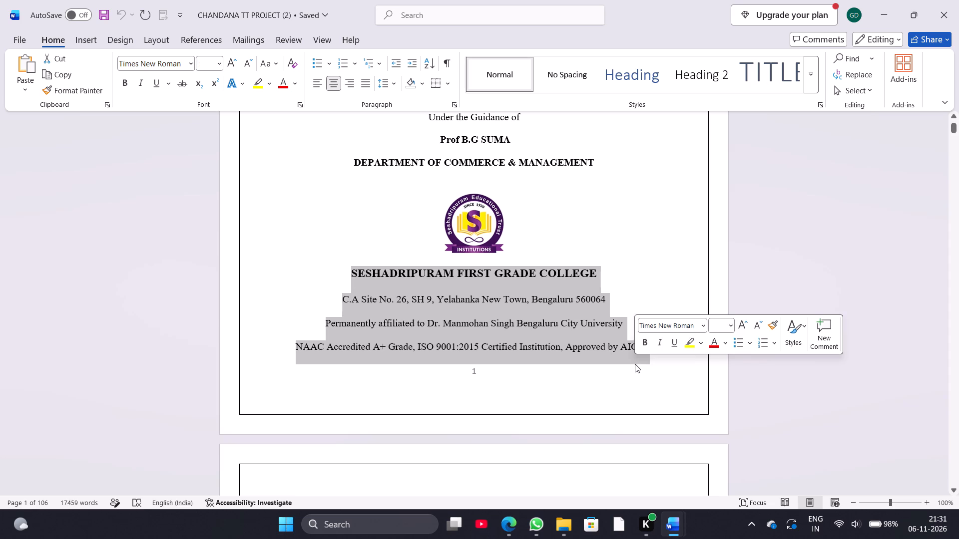
key("ctrl+c")
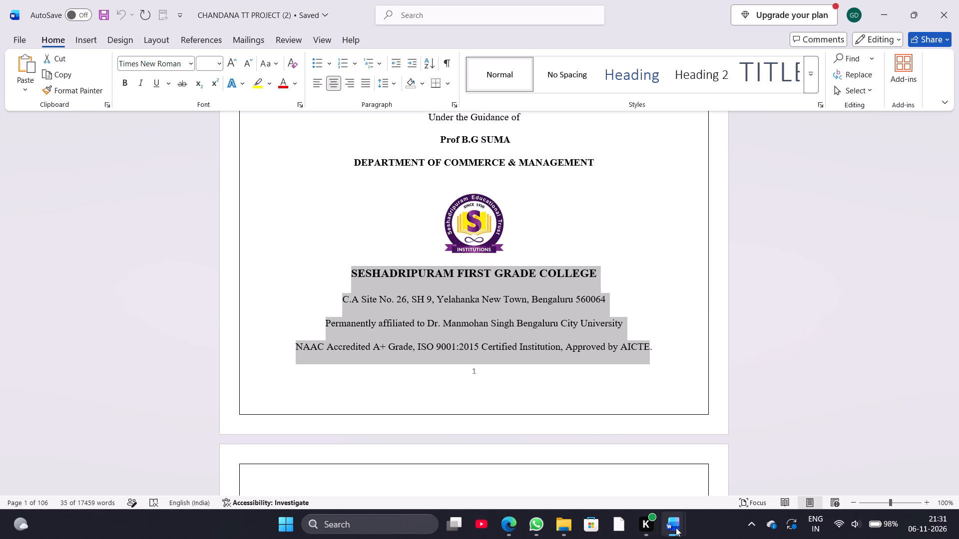
Back in the survey report, replace the address and "2026-27" lines below the college name with the copied college details.
left_click(624, 495)
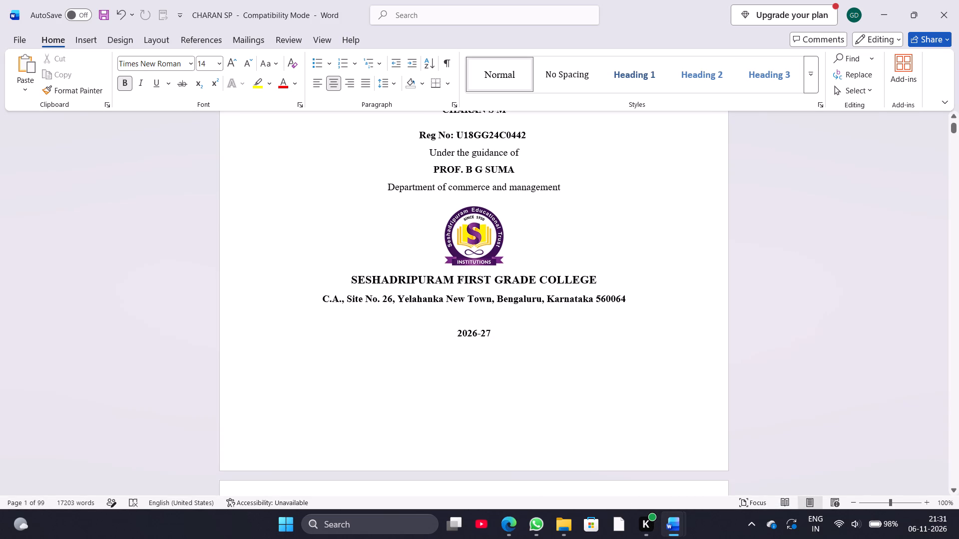
left_click_drag(311, 299, 479, 359)
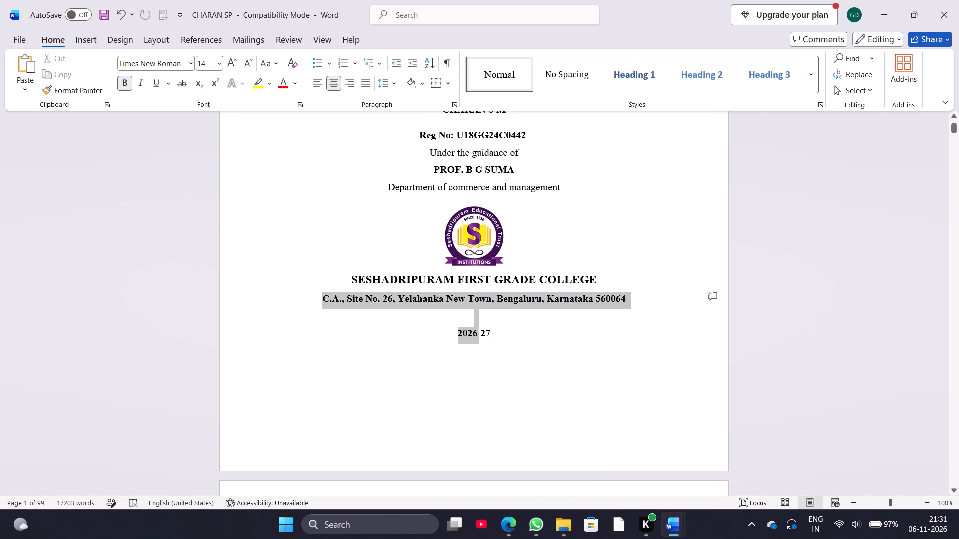
left_click_drag(479, 359, 479, 359)
key("BackSpace")
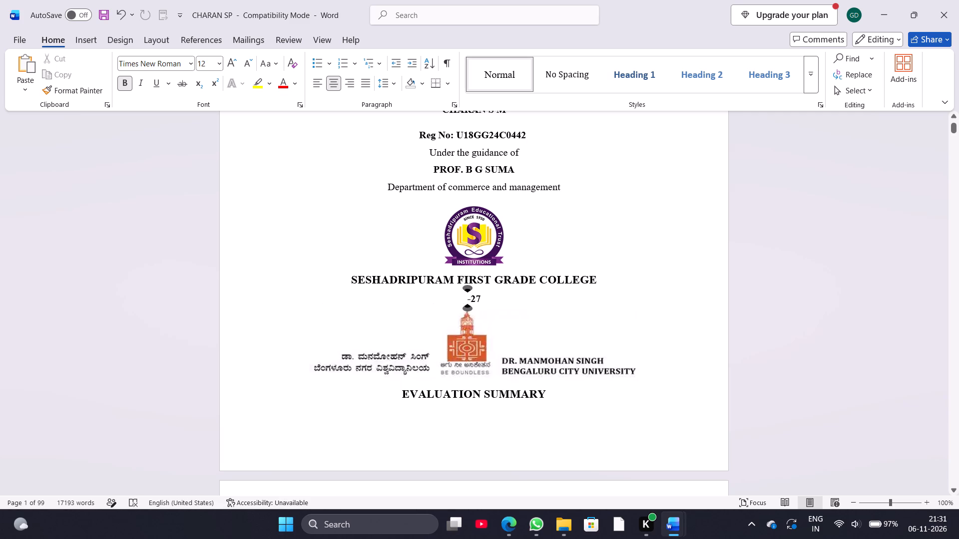
left_click(483, 298)
key("BackSpace")
key("BackSpace")
key("BackSpace")
key("ctrl+v")
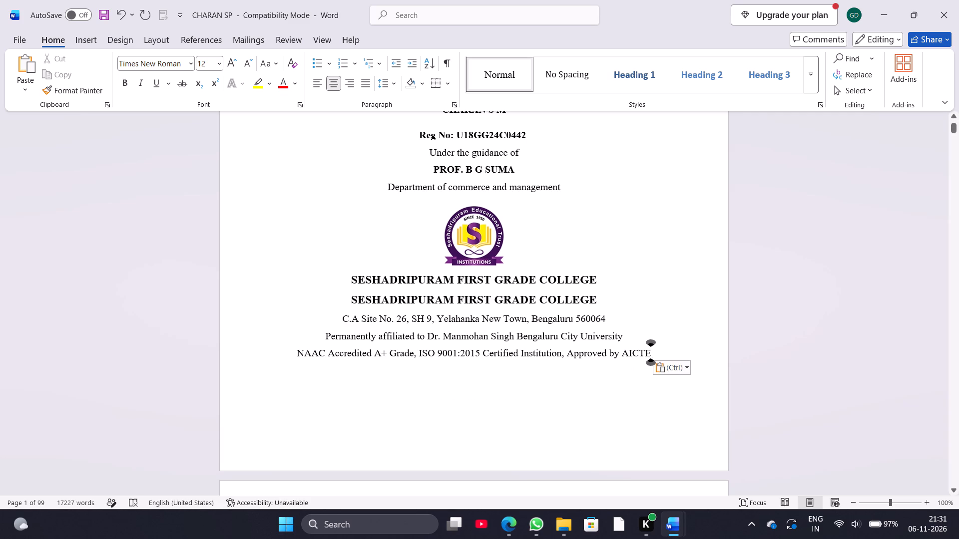
Delete the duplicate "SESHADRIPURAM FIRST GRADE COLLEGE" line below the college logo.
left_click_drag(347, 284, 601, 281)
key("BackSpace")
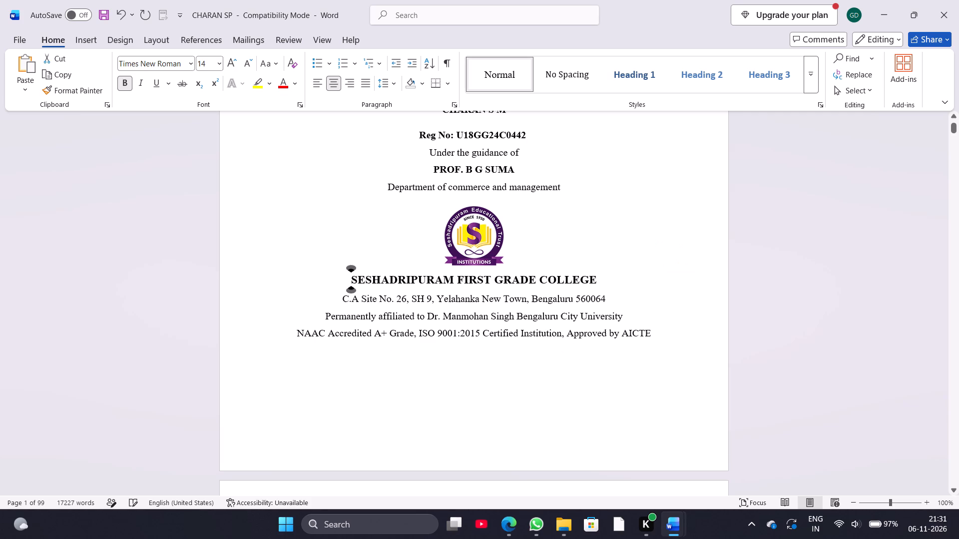
Add a colon and a space after "Designation" in the Guide Details cell of the evaluation page.
scroll(538, 365, "down", 3)
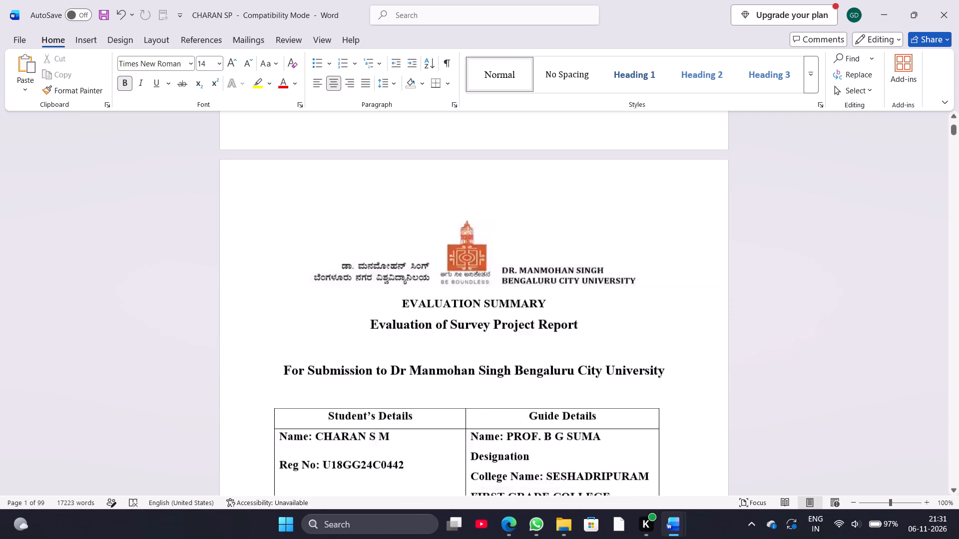
scroll(538, 365, "down", 2)
scroll(538, 365, "up", 2)
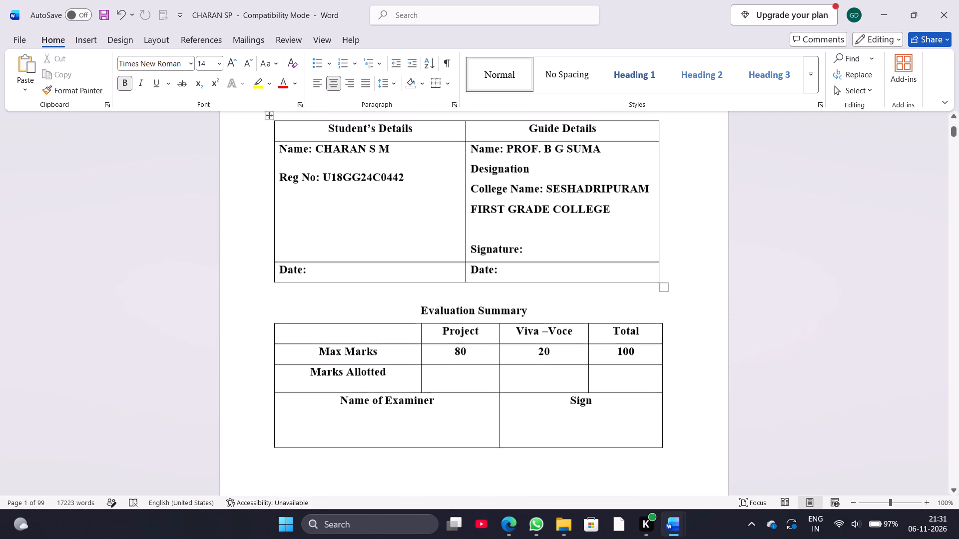
left_click(532, 171)
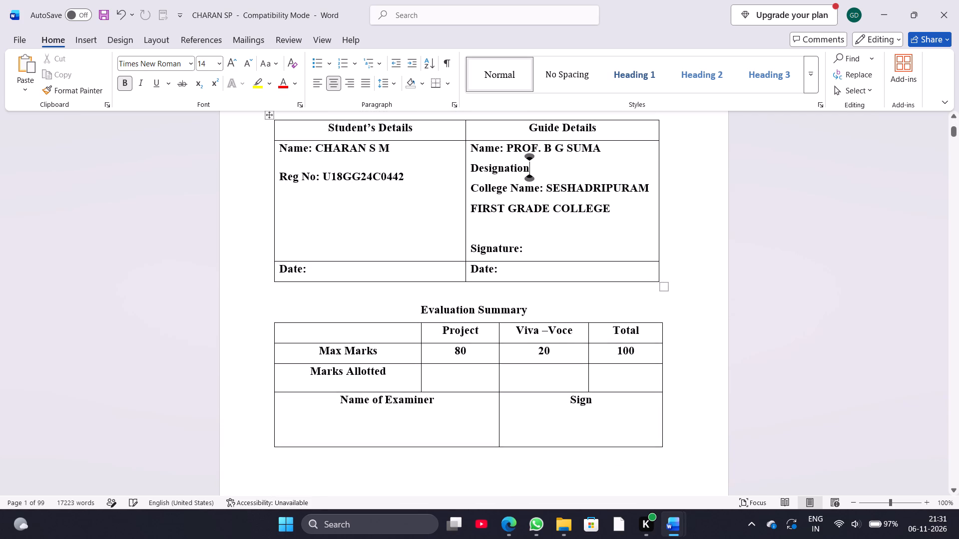
key("shift+colon")
key("space")
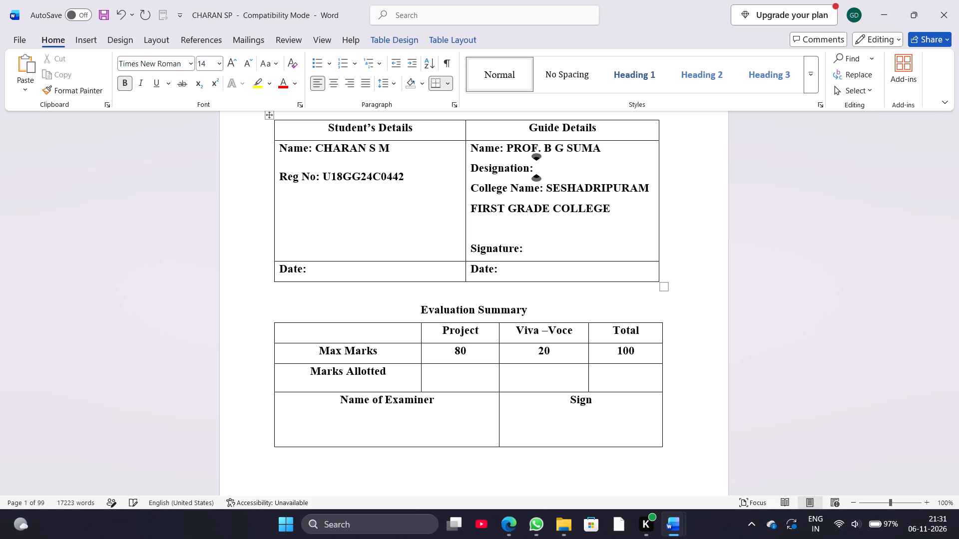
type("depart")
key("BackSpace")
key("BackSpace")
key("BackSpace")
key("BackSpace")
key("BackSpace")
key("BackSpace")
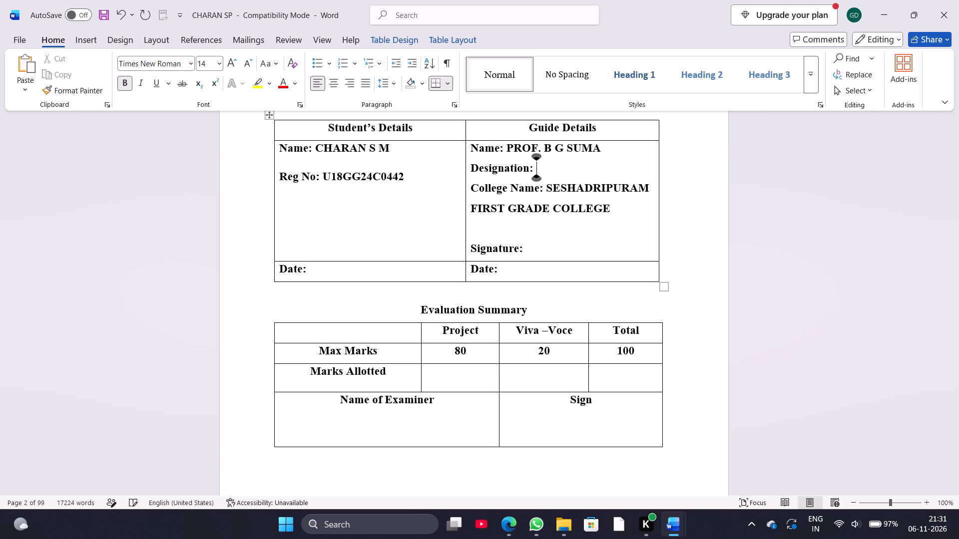
Enter "DEPARTMENT OF COMMERCE AND MANAGEMENT" as the guide's designation in the Guide Details cell.
type("DEPARTMENT OF")
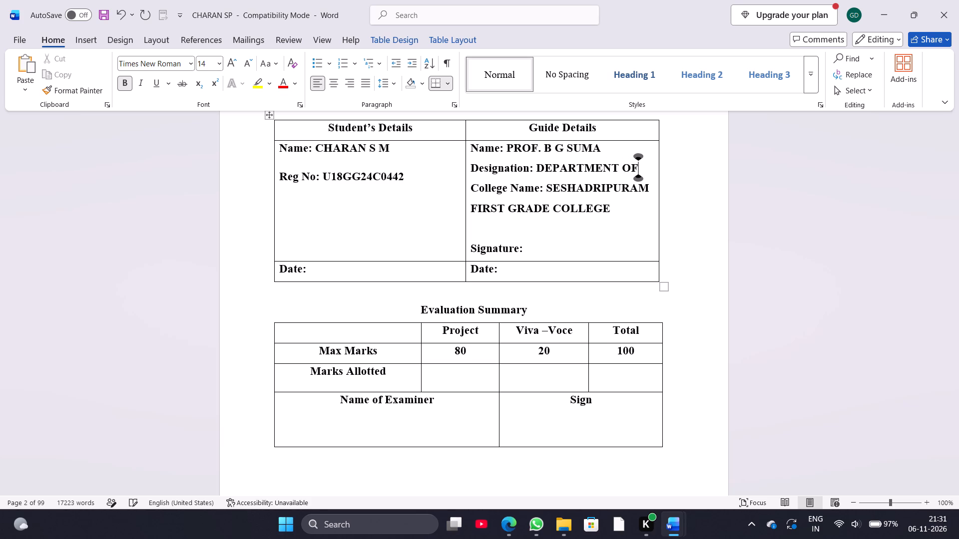
key("space")
type("COMMERCE A")
type("ND MANAGEMENT")
key("space")
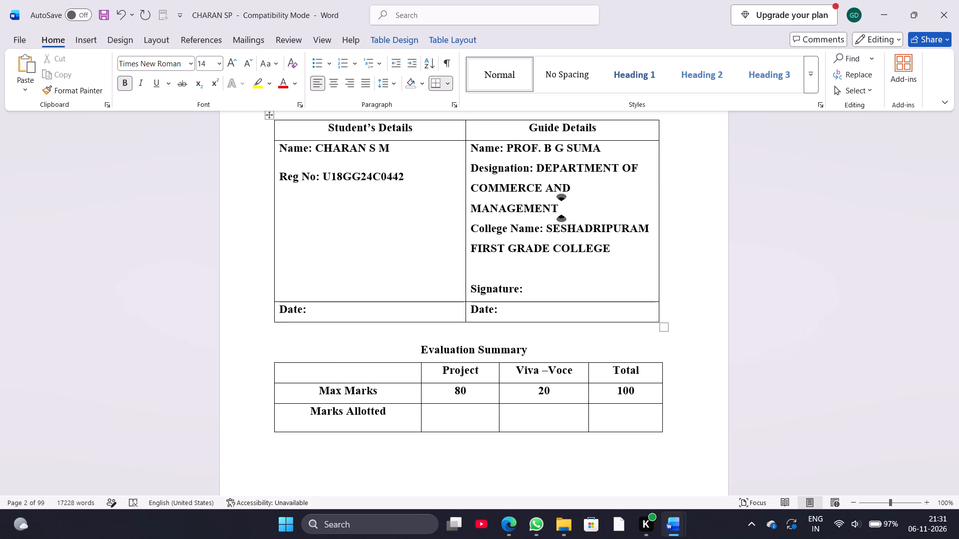
Set the student's name and the whole "Reg No" line in the Student's Details cell to font size 12.
scroll(485, 302, "down", 1)
scroll(485, 302, "up", 1)
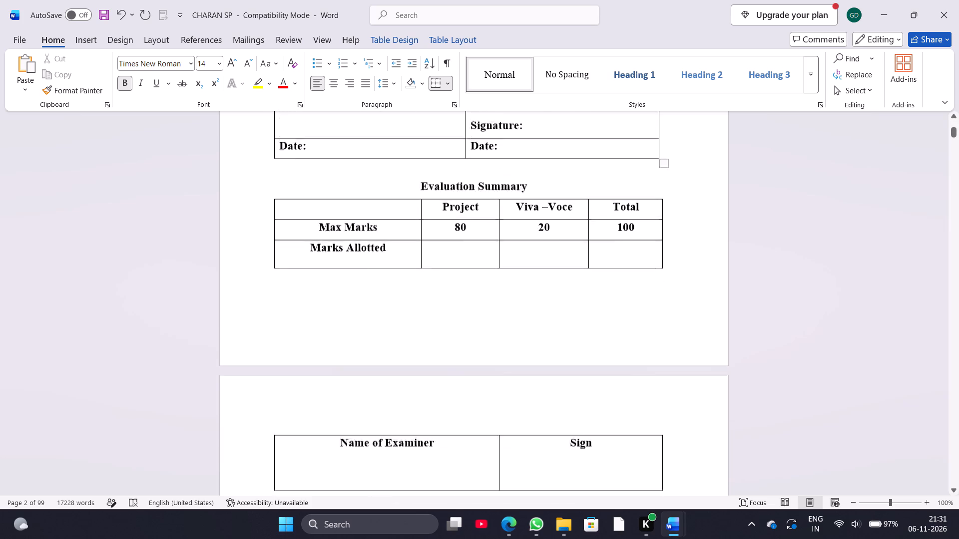
scroll(485, 302, "up", 3)
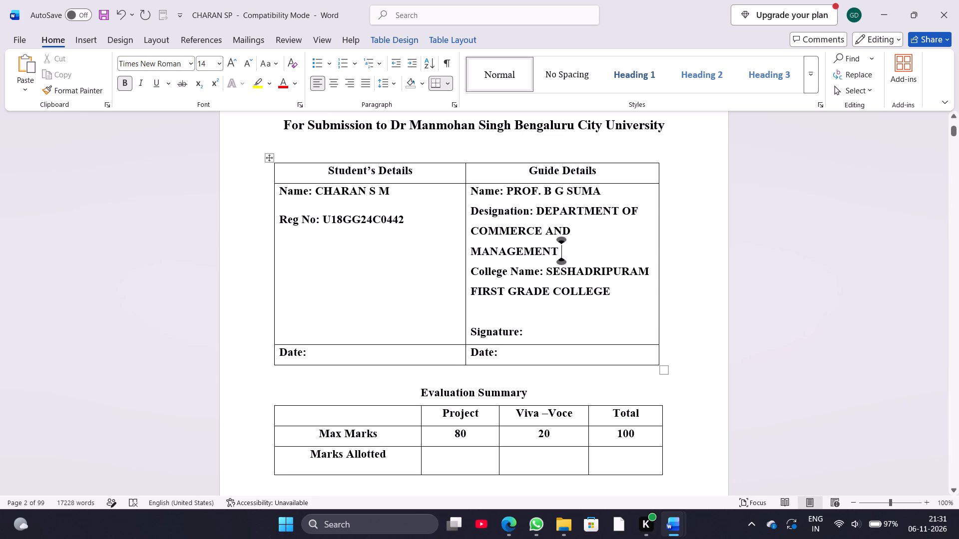
left_click_drag(316, 191, 375, 227)
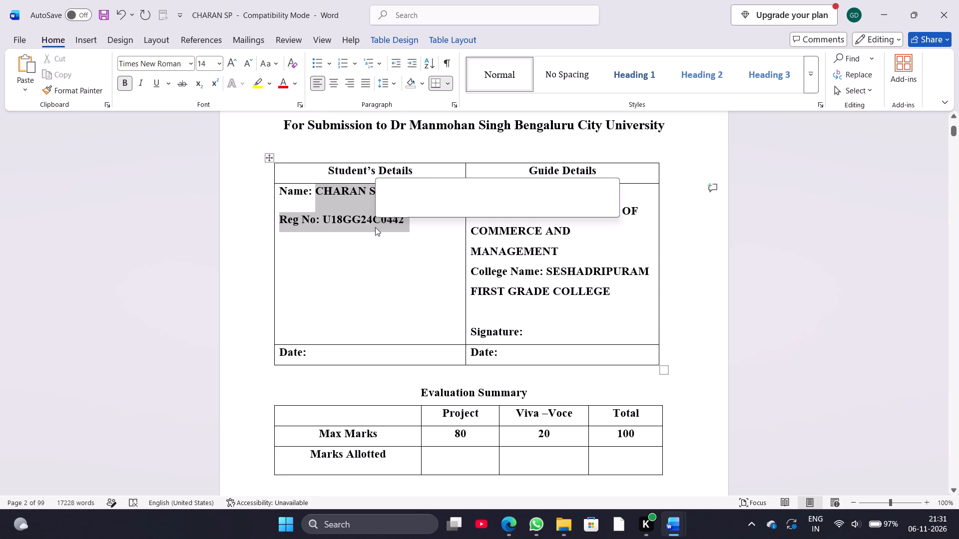
left_click(218, 62)
left_click(209, 138)
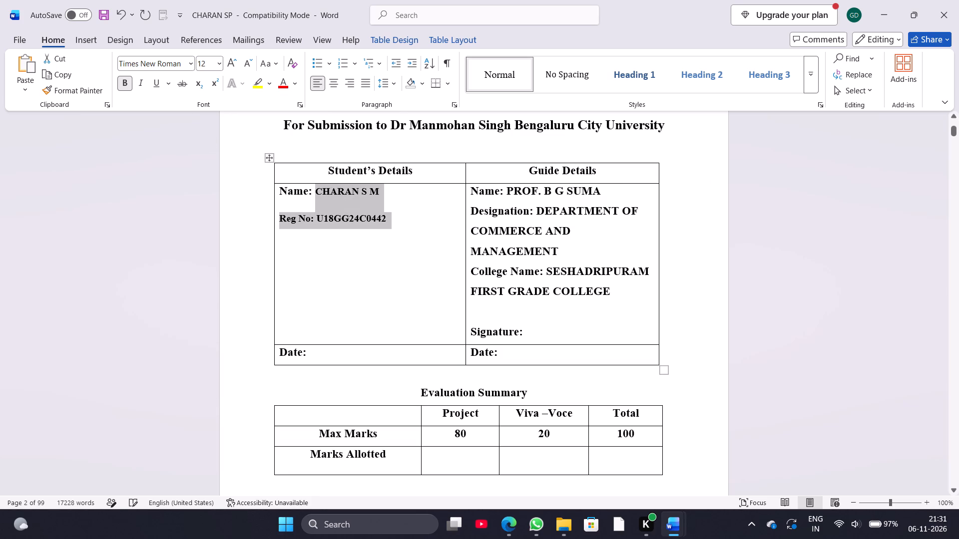
Set only the "Reg No" label in the Student's Details cell to font size 14.
double_click(310, 219)
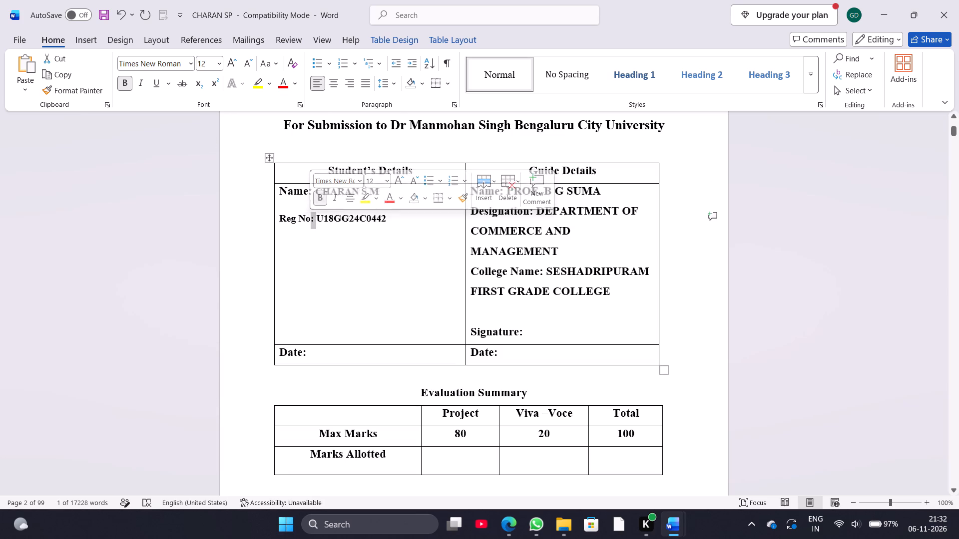
double_click(279, 217)
left_click(279, 217)
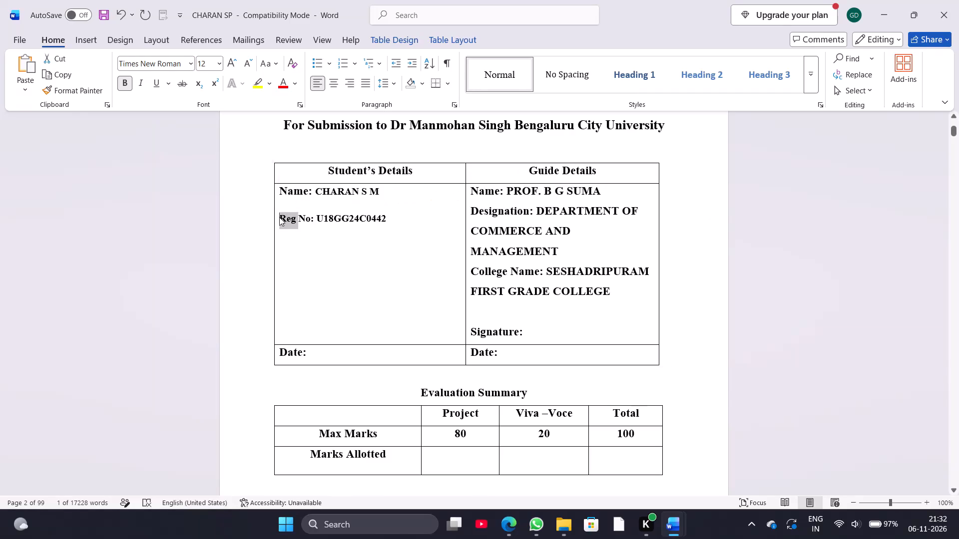
left_click_drag(279, 217, 311, 223)
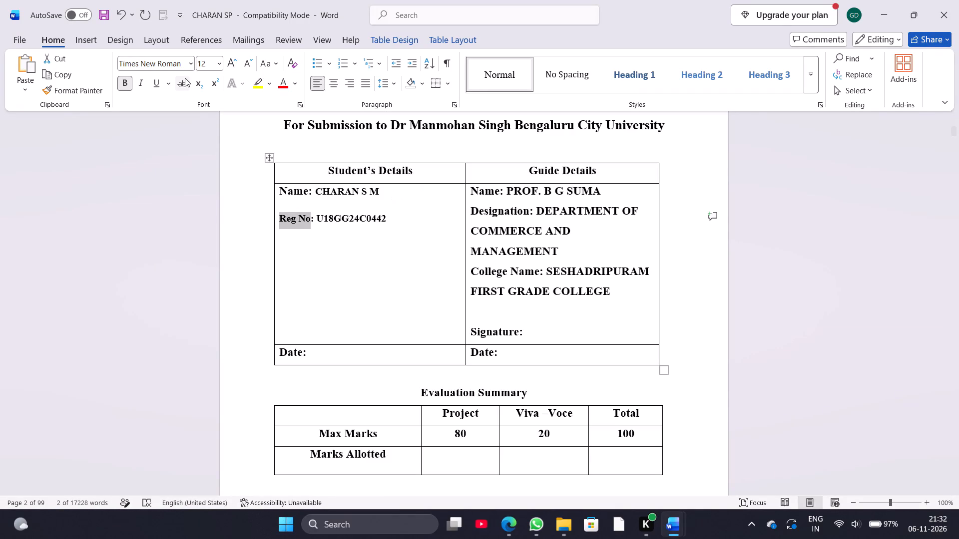
left_click(217, 68)
left_click(213, 158)
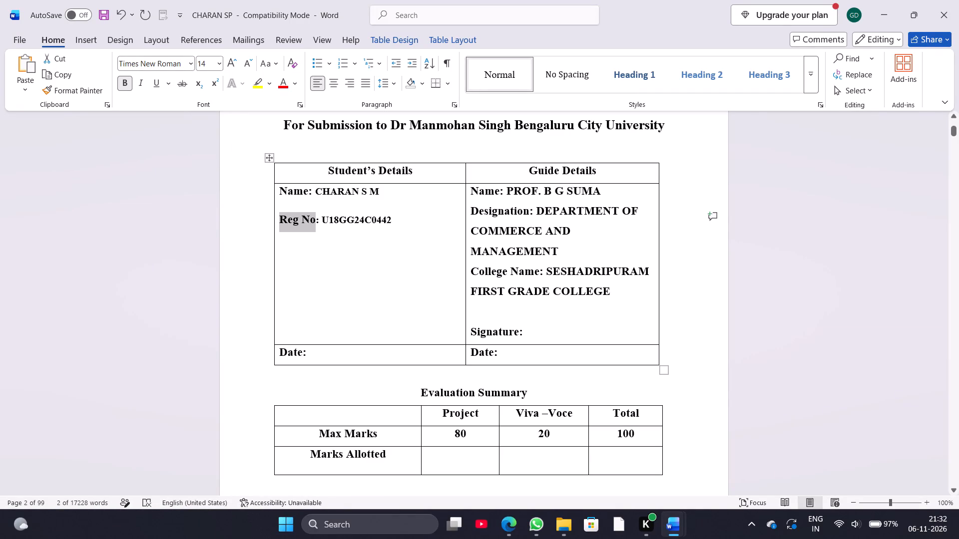
Set the guide's name, the designation text and the college name in the Guide Details cell to font size 12.
left_click_drag(507, 191, 587, 194)
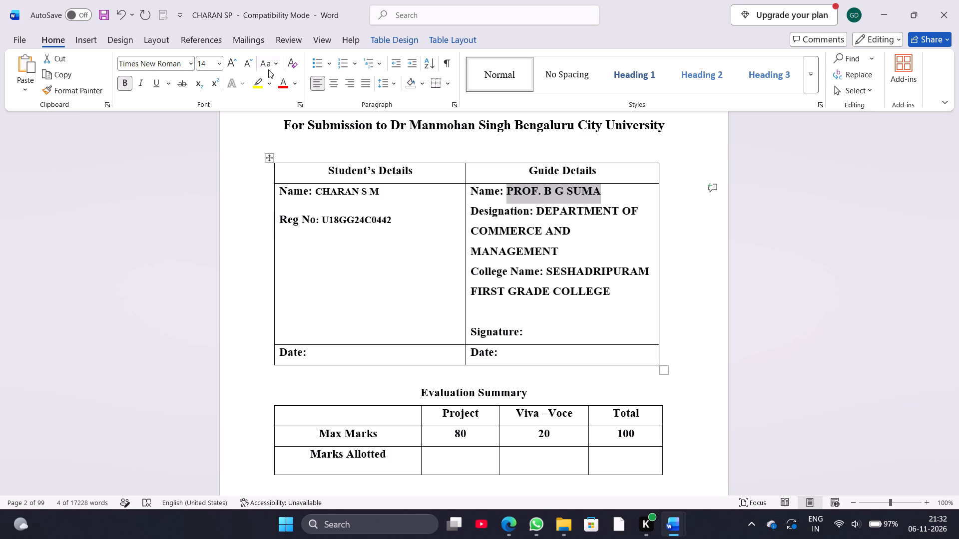
left_click(215, 69)
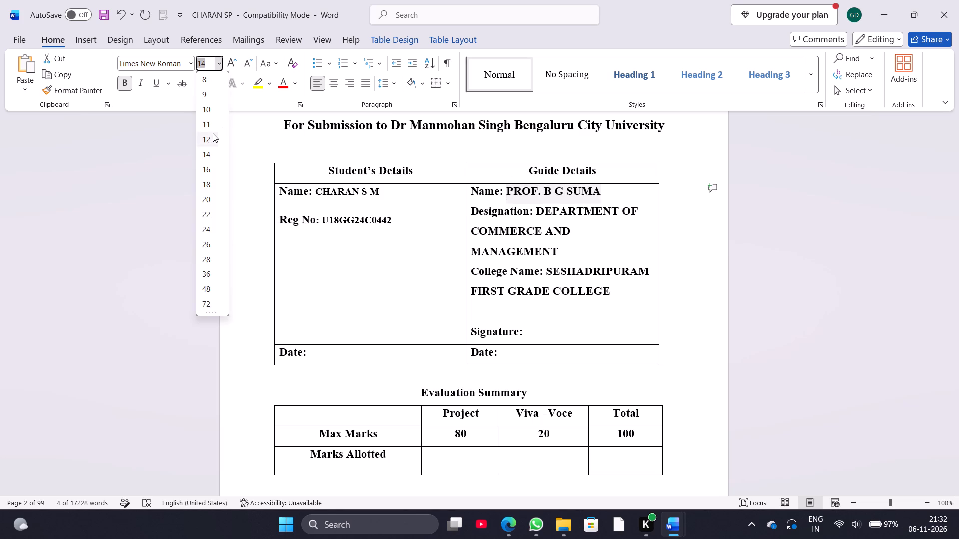
left_click(213, 133)
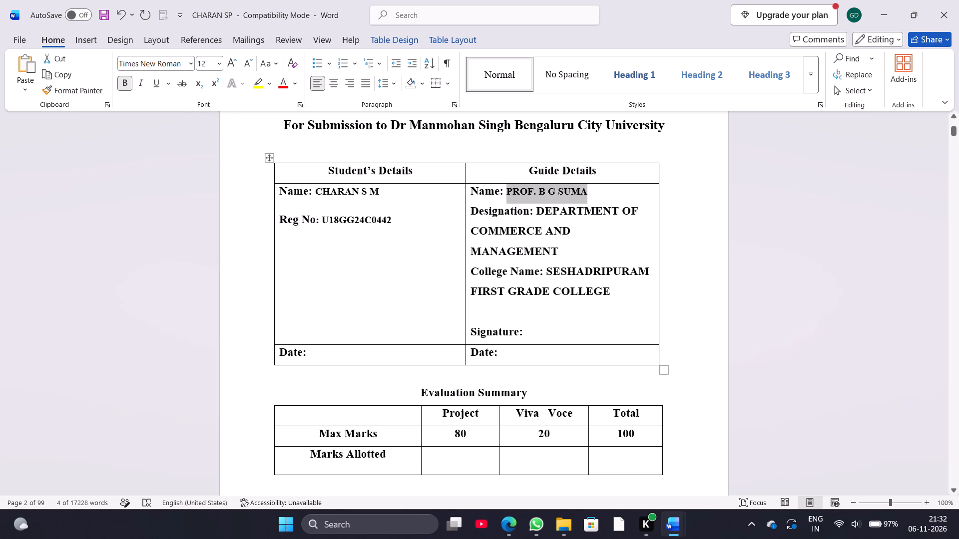
left_click(533, 210)
left_click_drag(533, 210, 567, 245)
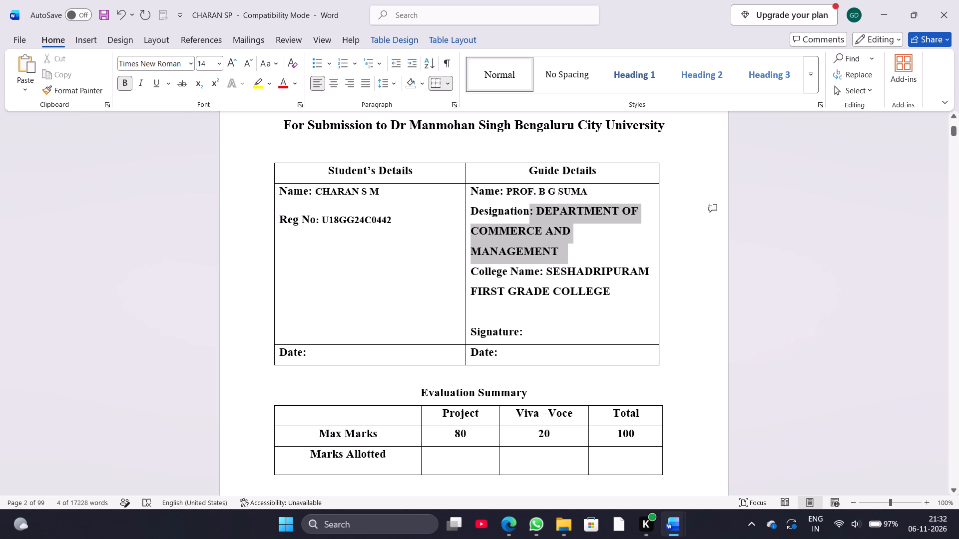
left_click_drag(567, 245, 568, 249)
left_click(643, 214)
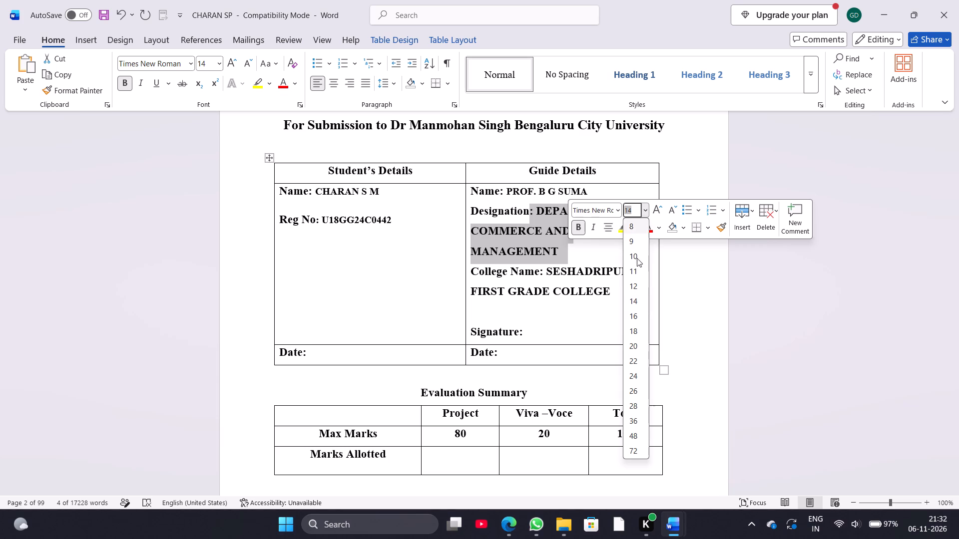
left_click(636, 282)
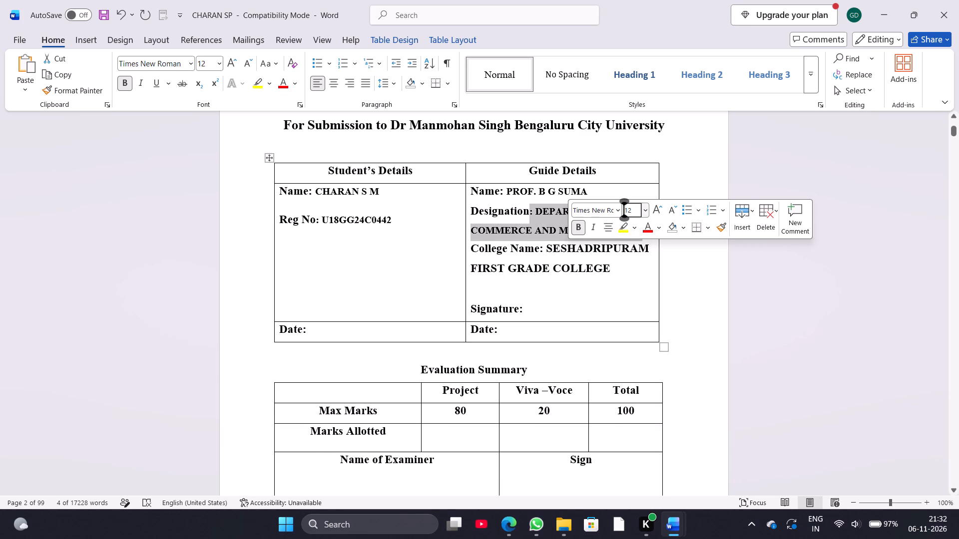
left_click(547, 250)
left_click_drag(547, 250, 594, 281)
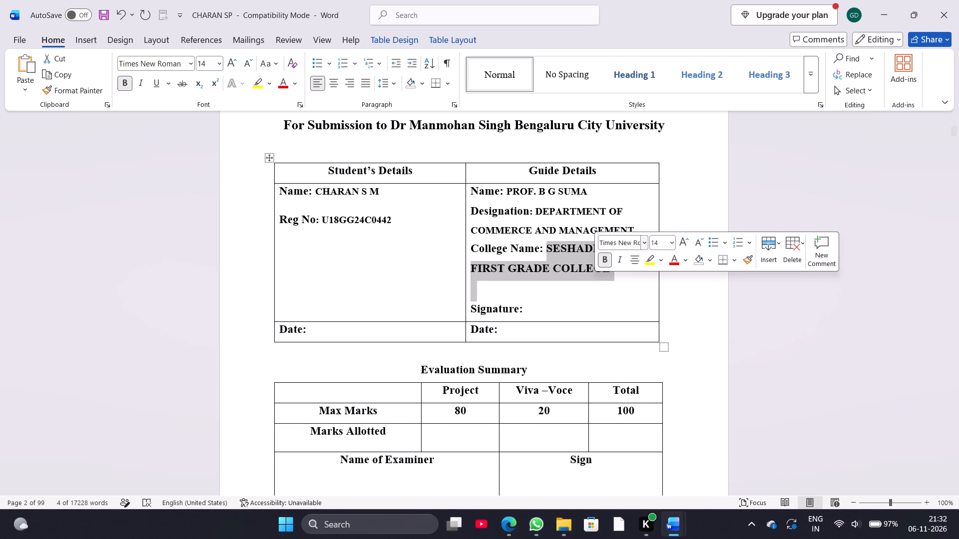
left_click(675, 241)
left_click(663, 317)
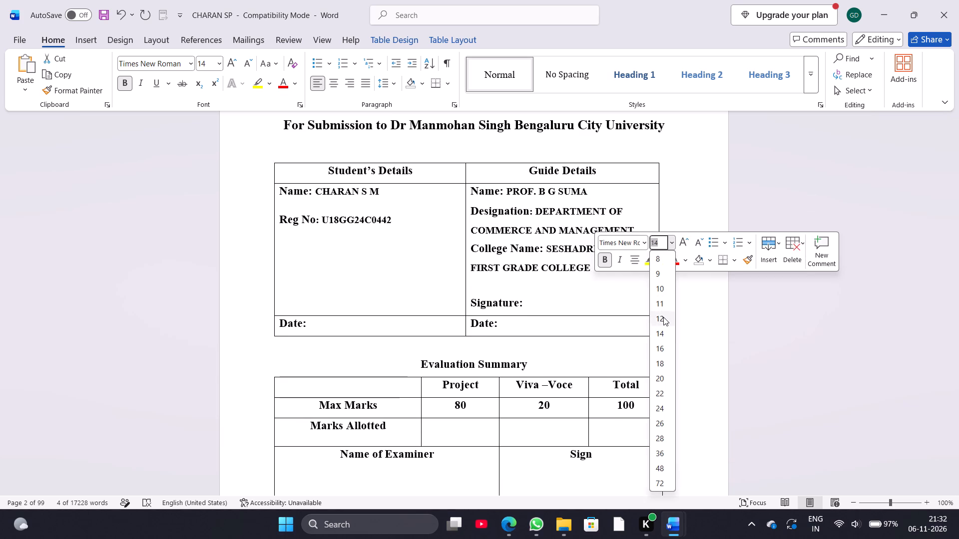
Resize the Evaluation Summary table slightly shorter so its bottom border fits on the page.
scroll(469, 364, "down", 1)
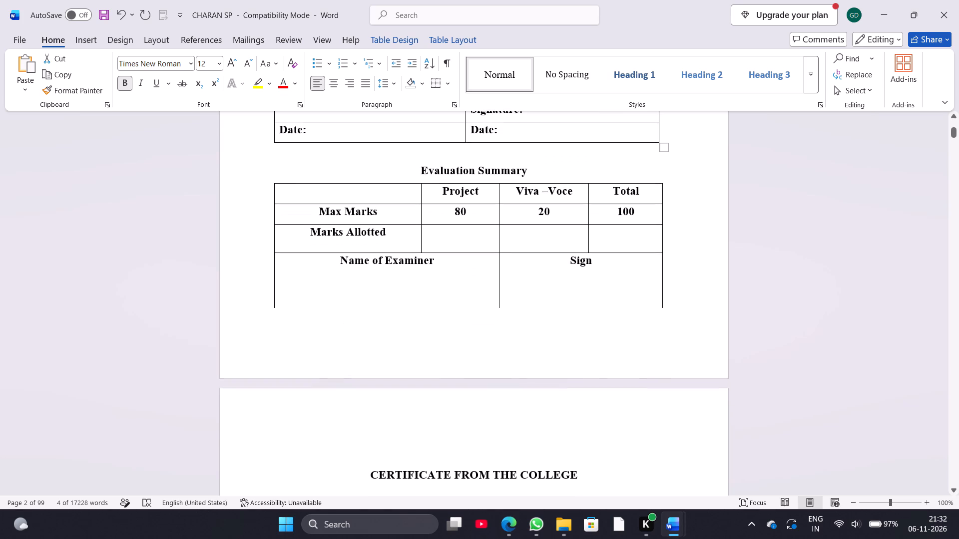
scroll(572, 332, "down", 1)
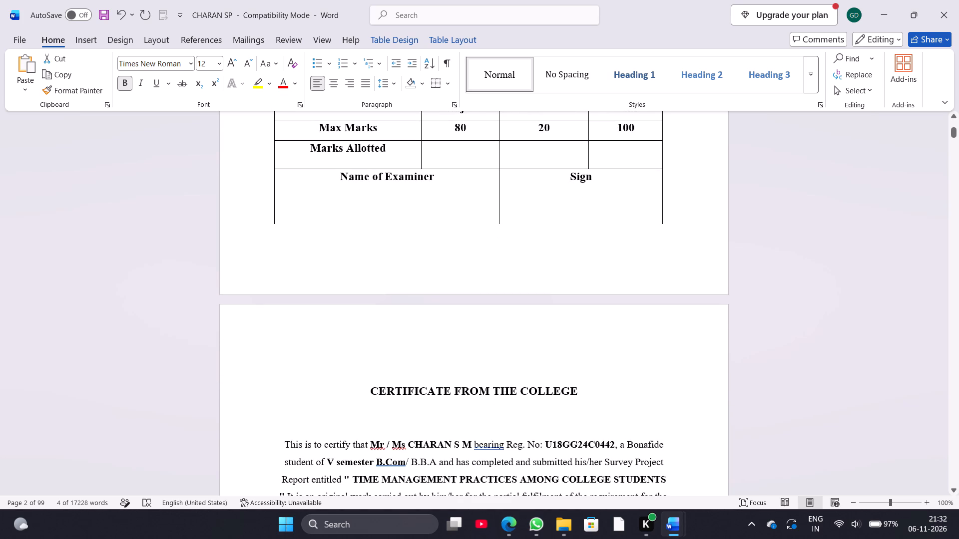
left_click(639, 219)
left_click_drag(668, 229, 666, 218)
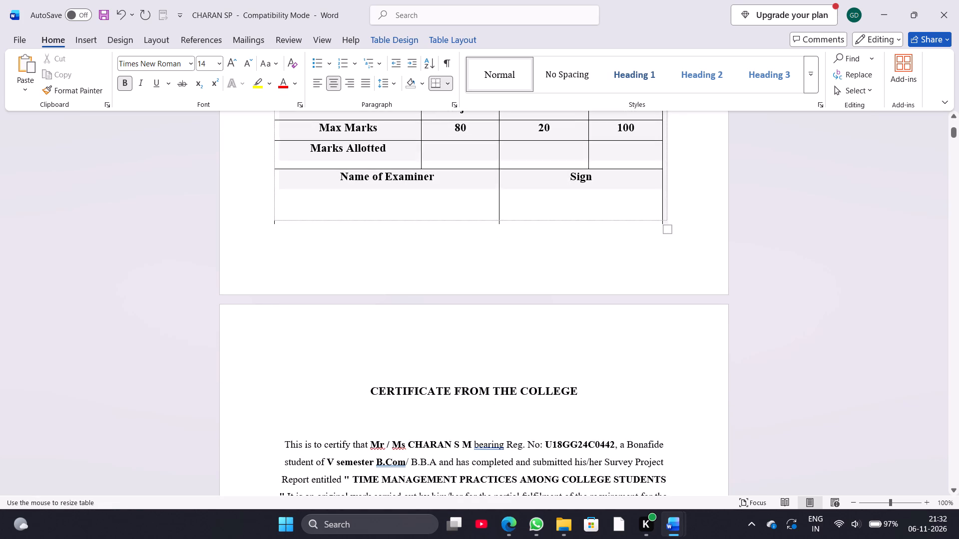
left_click_drag(666, 218, 666, 215)
scroll(593, 239, "down", 1)
scroll(593, 239, "up", 1, "ctrl")
scroll(593, 239, "down", 1, "ctrl")
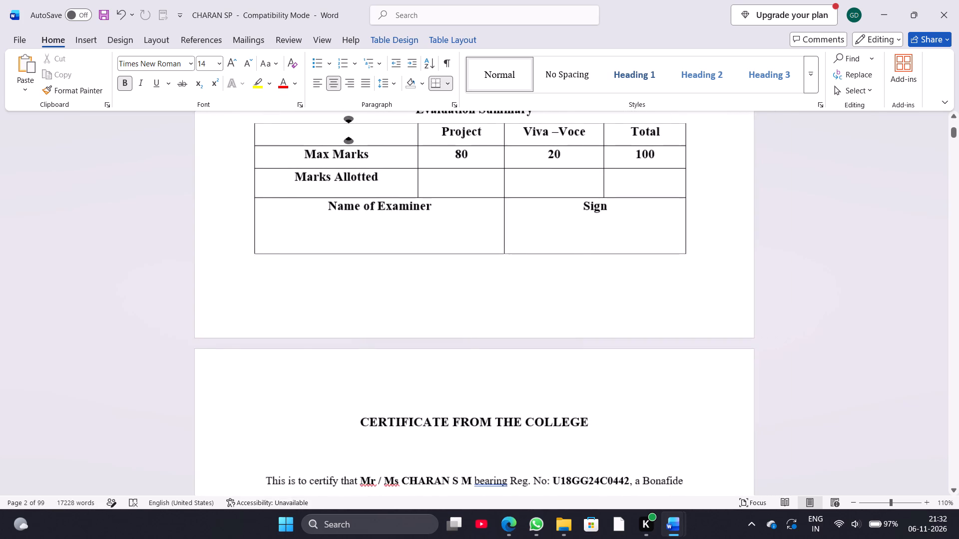
Justify the body paragraph of the "CERTIFICATE FROM THE COLLEGE" page with 1.5 line spacing and font size 14.
scroll(593, 239, "down", 1, "ctrl")
scroll(593, 239, "down", 3)
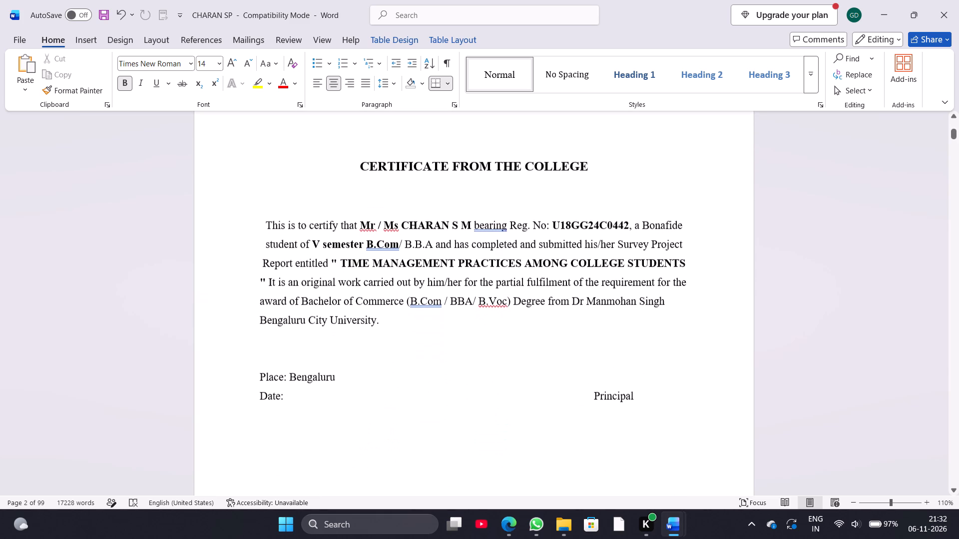
left_click_drag(257, 221, 373, 327)
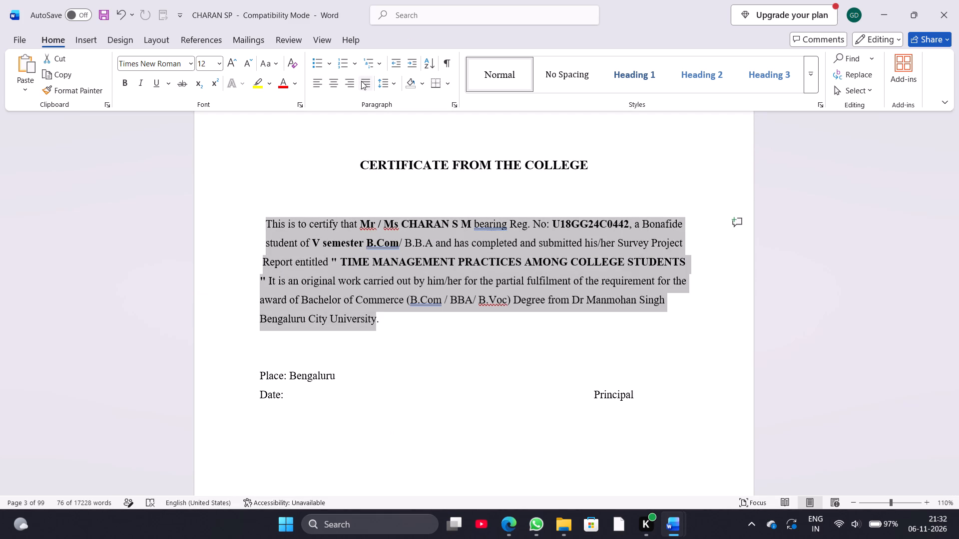
left_click(361, 81)
left_click(392, 82)
left_click(394, 132)
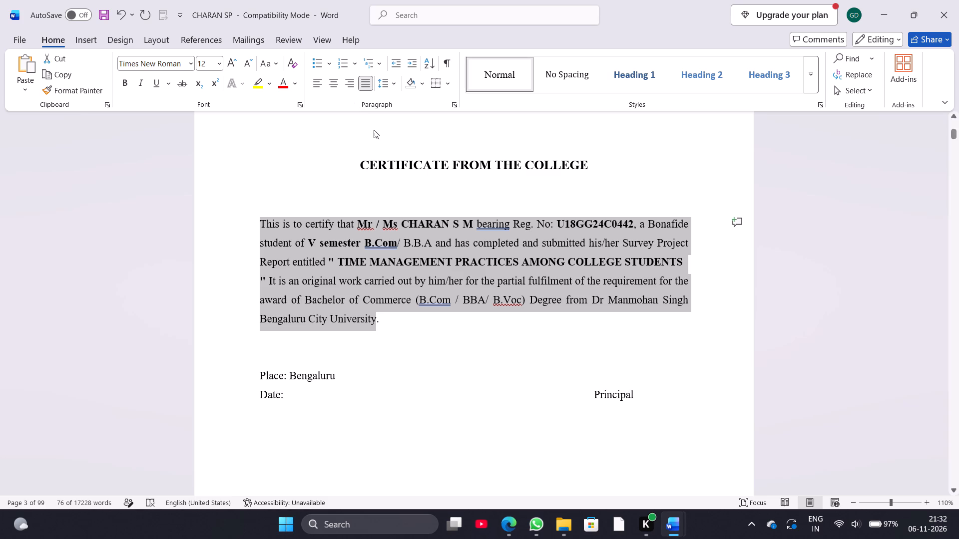
left_click(393, 82)
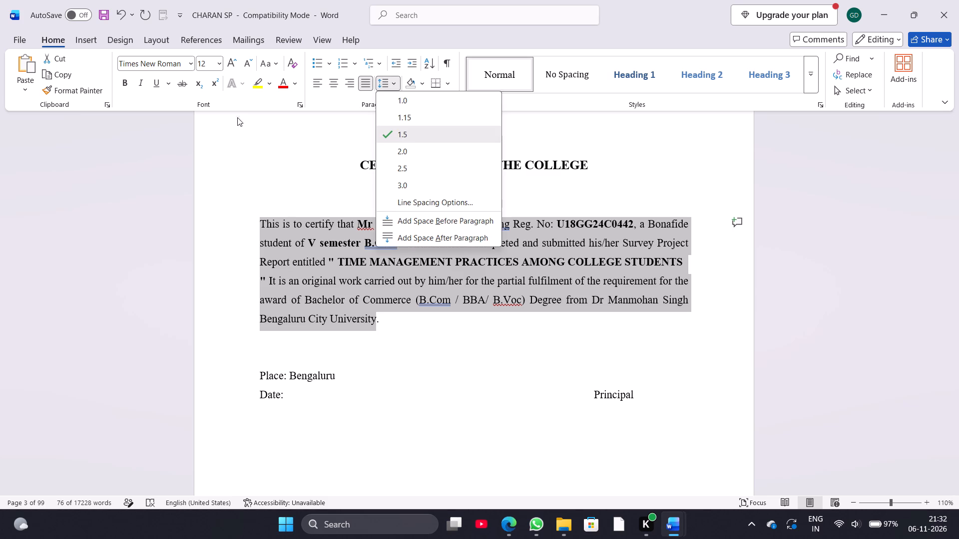
left_click(218, 70)
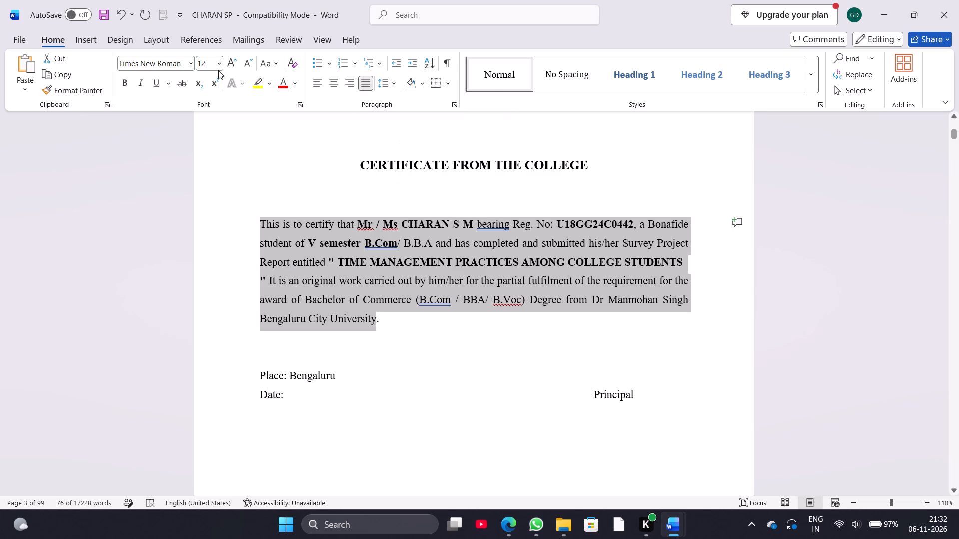
left_click(214, 61)
left_click(218, 62)
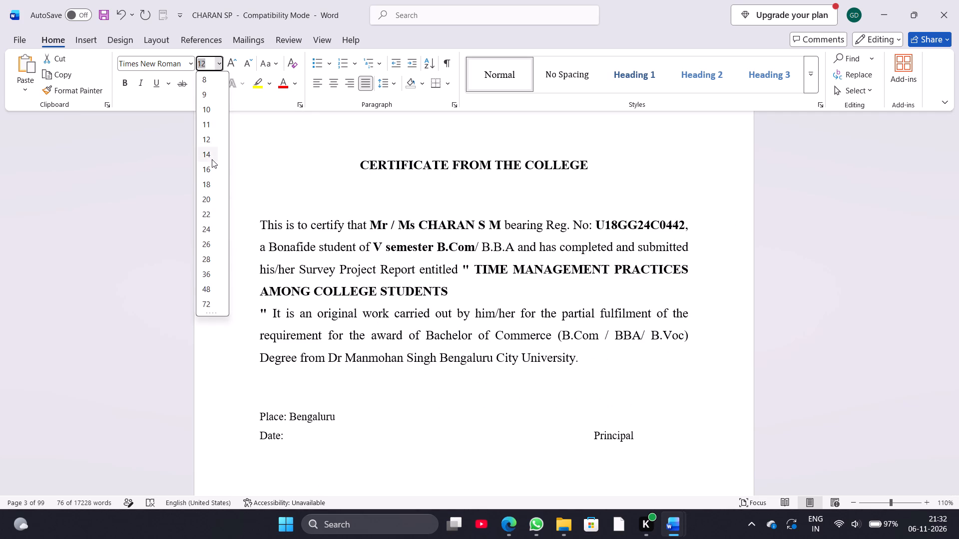
left_click(212, 159)
Make the word "Principal" bold in the signature line of the college certificate.
scroll(384, 269, "down", 1)
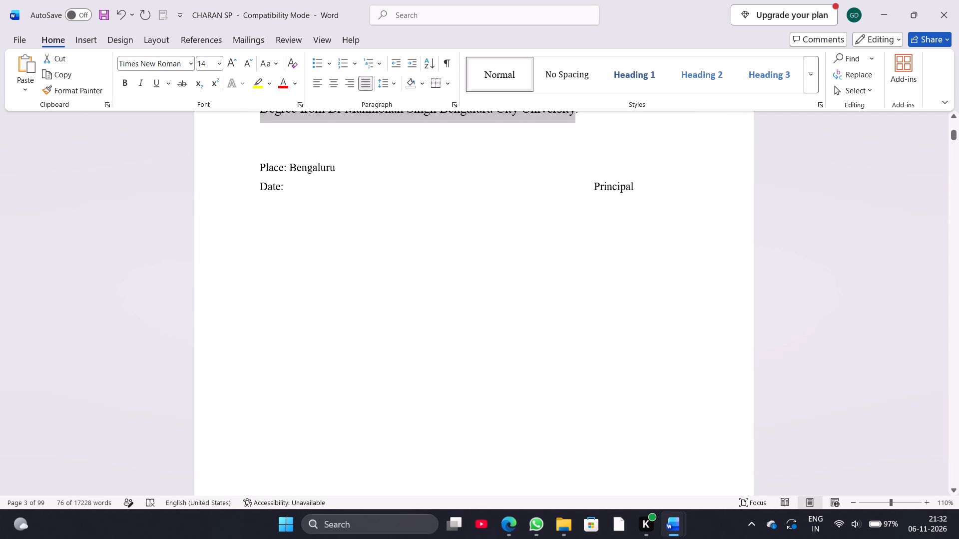
scroll(362, 342, "down", 1)
scroll(362, 342, "up", 2)
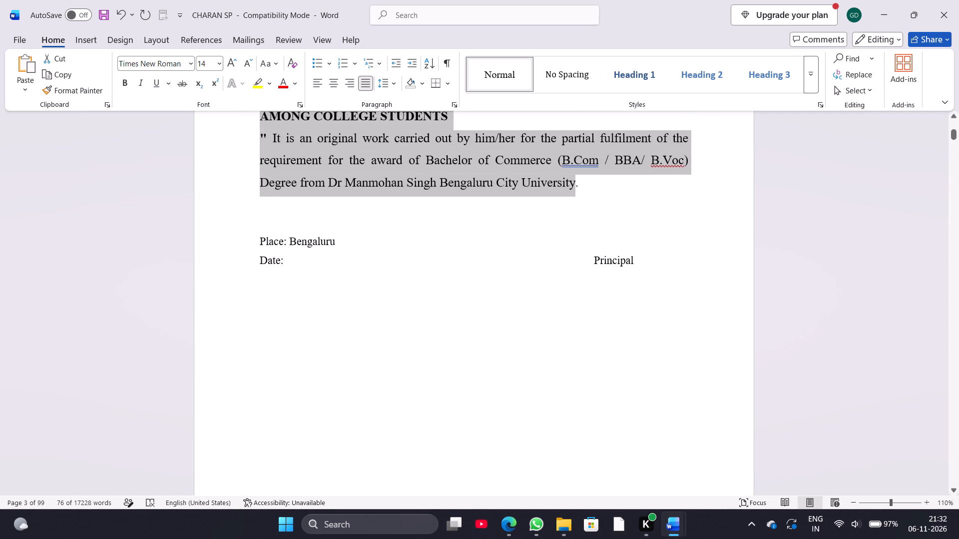
left_click_drag(584, 262, 664, 272)
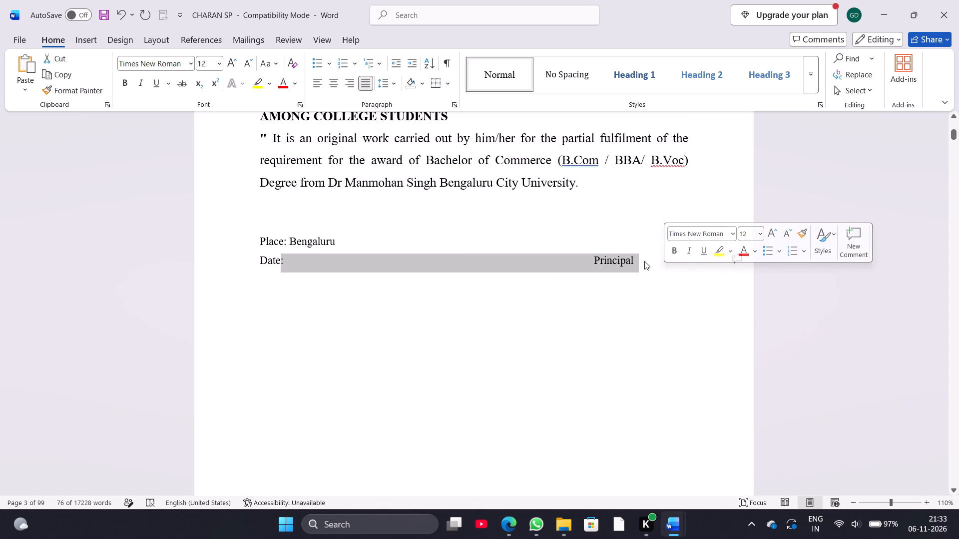
left_click(597, 261)
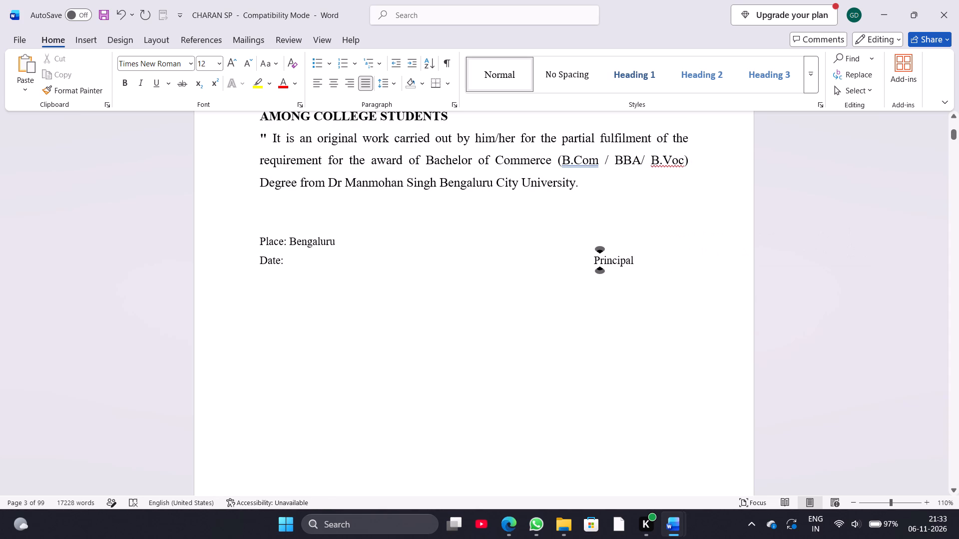
left_click(593, 259)
left_click_drag(593, 259, 629, 269)
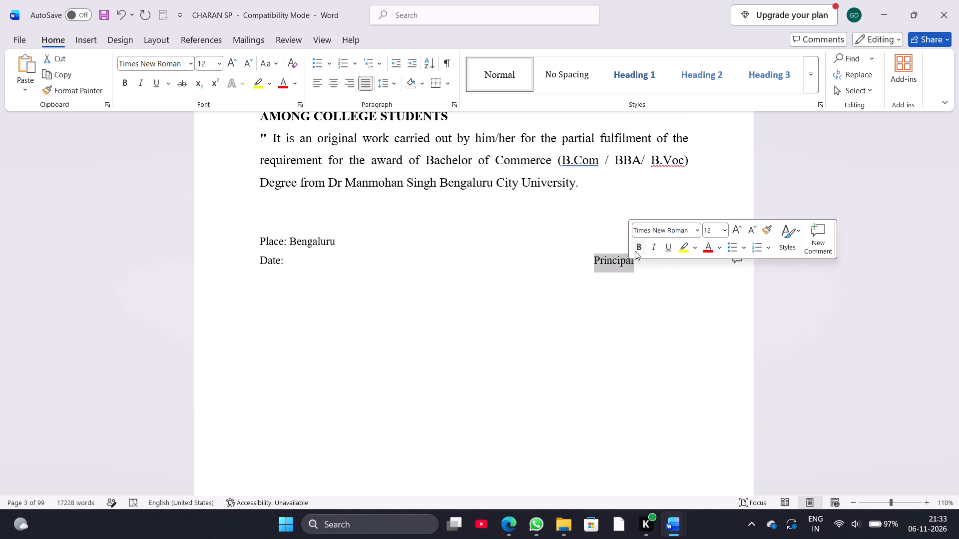
left_click(635, 251)
Justify the body paragraphs of the "CERTIFICATE FROM THE GUIDE" page with 1.5 line spacing and font size 14.
scroll(544, 345, "down", 3)
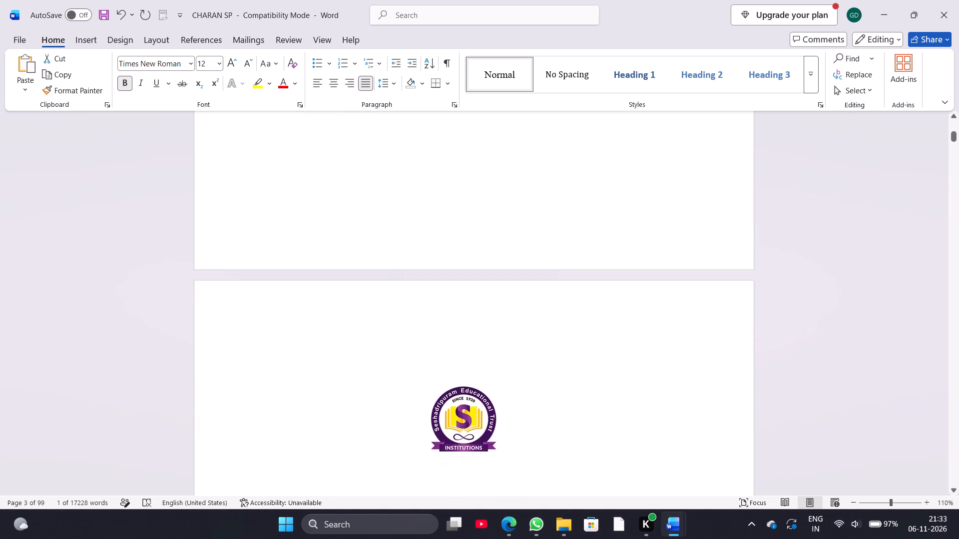
scroll(544, 345, "down", 3)
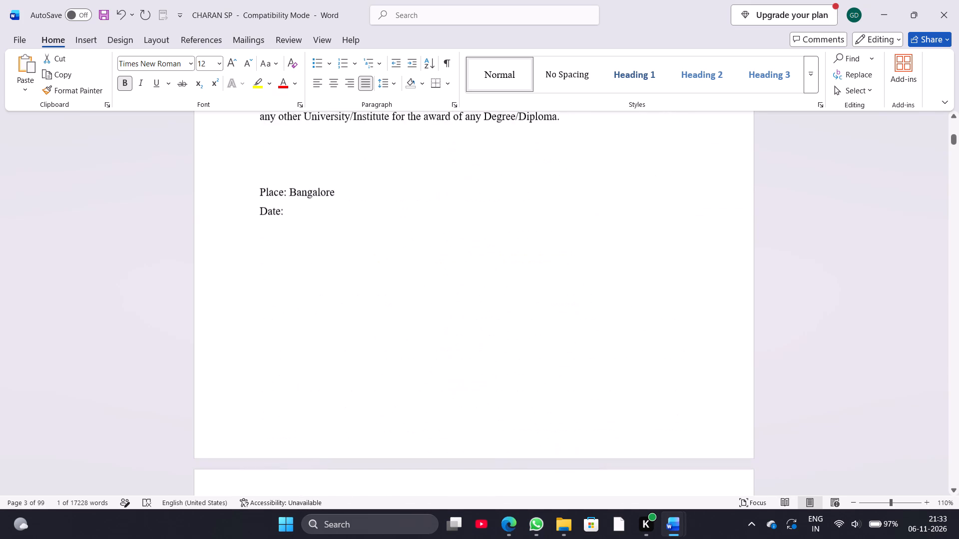
scroll(544, 345, "up", 3)
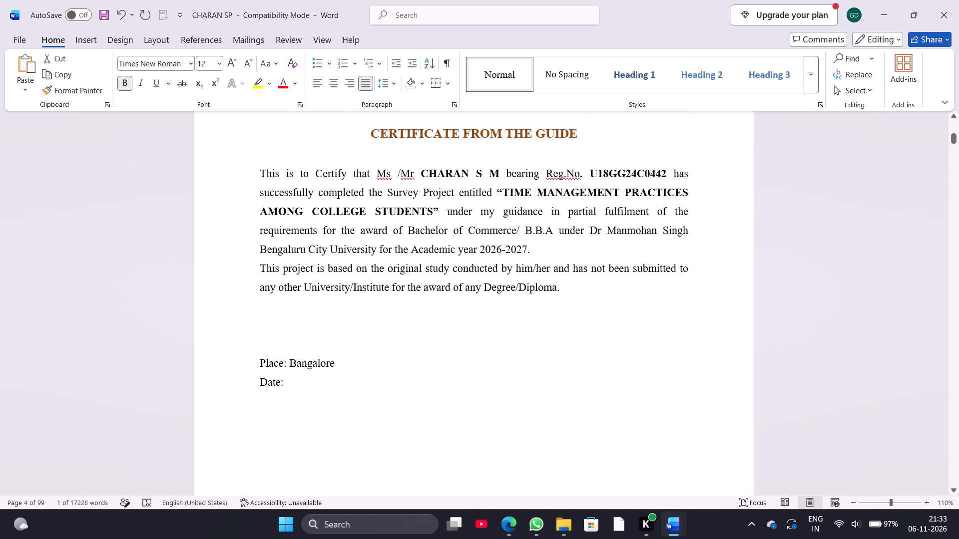
left_click_drag(255, 171, 576, 306)
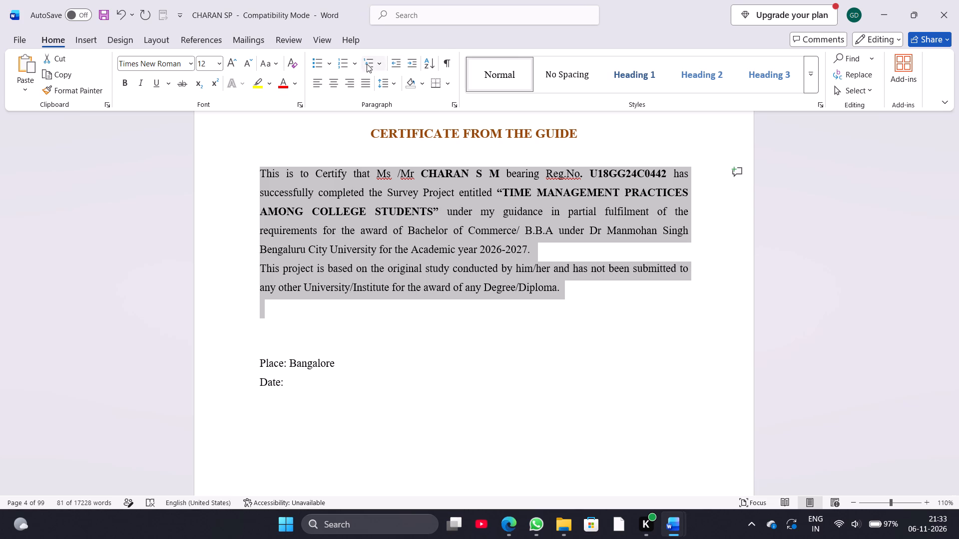
left_click(365, 77)
left_click(383, 83)
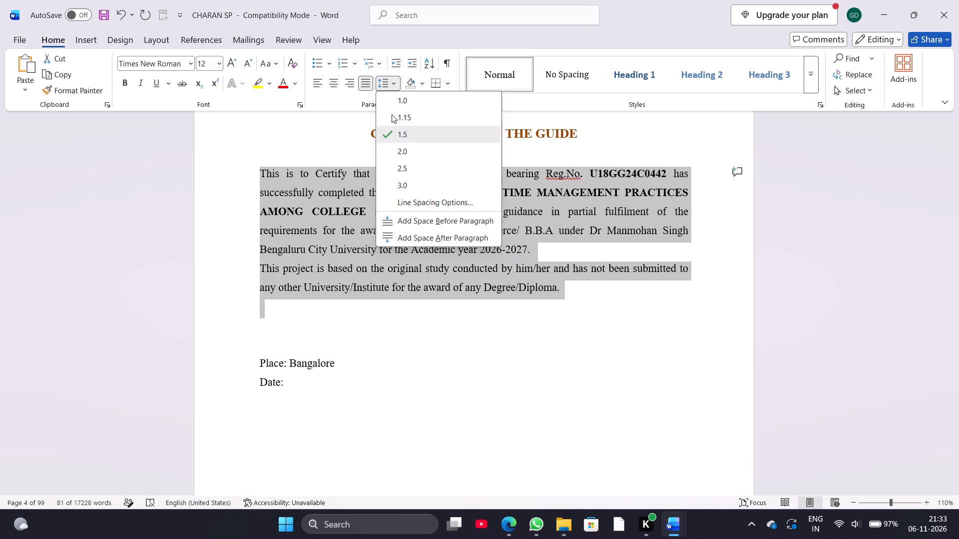
left_click(395, 128)
left_click(216, 62)
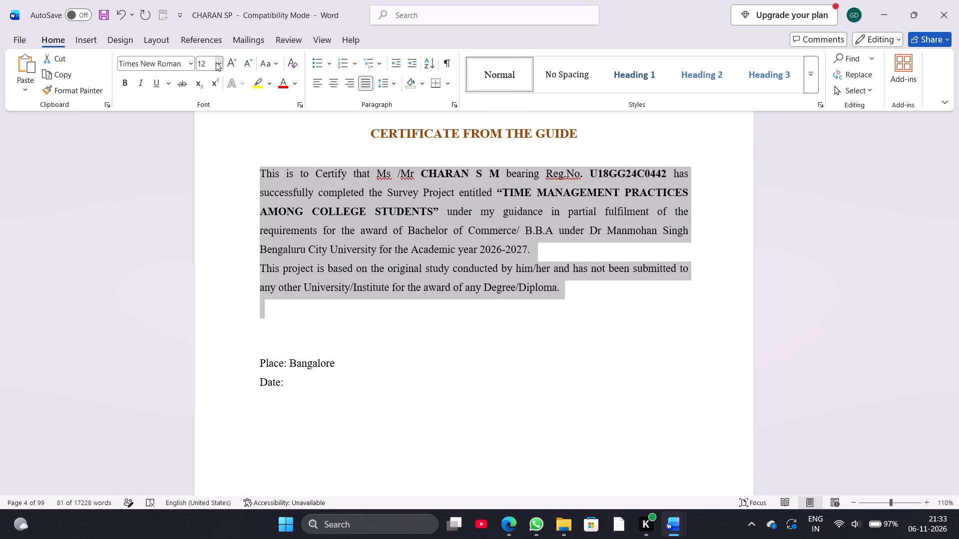
left_click(211, 157)
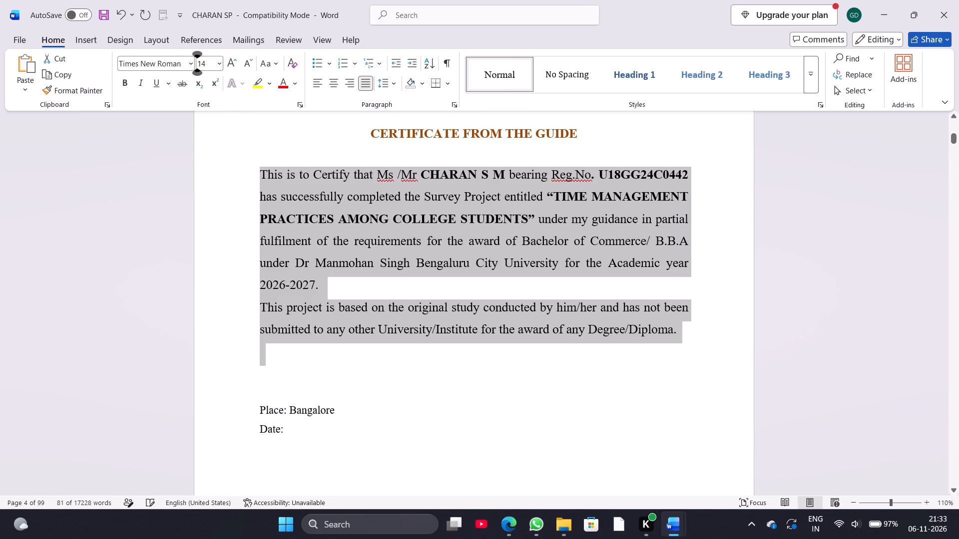
scroll(387, 238, "down", 2)
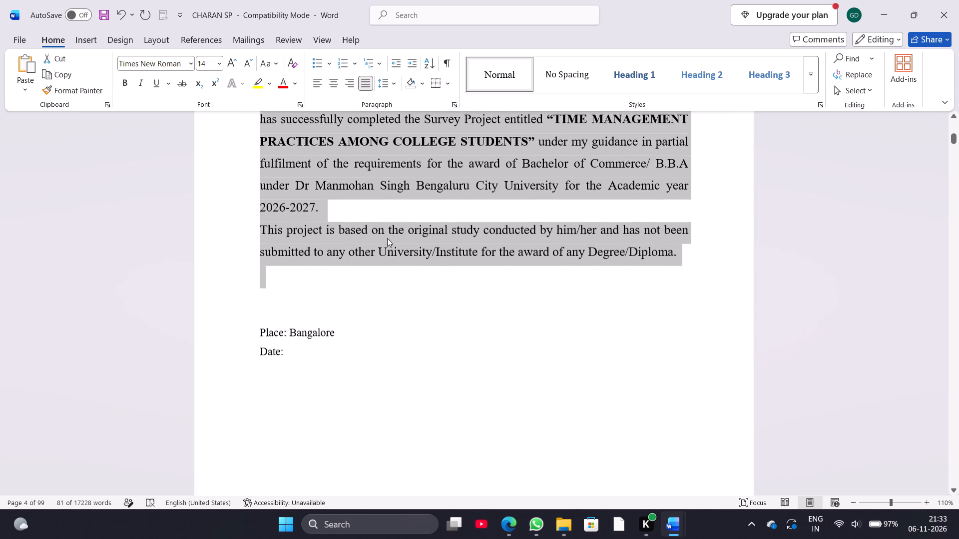
Remove the blank lines above the "DECLARATION BY THE STUDENT" heading and centre the heading near the top of its page.
scroll(387, 238, "down", 3)
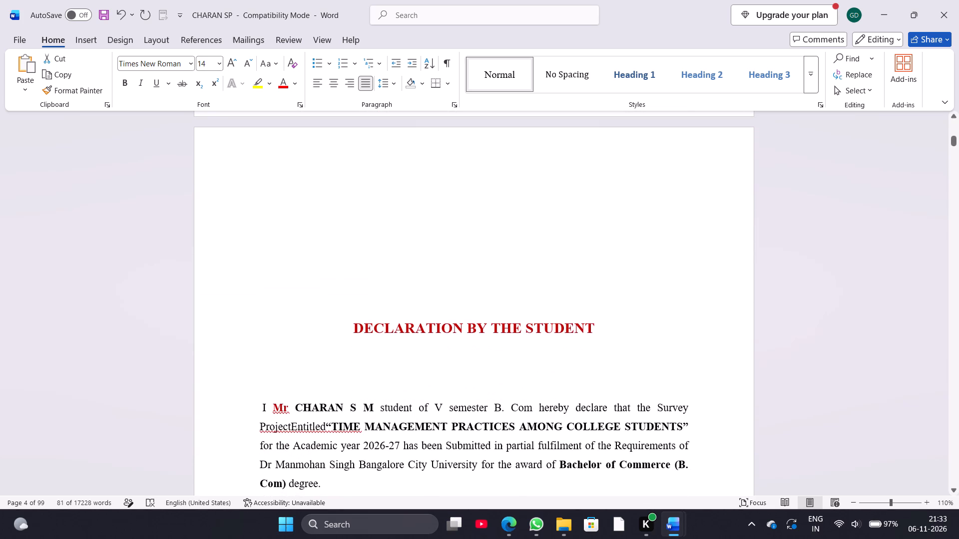
left_click(355, 328)
key("BackSpace")
key("BackSpace")
key("BackSpace")
key("BackSpace")
key("BackSpace")
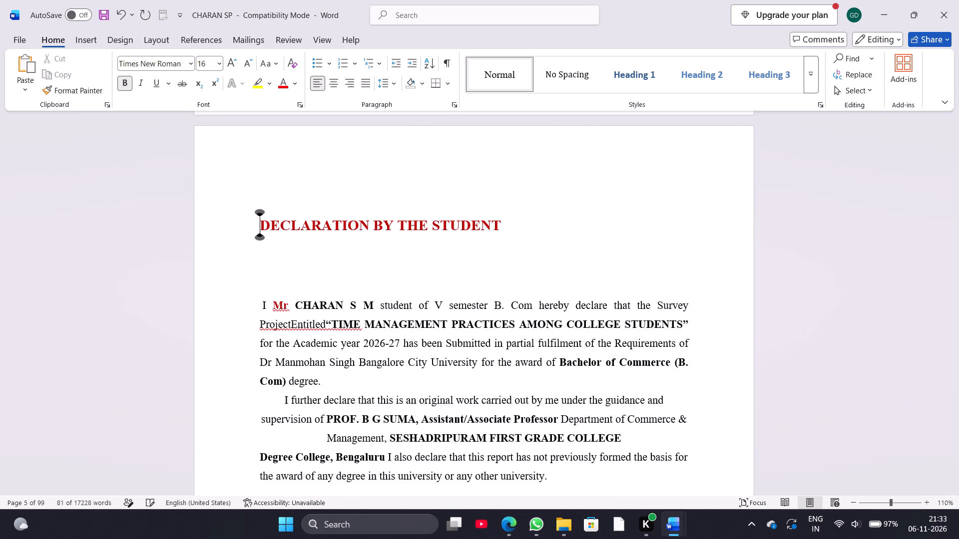
key("BackSpace")
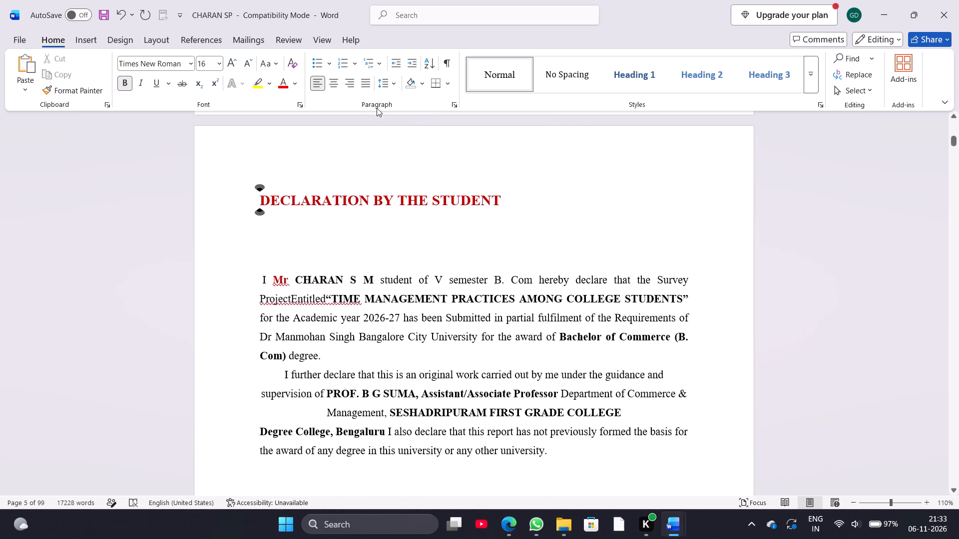
left_click(333, 76)
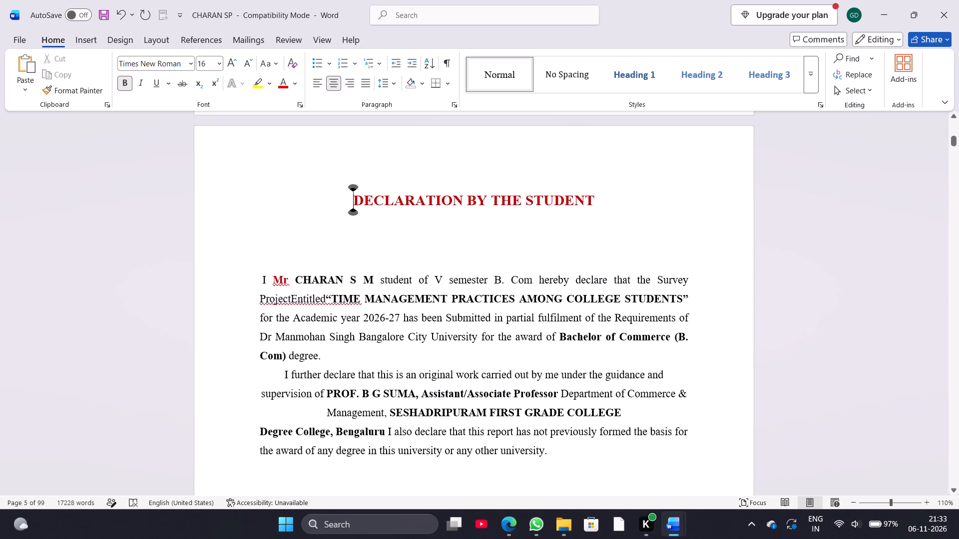
key("BackSpace")
key("BackSpace")
key("ctrl+z")
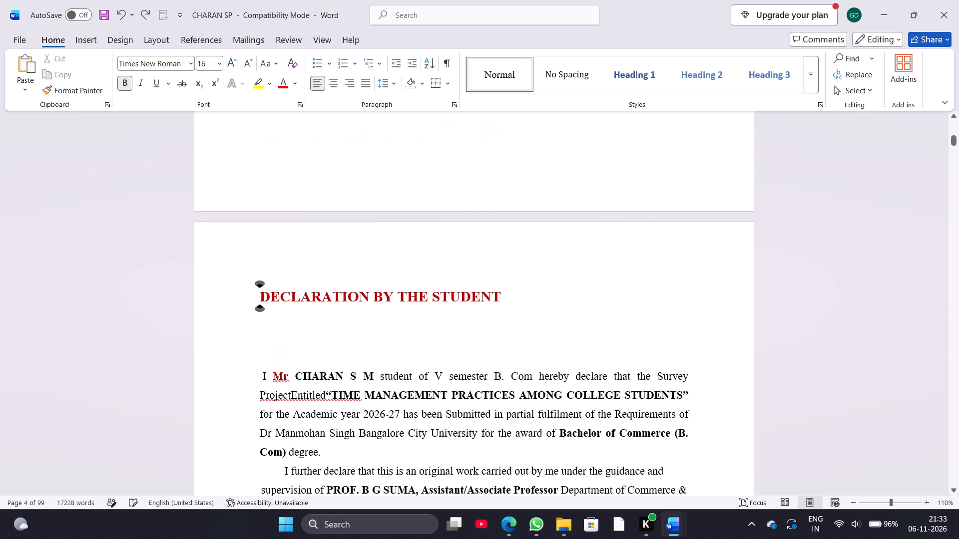
left_click(332, 83)
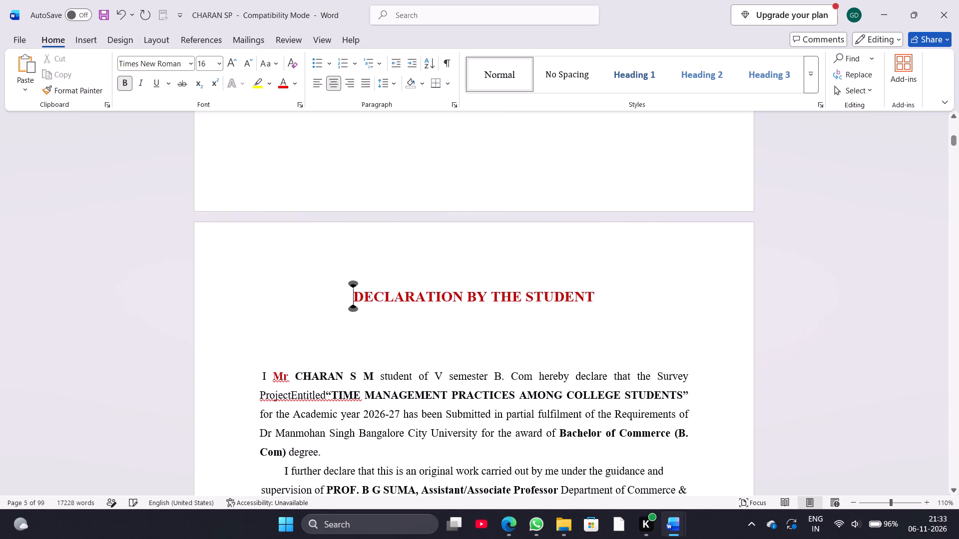
Justify the body paragraphs of the student declaration and apply 1.5 line spacing.
scroll(371, 264, "down", 1)
left_click_drag(251, 200, 384, 286)
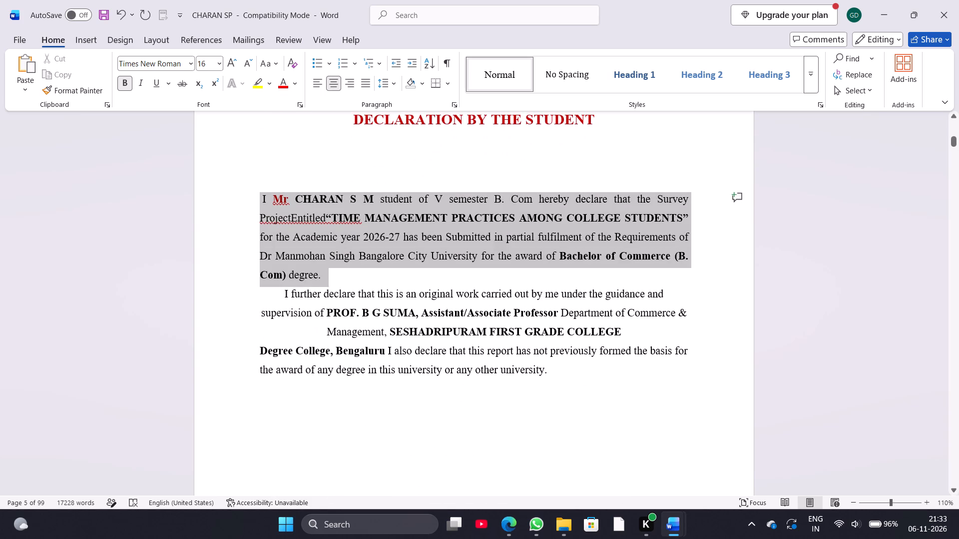
left_click_drag(384, 286, 509, 374)
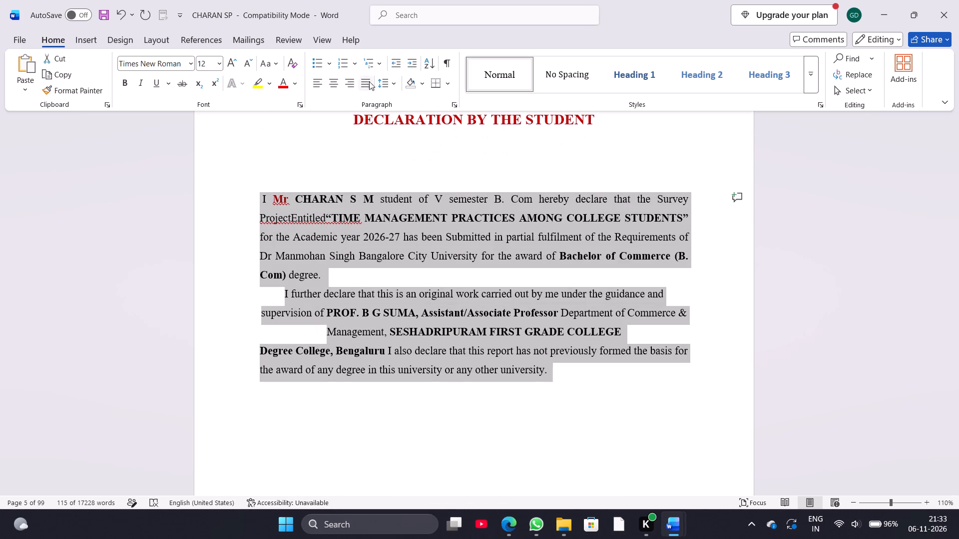
left_click(369, 81)
left_click(390, 84)
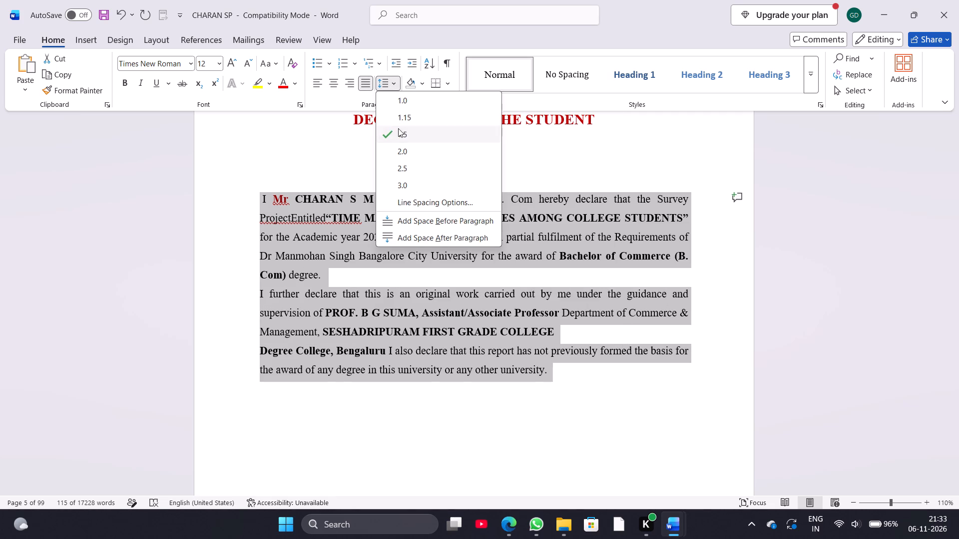
left_click(398, 130)
Delete "(Sample)" from the "ACKNOWLEDGEMENT" heading.
scroll(392, 300, "down", 2)
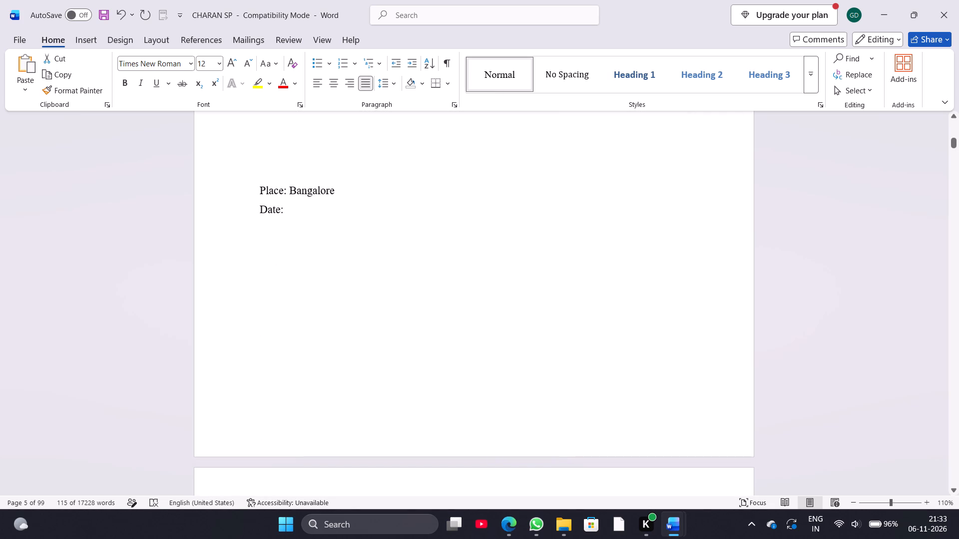
scroll(369, 346, "down", 3)
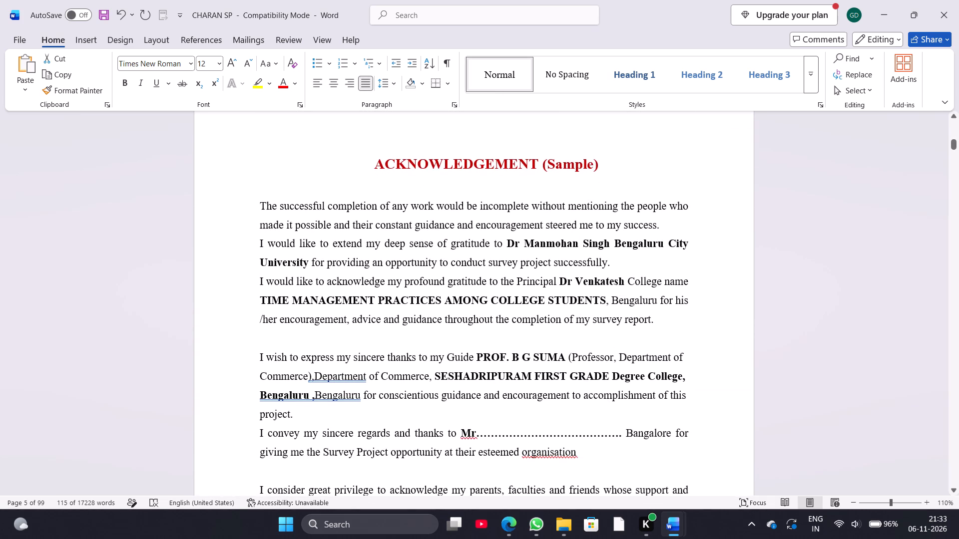
left_click_drag(542, 163, 596, 174)
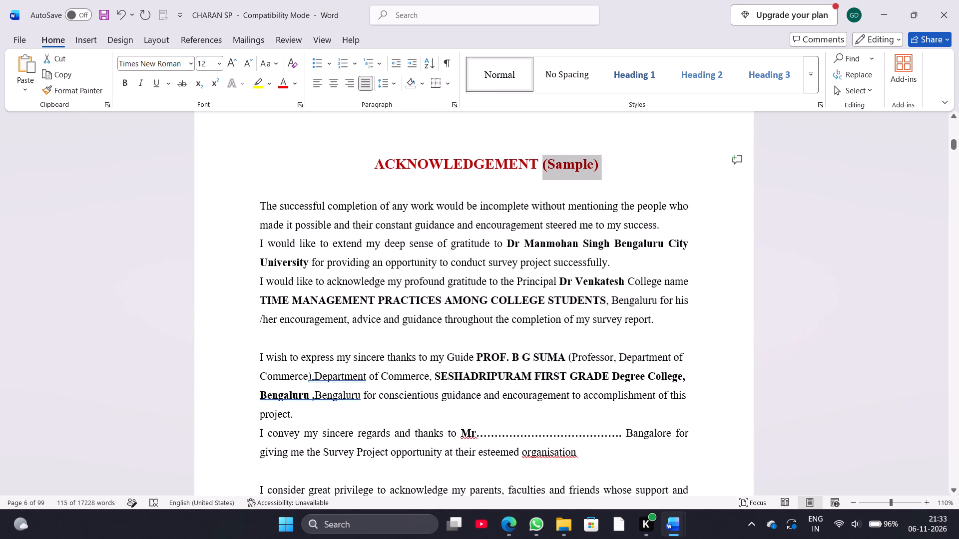
left_click_drag(596, 174, 597, 176)
key("Delete")
Replace the dotted placeholder after "Mr" in the acknowledgement's "sincere regards" sentence with the guide professor's title and name.
scroll(597, 176, "down", 1)
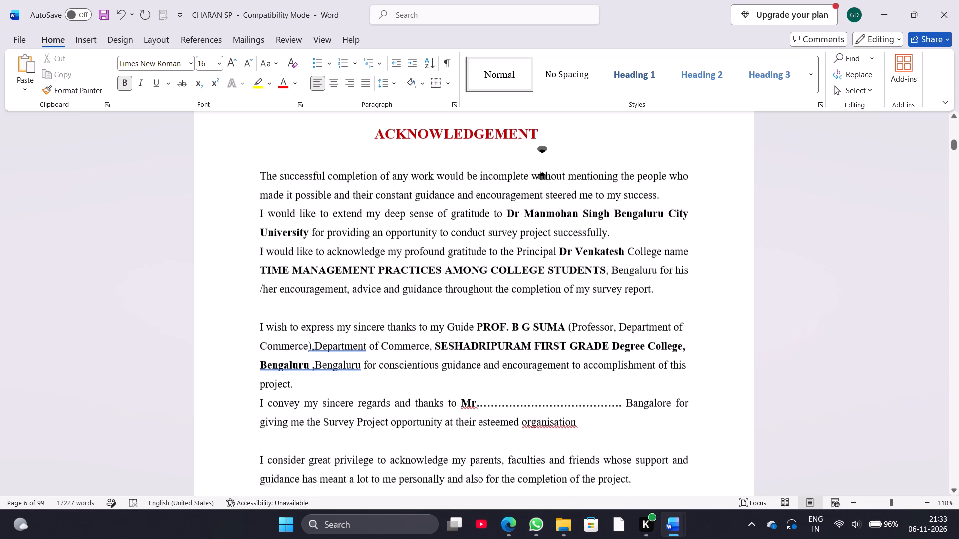
scroll(597, 176, "down", 1)
scroll(441, 201, "up", 1)
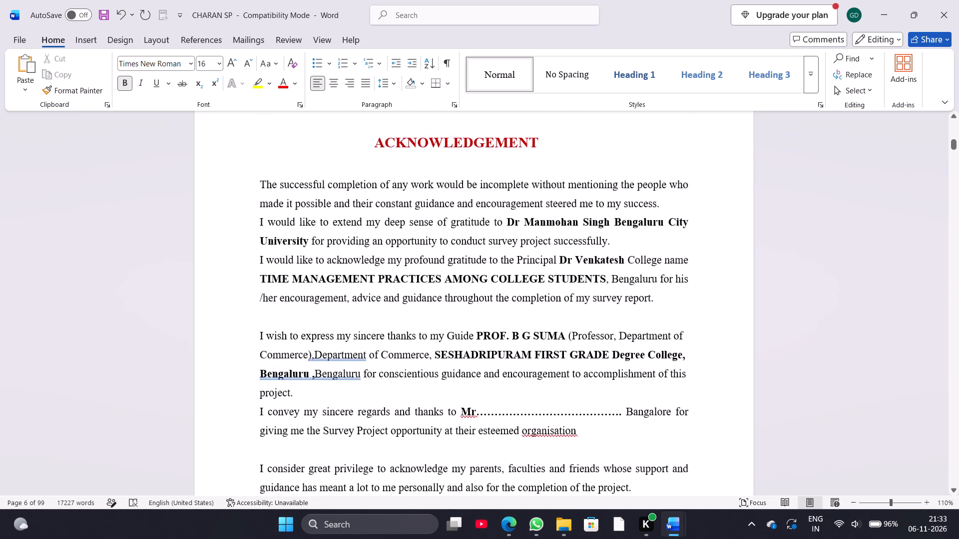
scroll(441, 201, "up", 1)
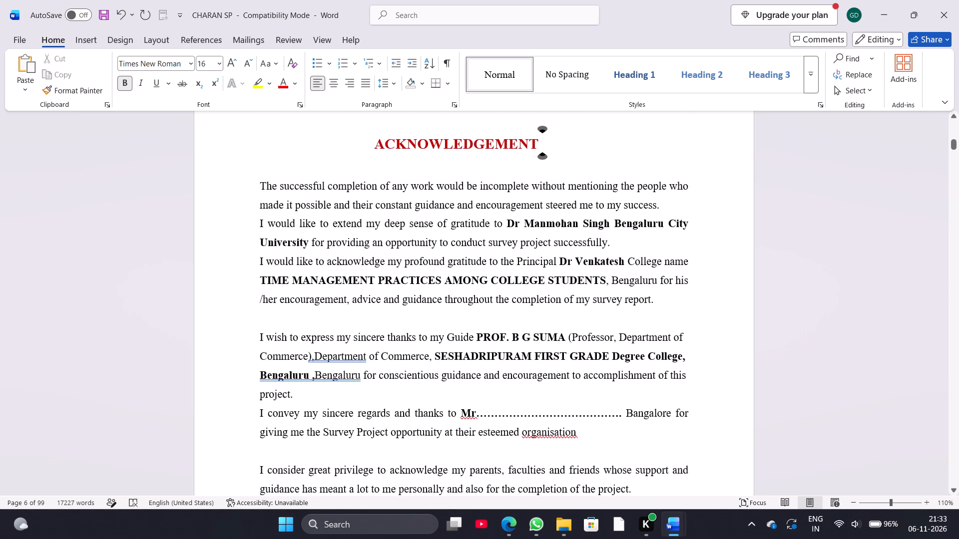
left_click(627, 417)
key("BackSpace")
key("BackSpace")
key("BackSpace")
key("BackSpace")
key("BackSpace")
key("BackSpace")
key("BackSpace")
key("BackSpace")
key("BackSpace")
key("BackSpace")
key("BackSpace")
key("BackSpace")
key("BackSpace")
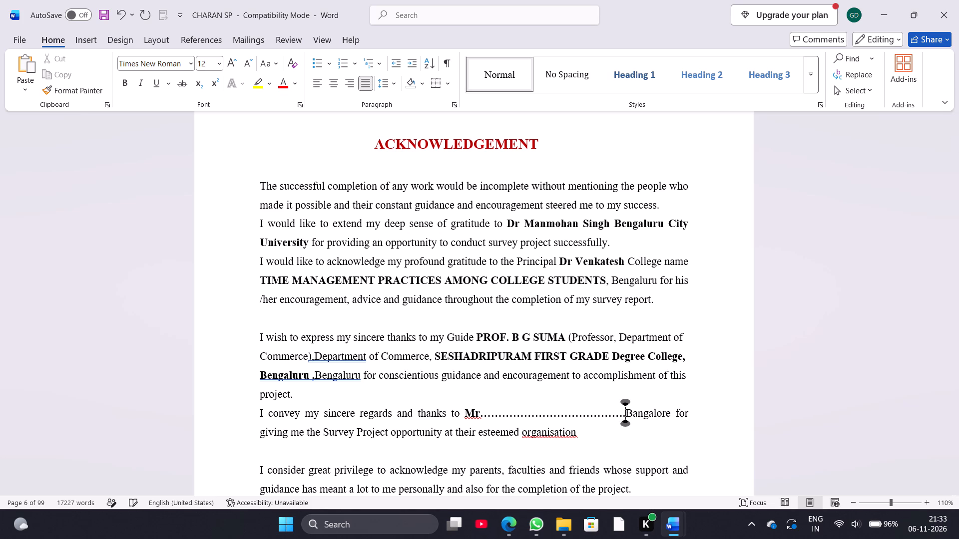
key("BackSpace")
key("BackSpace")
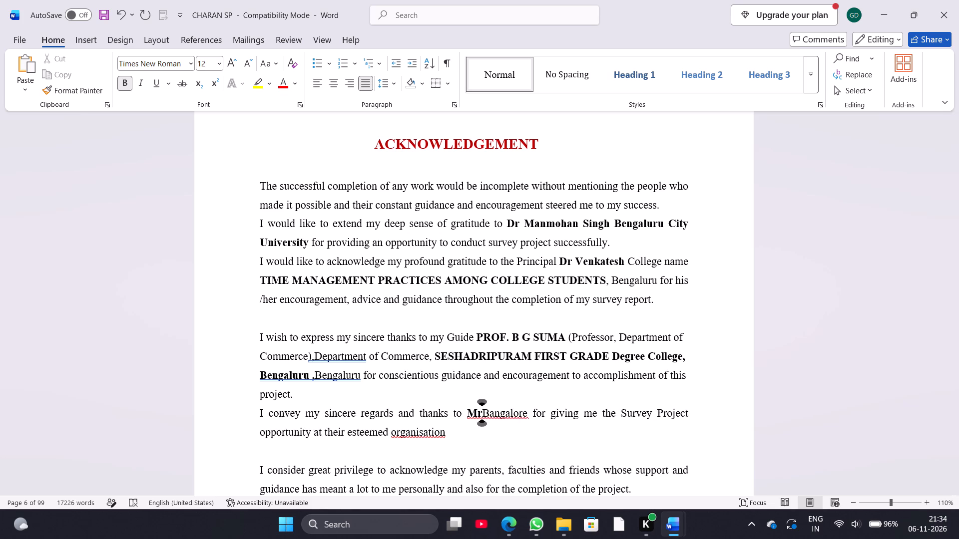
key("space")
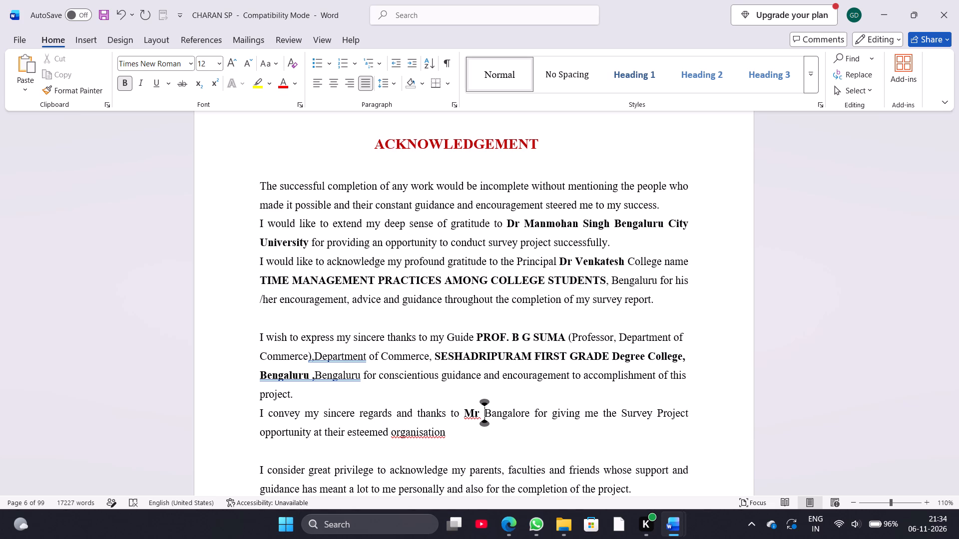
scroll(627, 417, "up", 5)
scroll(627, 417, "left", 1)
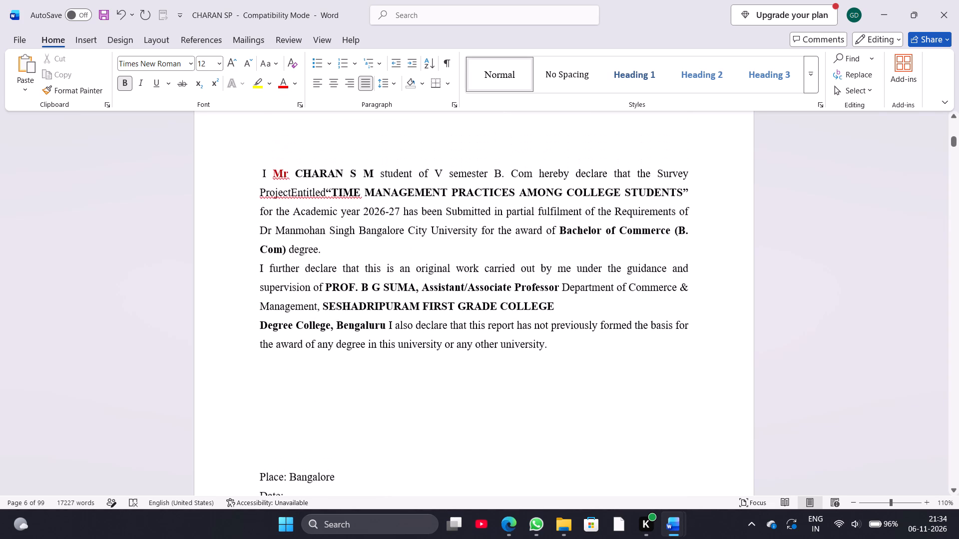
scroll(627, 417, "left", 2)
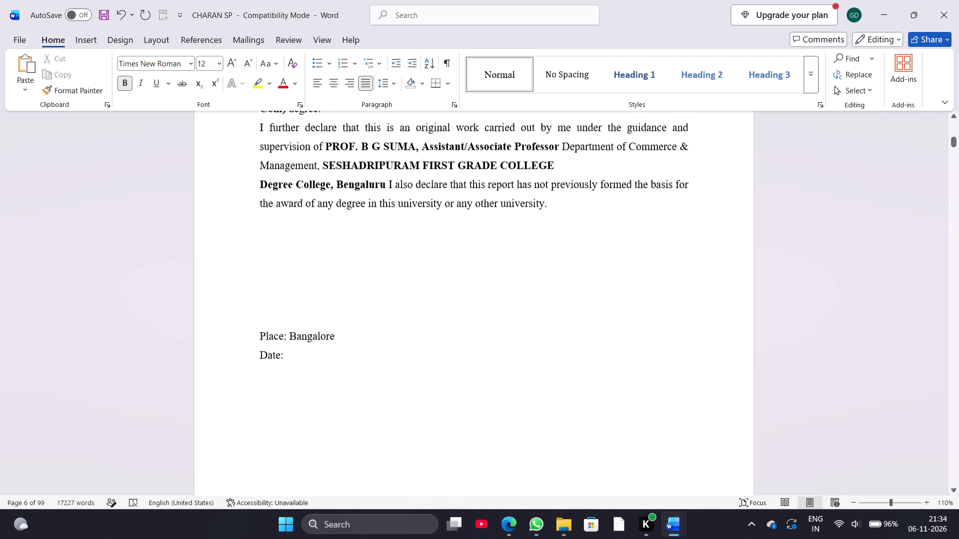
scroll(627, 417, "down", 2)
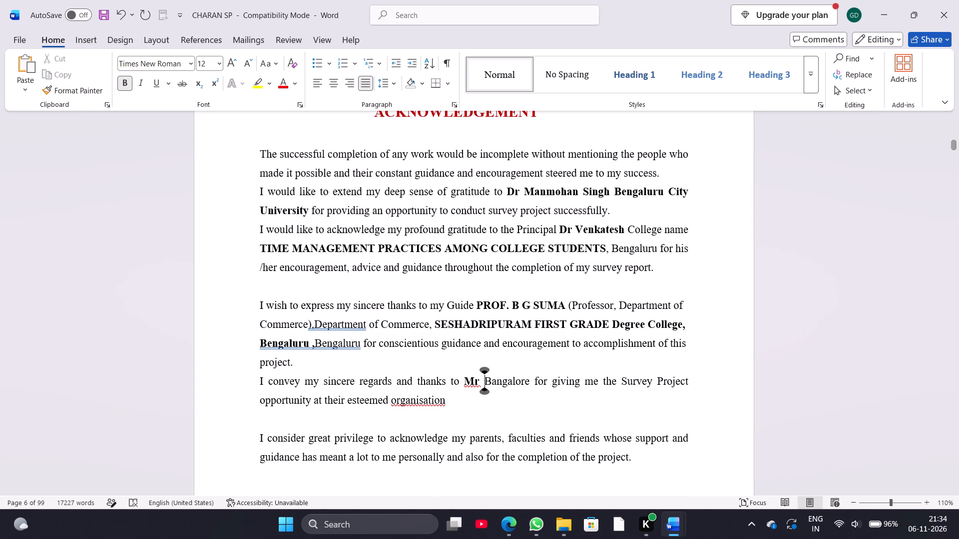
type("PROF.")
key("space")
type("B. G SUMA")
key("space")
Justify the report content from "1.1 INTRODUCTION" through the Figure 4.21 caption and set its line spacing to 1.5.
scroll(627, 417, "down", 1)
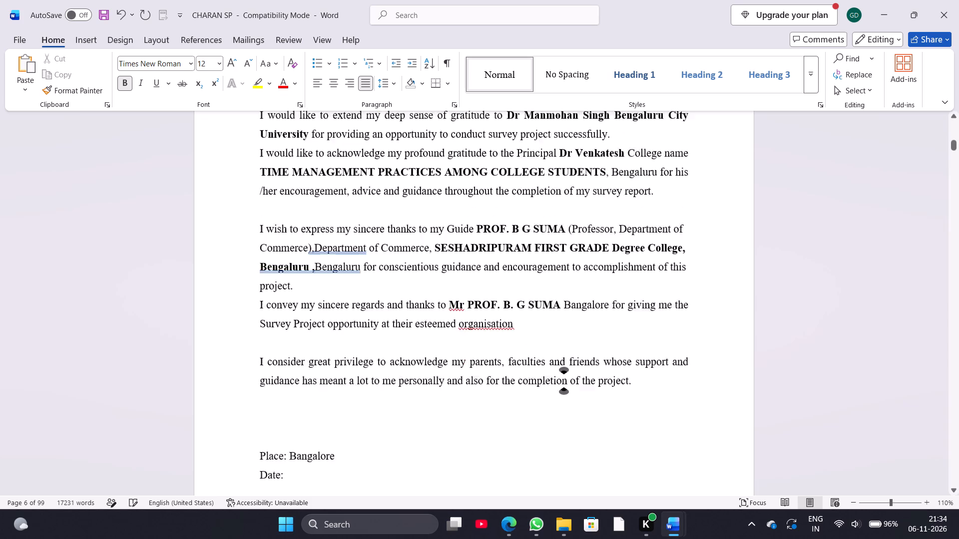
scroll(627, 417, "down", 5)
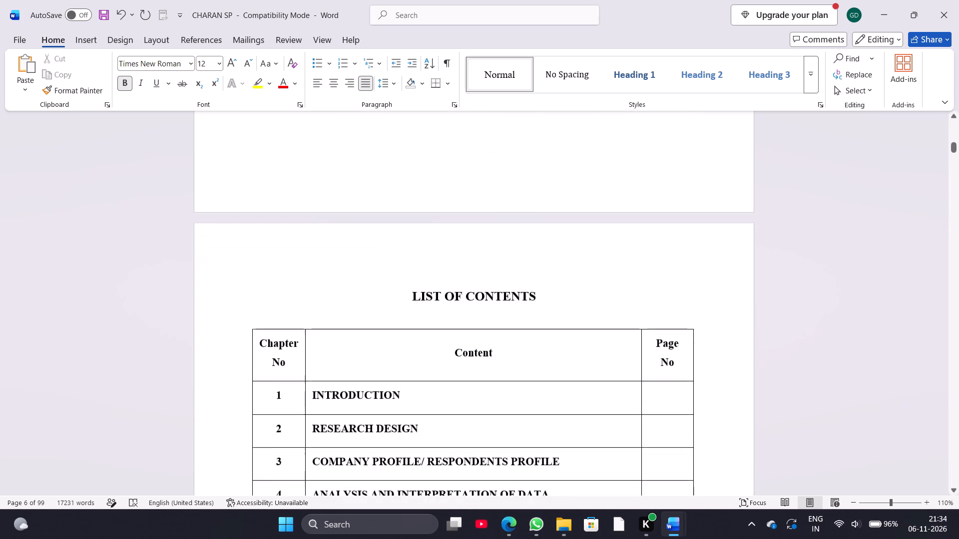
scroll(627, 417, "down", 4)
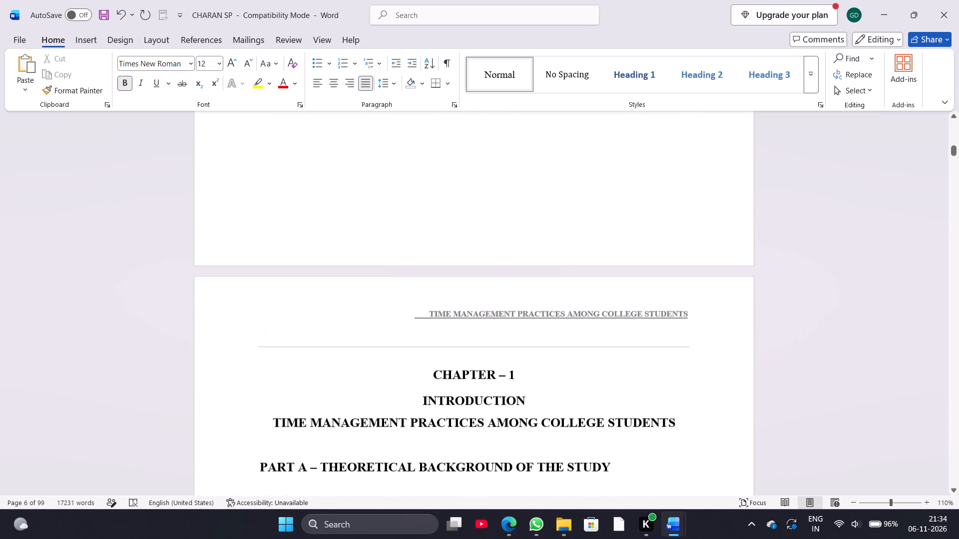
scroll(627, 417, "down", 4)
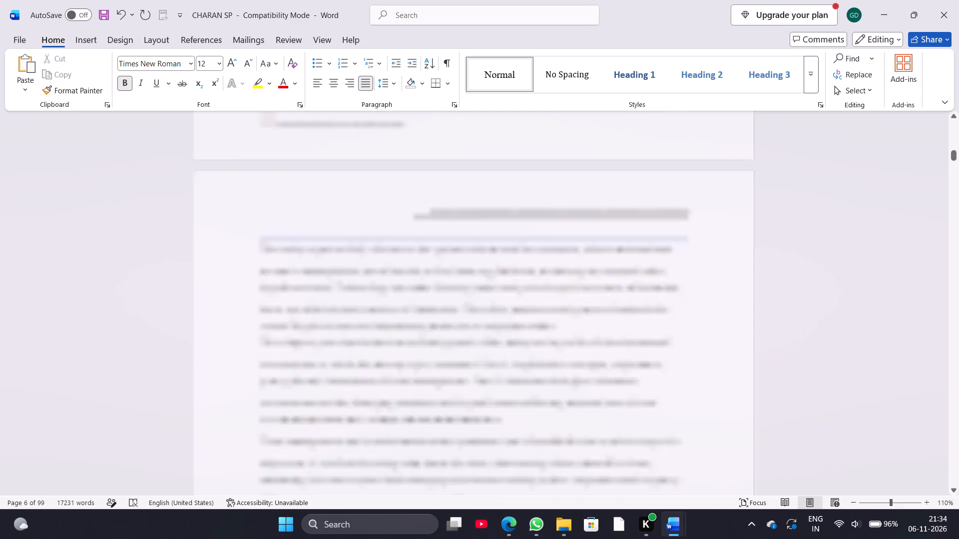
scroll(627, 417, "up", 3)
scroll(627, 417, "down", 1)
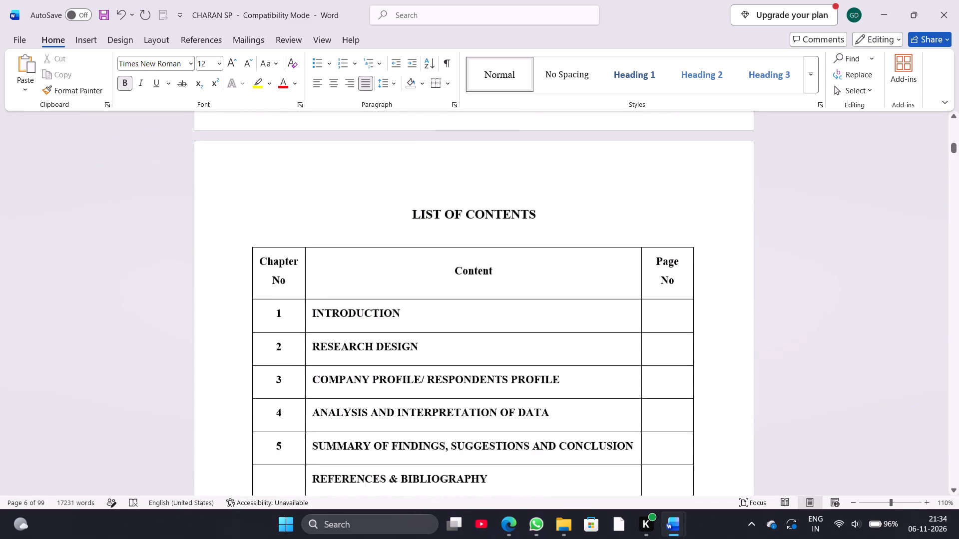
scroll(627, 417, "down", 4)
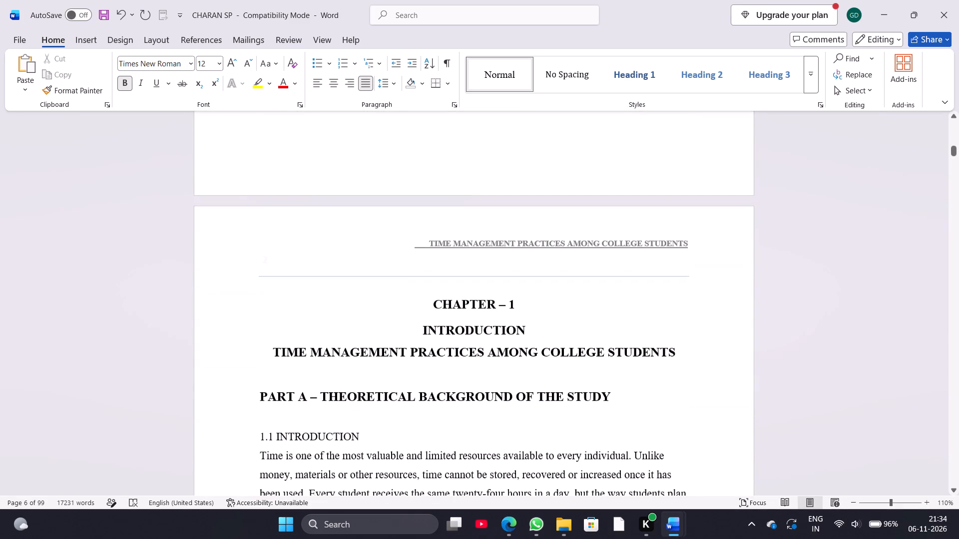
scroll(354, 347, "down", 1)
left_click(258, 376)
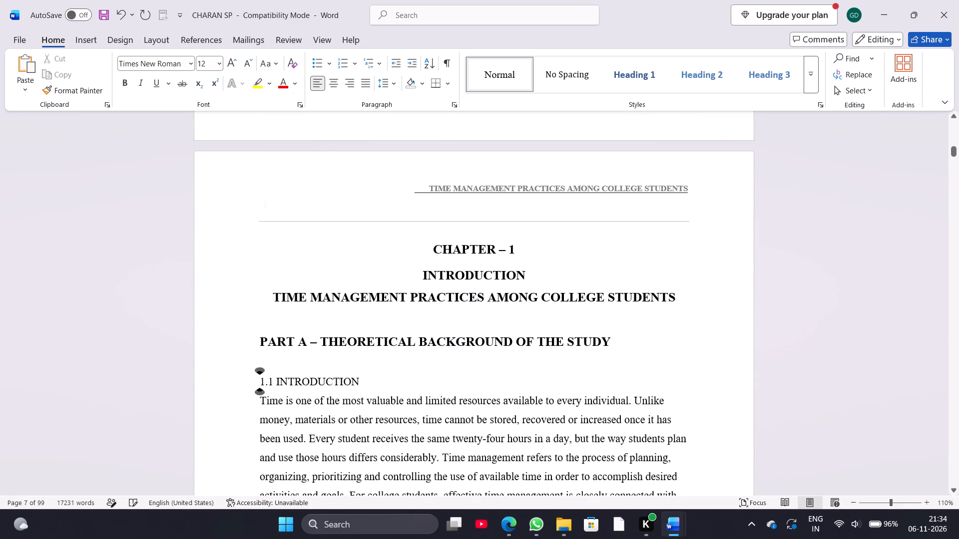
left_click_drag(258, 376, 763, 538)
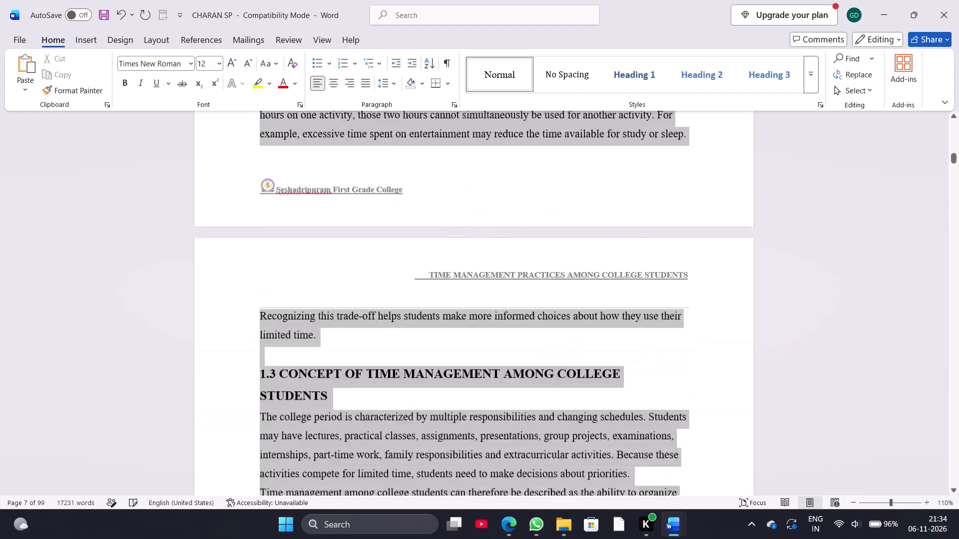
left_click_drag(763, 538, 789, 537)
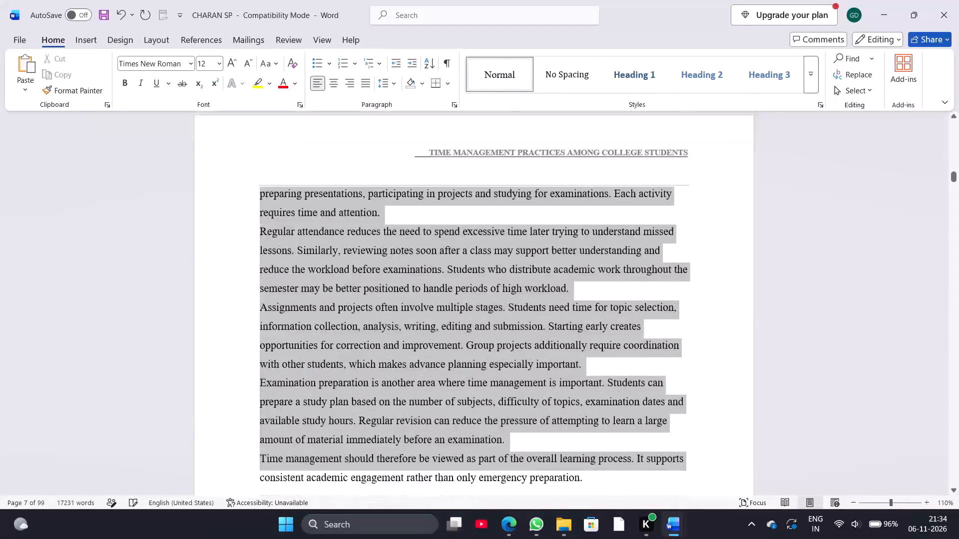
left_click_drag(789, 537, 958, 538)
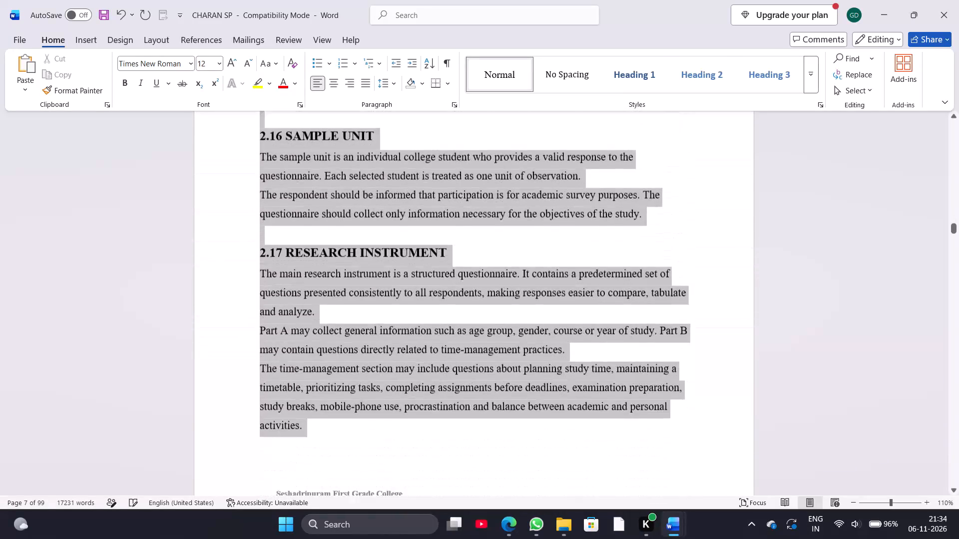
left_click_drag(958, 538, 958, 538)
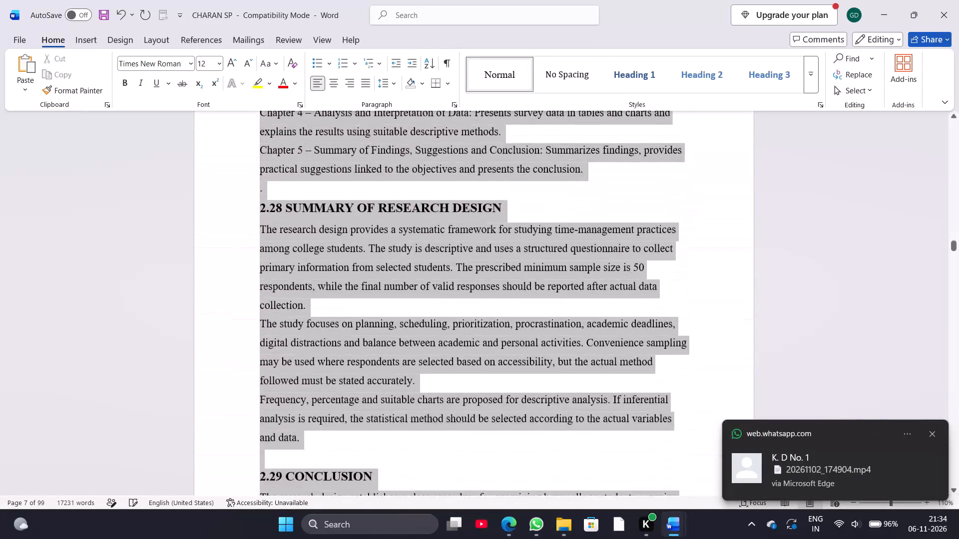
left_click_drag(958, 538, 958, 538)
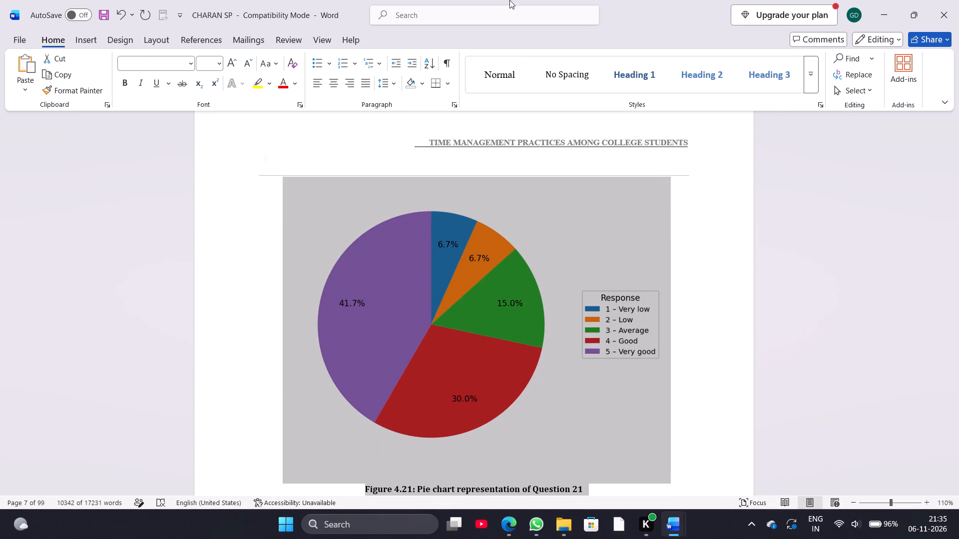
left_click(362, 82)
left_click(385, 81)
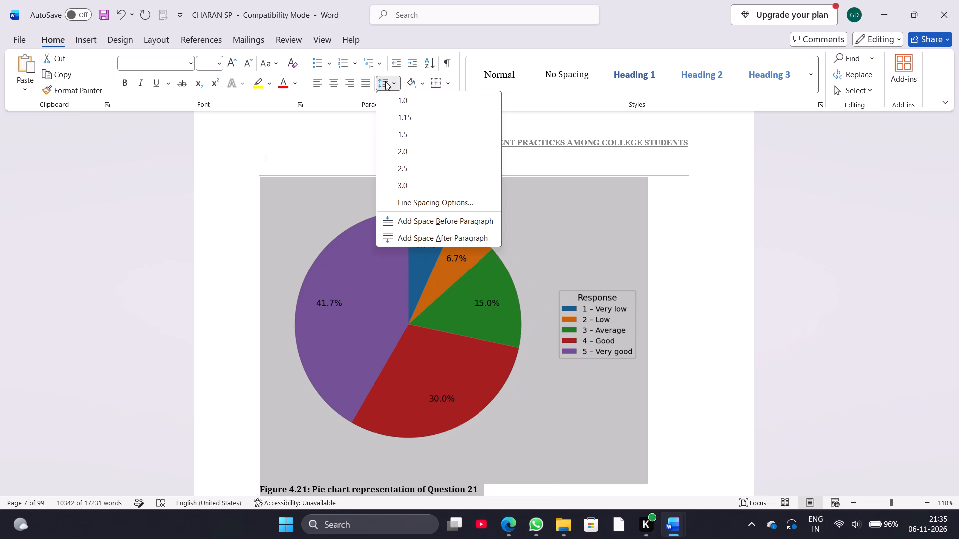
left_click(394, 133)
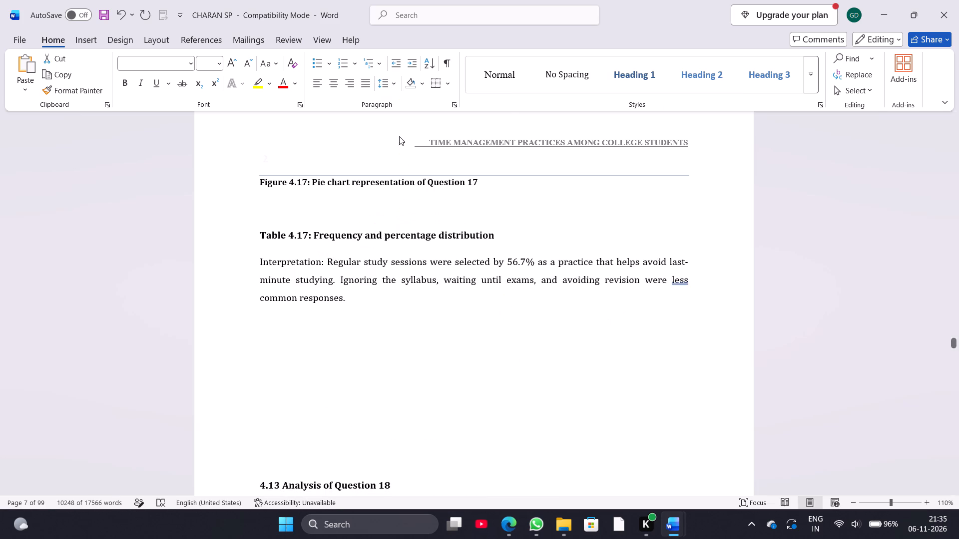
Justify the content from the "Table 4.21" caption through the "For your project" note before the Annexures, and set its line spacing to 1.5.
scroll(421, 239, "down", 6)
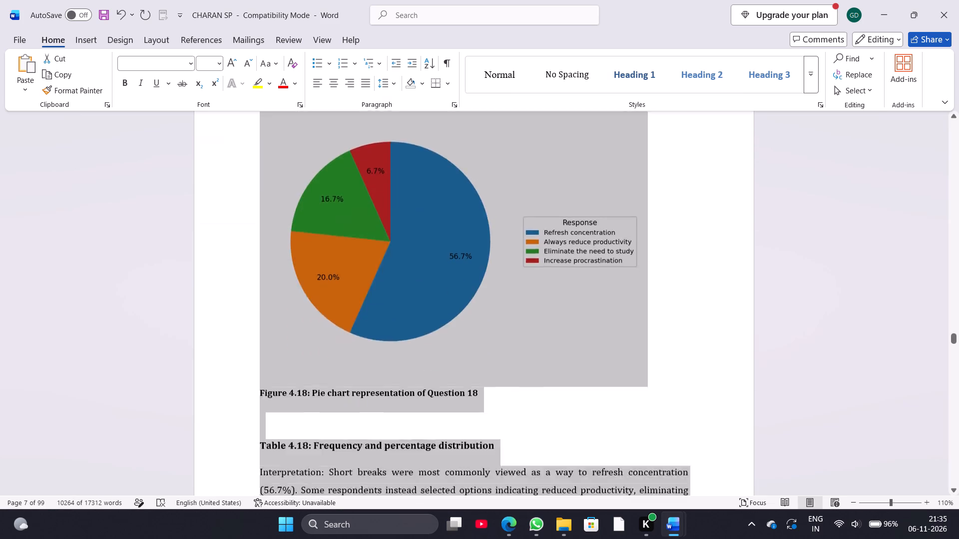
scroll(421, 239, "down", 2)
scroll(421, 239, "up", 5)
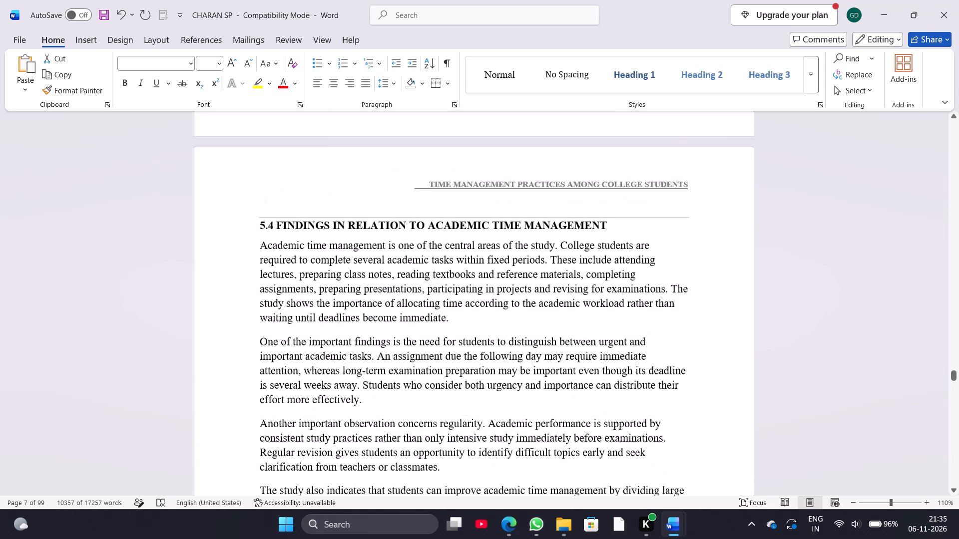
scroll(421, 239, "up", 10)
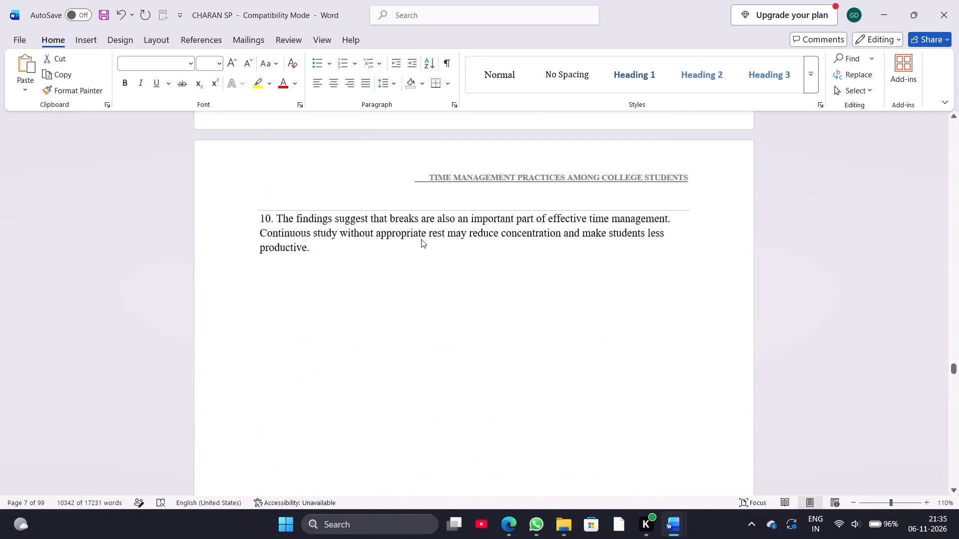
scroll(421, 239, "up", 9)
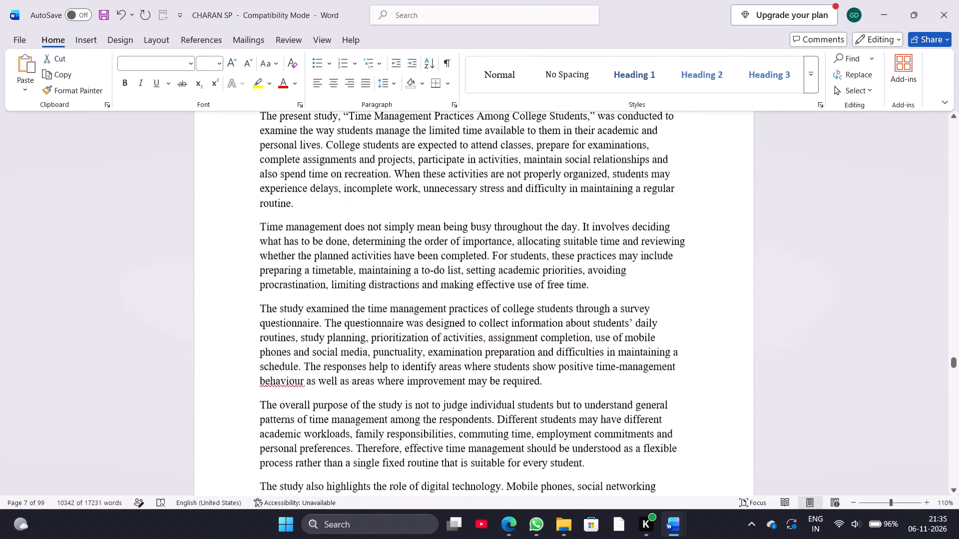
scroll(421, 239, "up", 4)
scroll(421, 239, "down", 1)
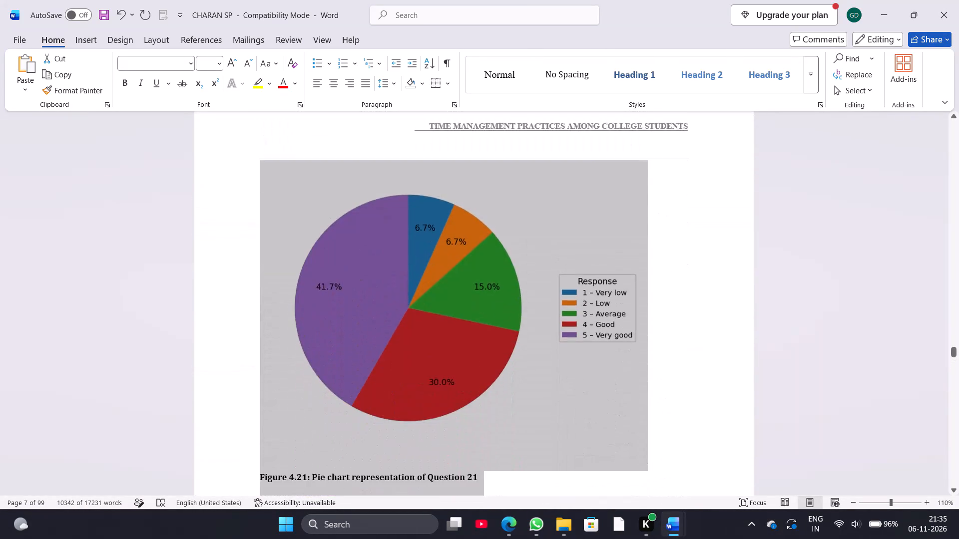
scroll(421, 239, "down", 2)
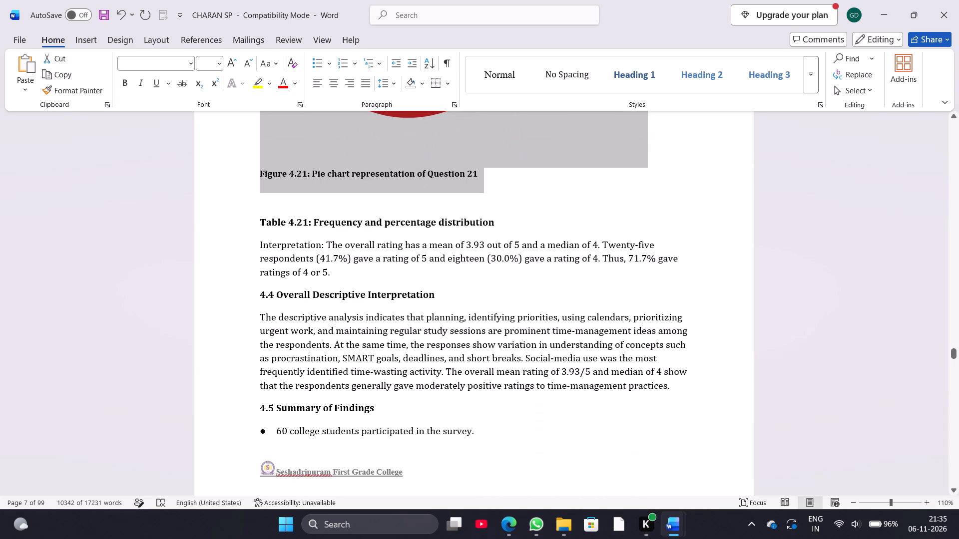
left_click(258, 219)
left_click_drag(258, 219, 605, 538)
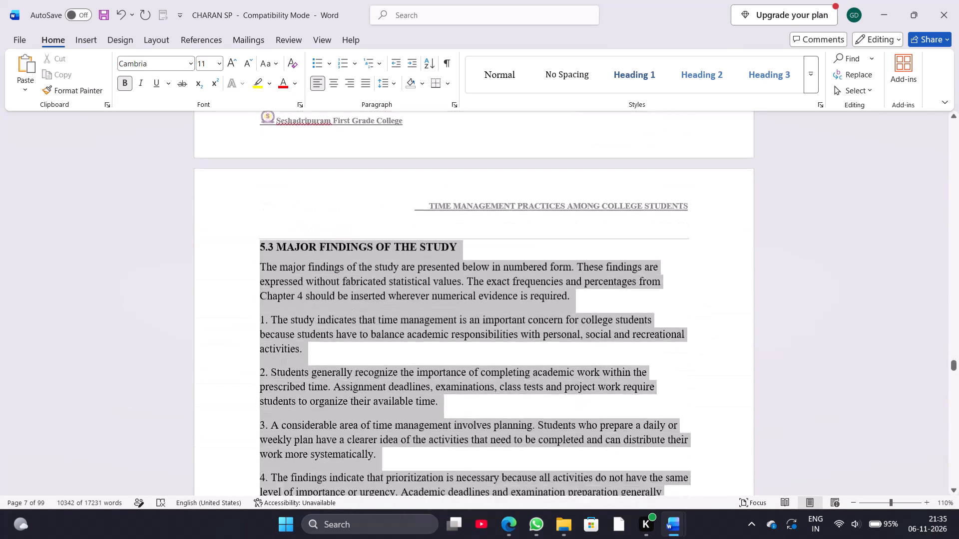
left_click_drag(605, 538, 605, 538)
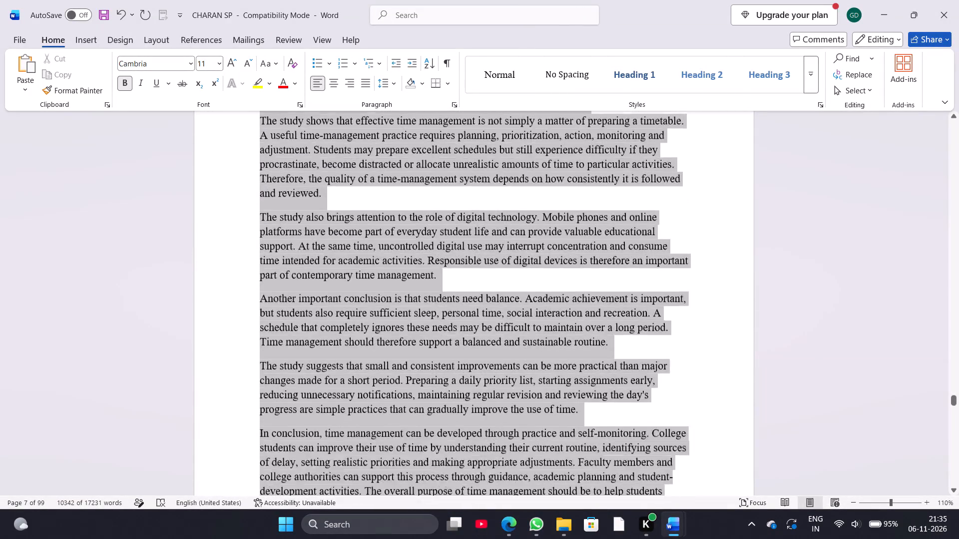
left_click_drag(605, 538, 602, 537)
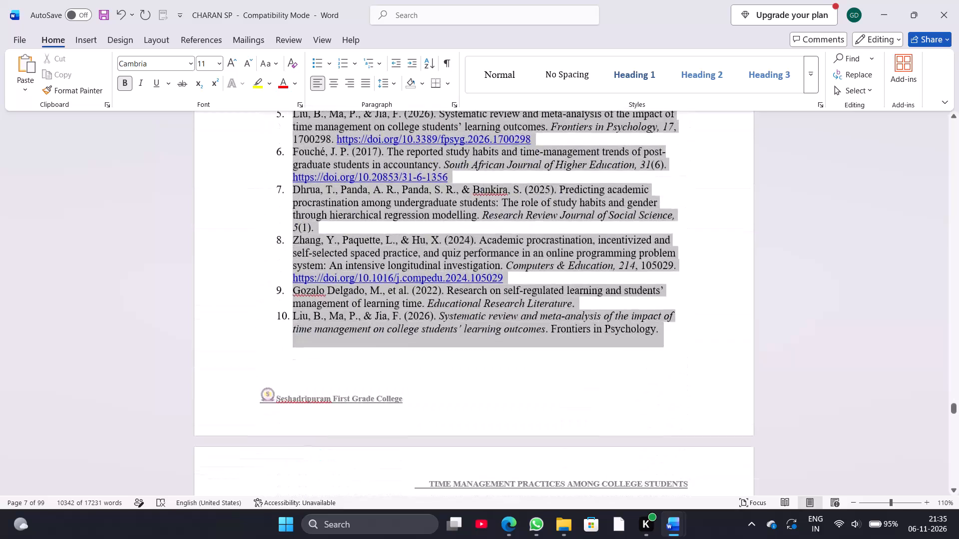
left_click_drag(602, 537, 641, 507)
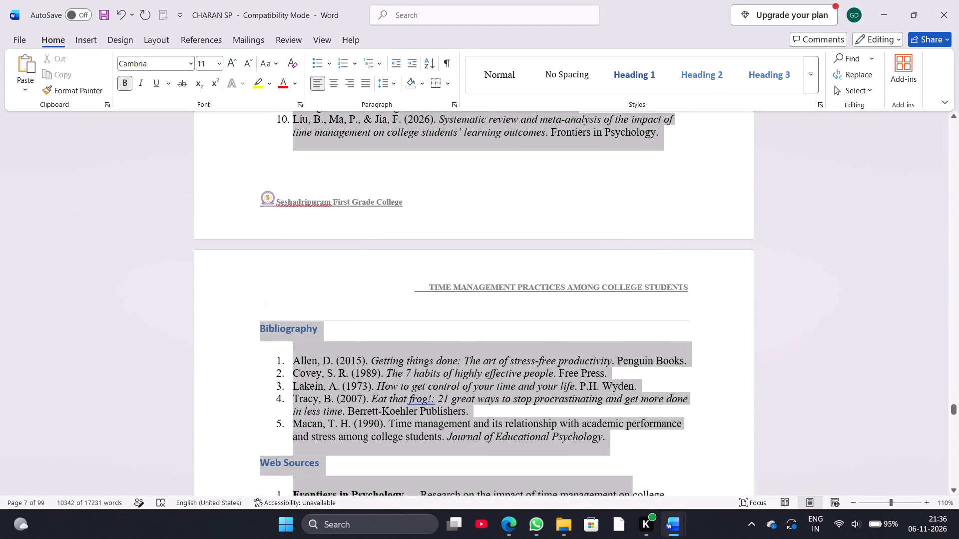
left_click_drag(641, 507, 597, 428)
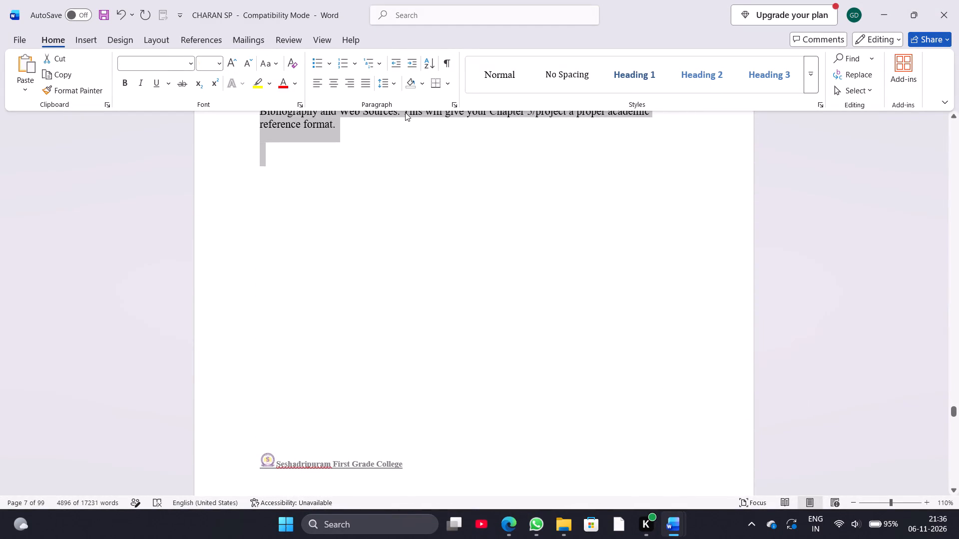
left_click(366, 80)
left_click(384, 85)
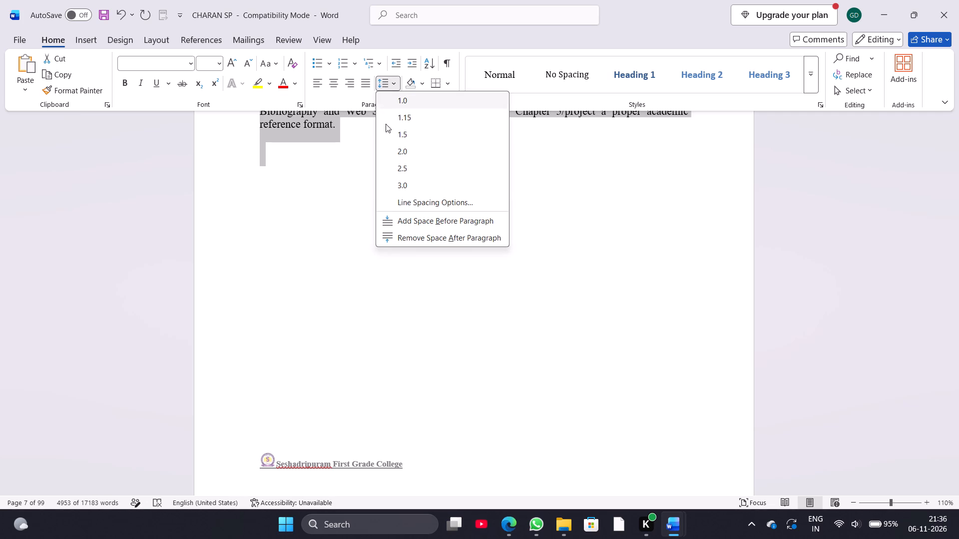
left_click(386, 130)
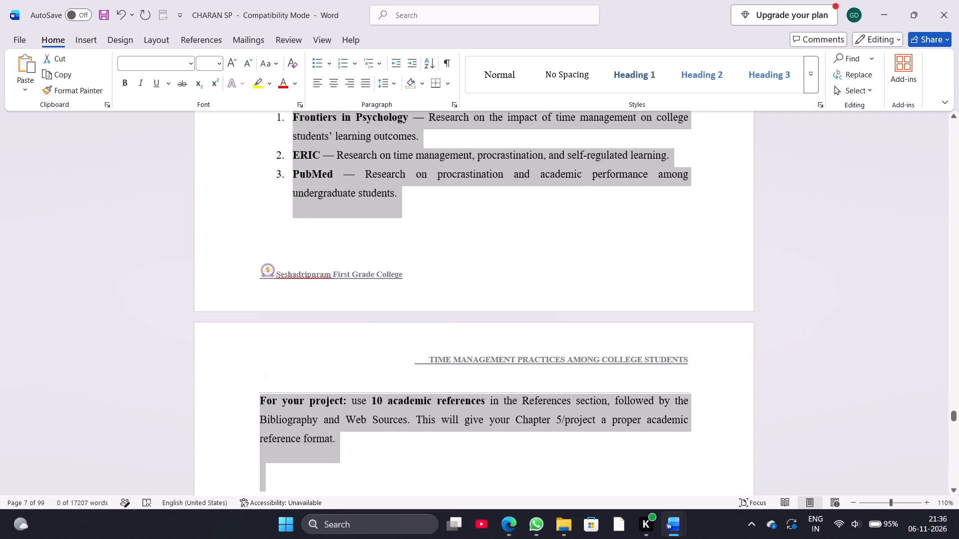
scroll(363, 249, "down", 5)
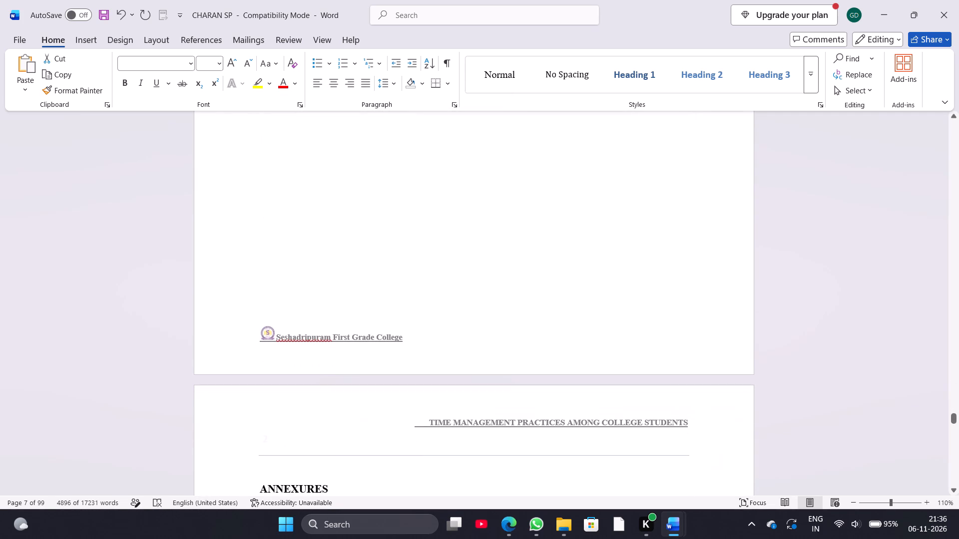
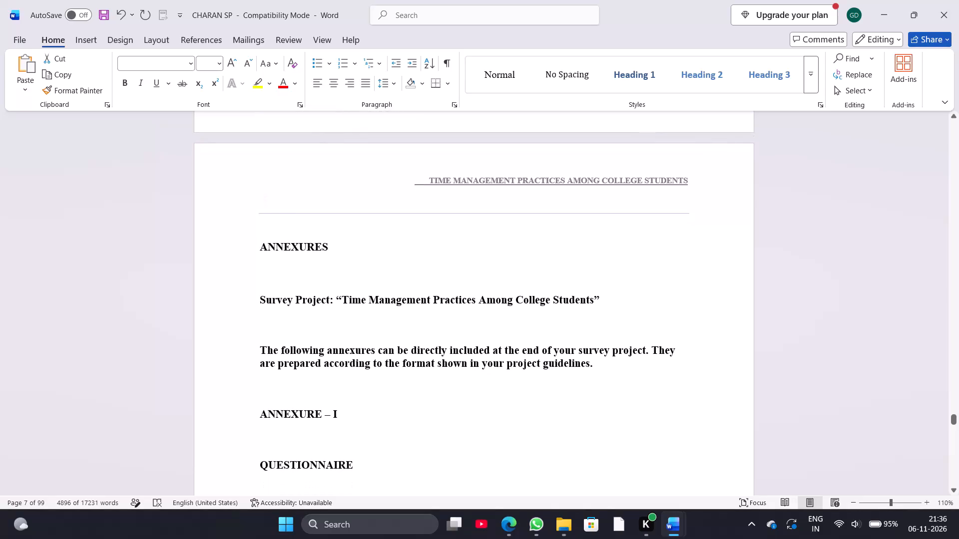
Delete the survey project title, the introductory note, "ANNEXURE – I" and the blank lines between the "ANNEXURES" and "QUESTIONNAIRE" headings.
scroll(268, 287, "down", 1)
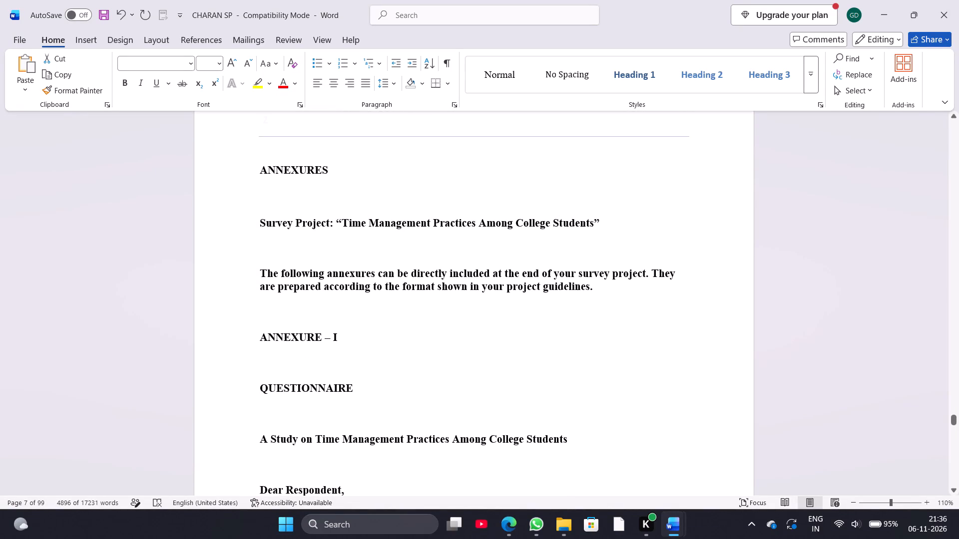
left_click_drag(259, 224, 557, 318)
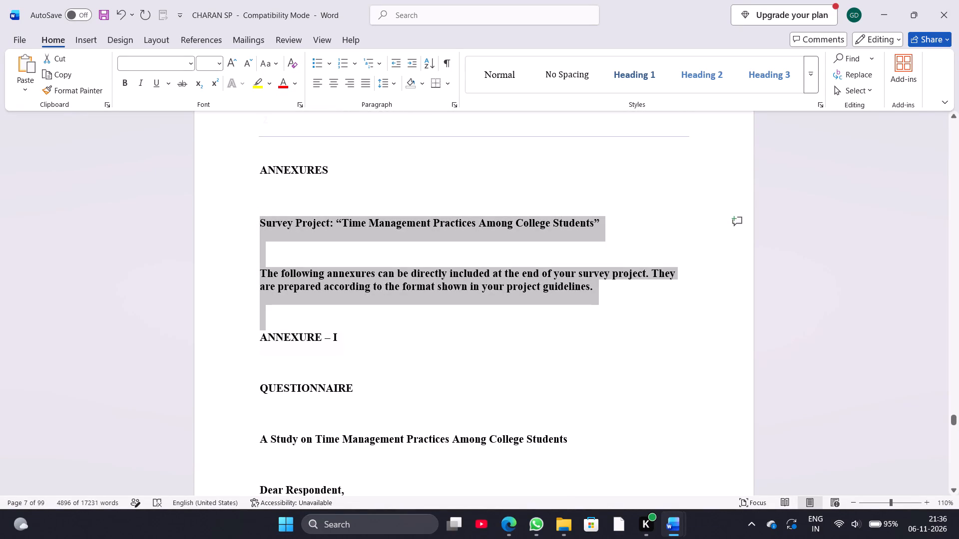
left_click_drag(557, 318, 562, 348)
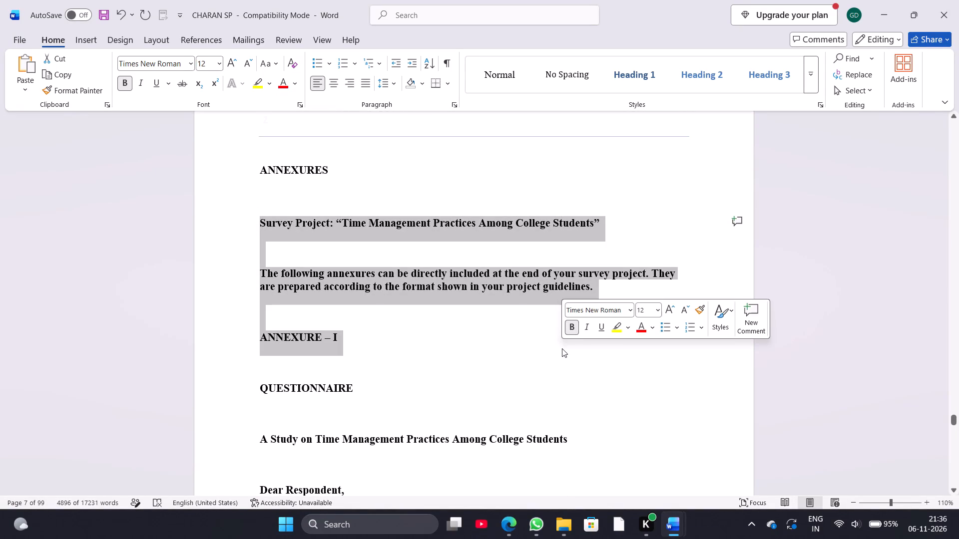
key("Delete")
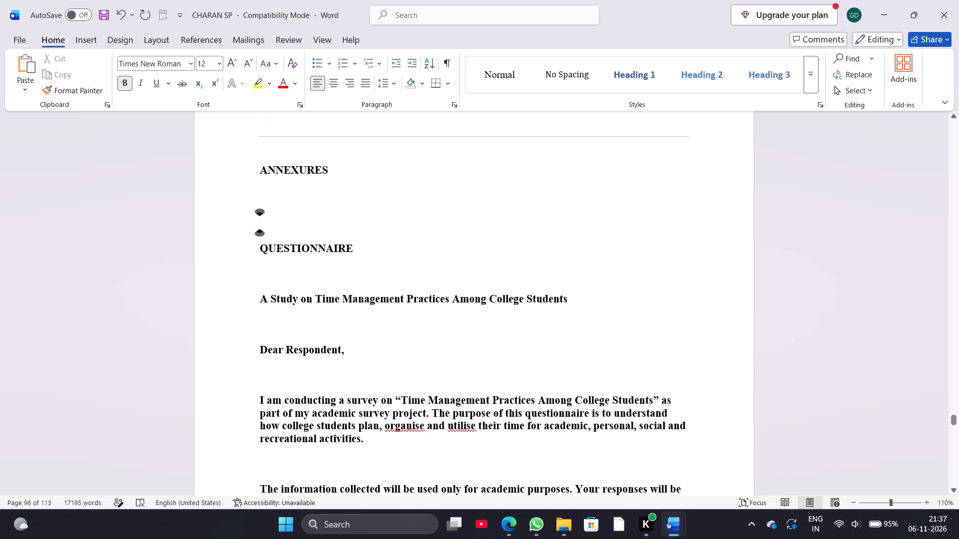
left_click(261, 246)
key("BackSpace")
key("BackSpace")
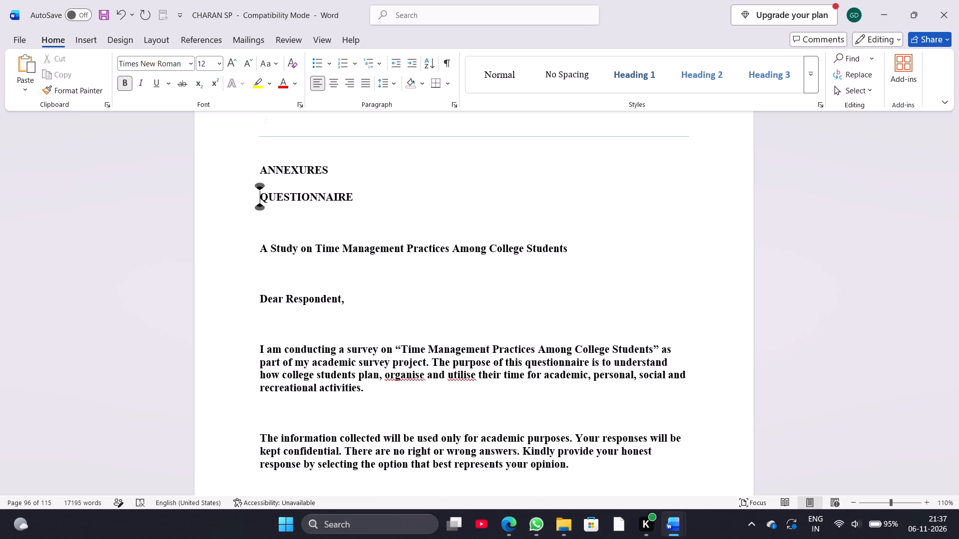
Delete the study title, respondent letter, thank-you line, dash separator and an extra blank line between "QUESTIONNAIRE" and "PART A – PERSONAL PROFILE".
left_click_drag(254, 242, 467, 487)
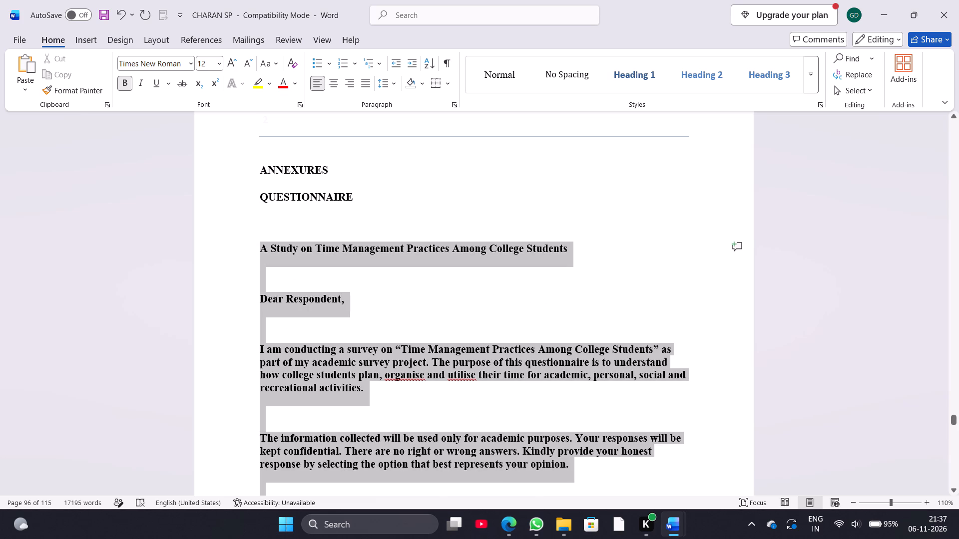
left_click_drag(467, 487, 654, 472)
left_click_drag(654, 472, 740, 470)
key("Delete")
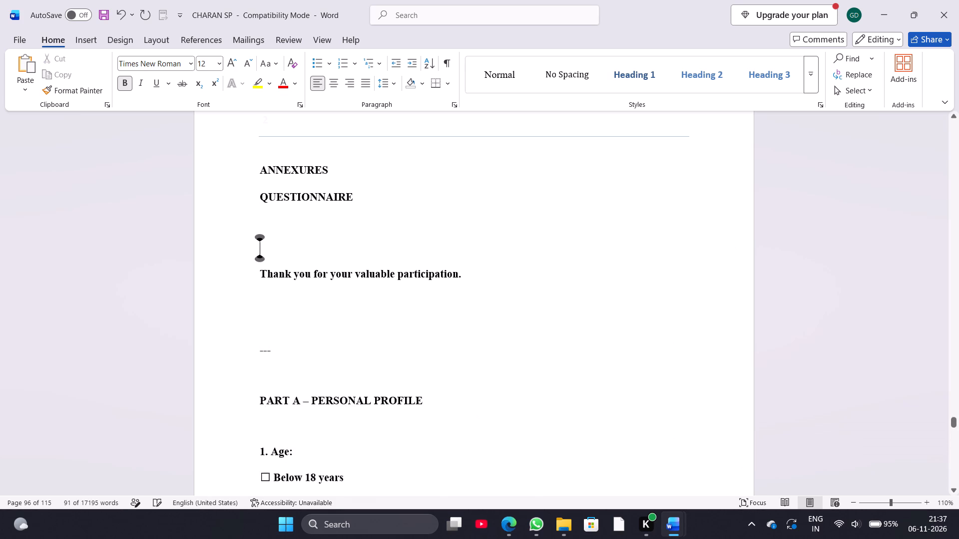
scroll(740, 470, "down", 1)
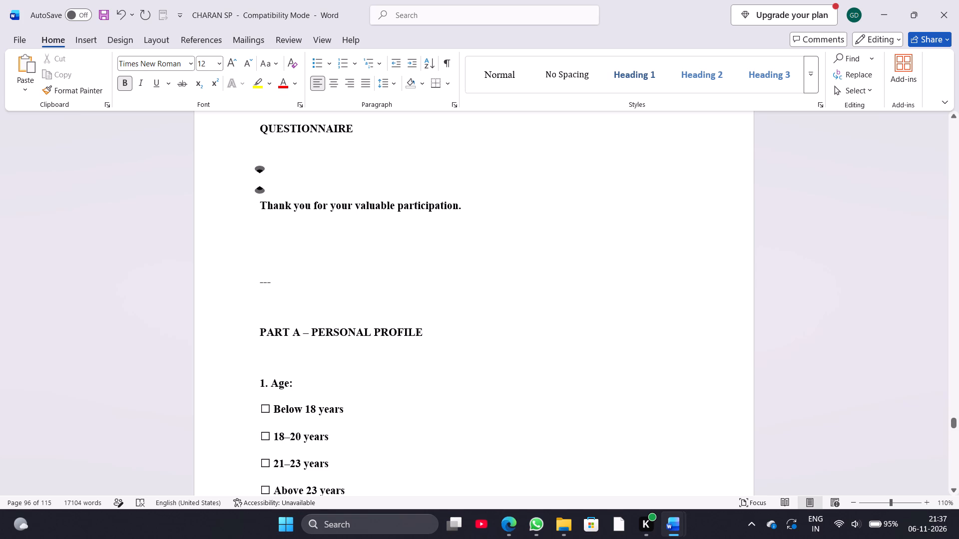
left_click_drag(256, 207, 378, 314)
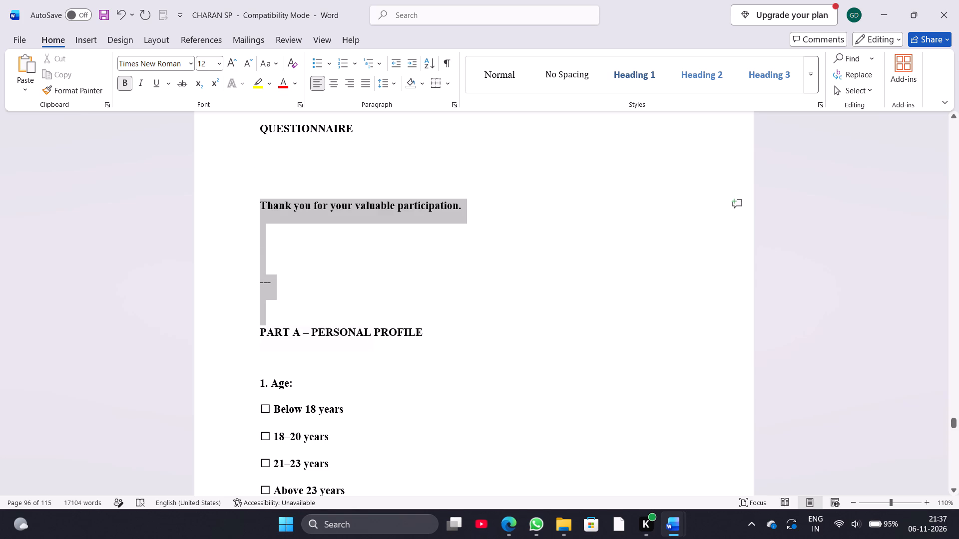
left_click_drag(378, 314, 381, 307)
key("Delete")
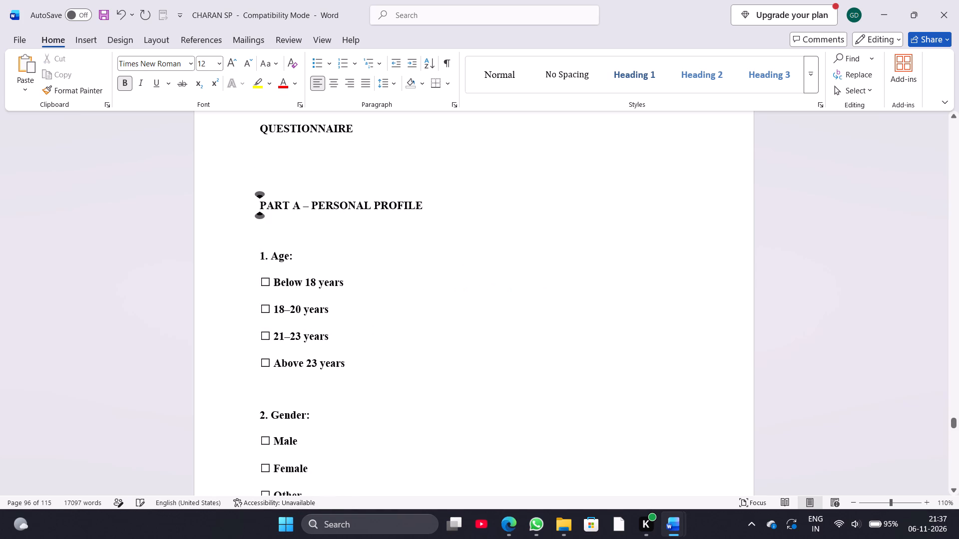
key("BackSpace")
Remove the dash separator and surplus blank lines between "4. Course/Programme:" and question 5, keeping the colon after "Programme".
scroll(381, 307, "down", 1)
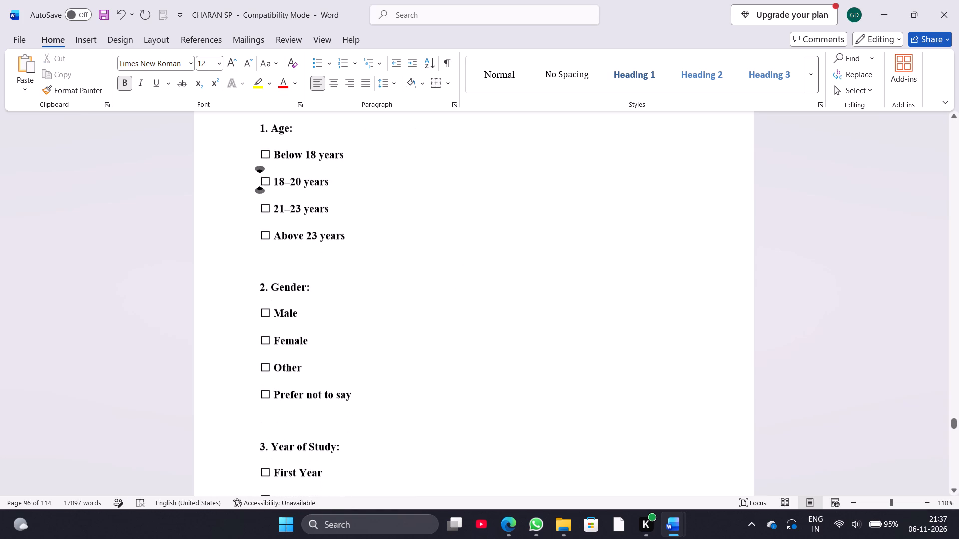
scroll(381, 307, "down", 1)
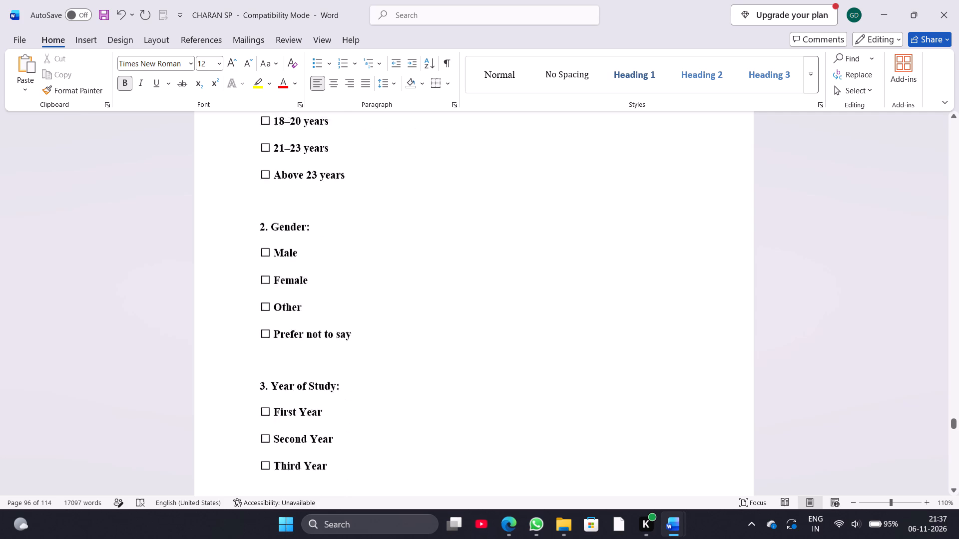
scroll(381, 307, "down", 1)
left_click(288, 251)
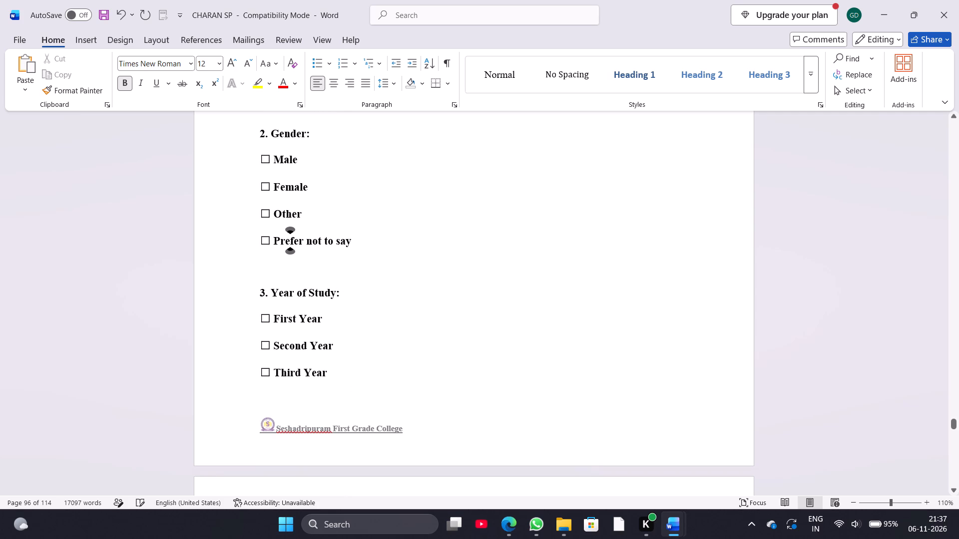
scroll(288, 251, "down", 4)
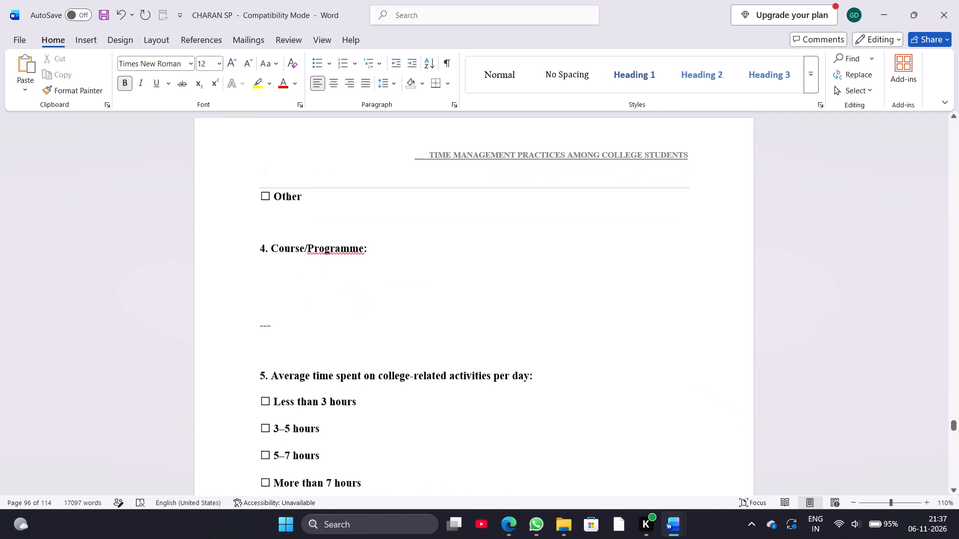
scroll(288, 251, "down", 1)
left_click(275, 323)
key("BackSpace")
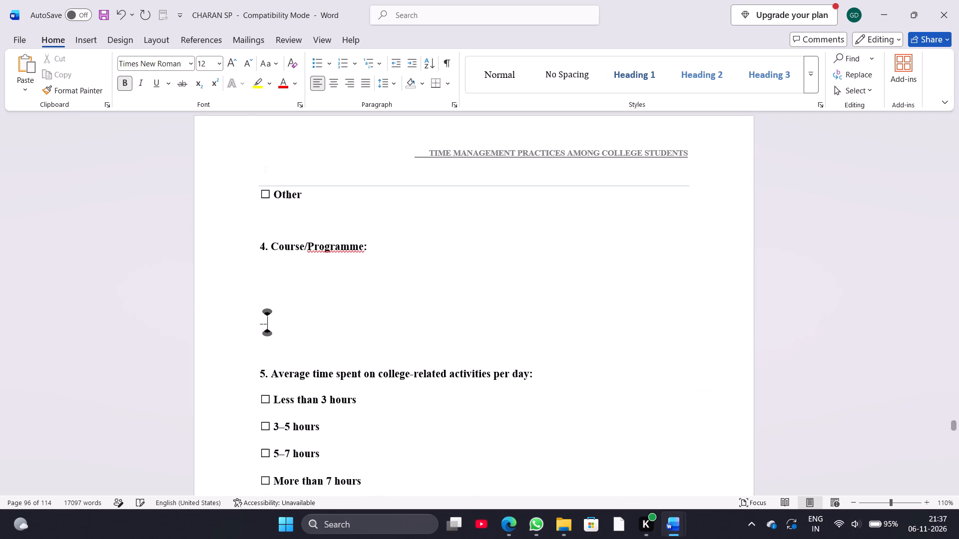
key("BackSpace")
key("BackSpace")
key("BackSpace")
key("BackSpace")
key("BackSpace")
key("BackSpace")
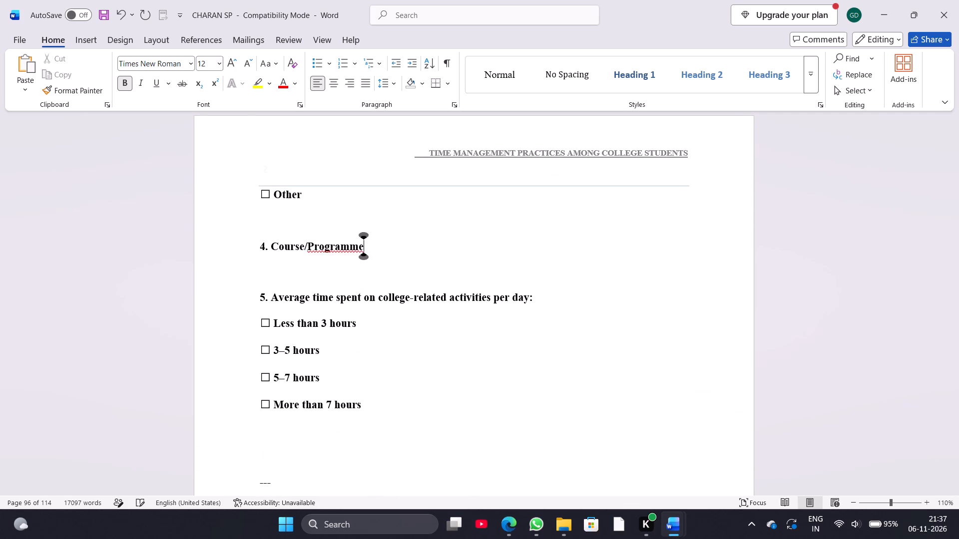
key("ctrl+z")
Remove the dash separator and surplus blank lines between the "More than 7 hours" option and the "PART B – TIME MANAGEMENT PRACTICES" heading.
scroll(261, 298, "down", 1)
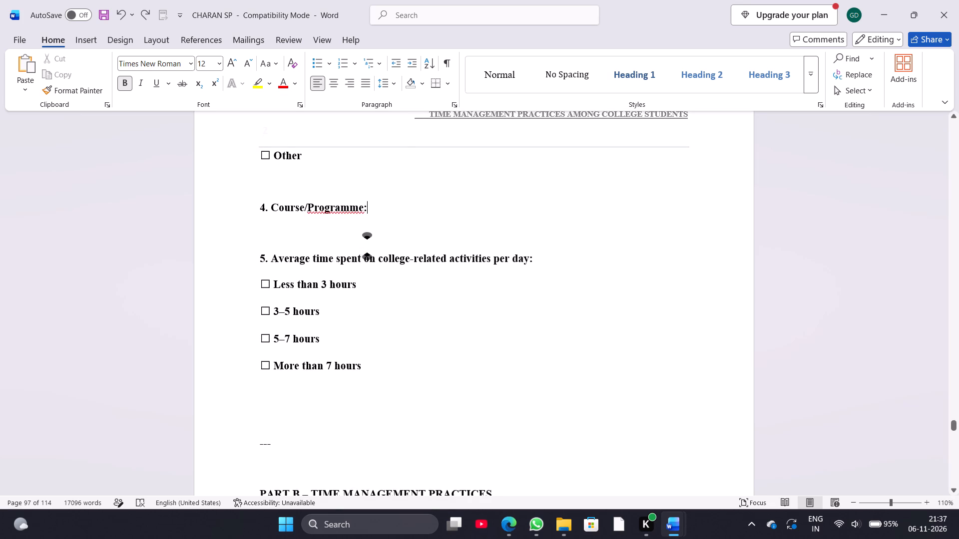
left_click(278, 443)
key("BackSpace")
key("BackSpace")
key("BackSpace")
key("BackSpace")
key("BackSpace")
key("BackSpace")
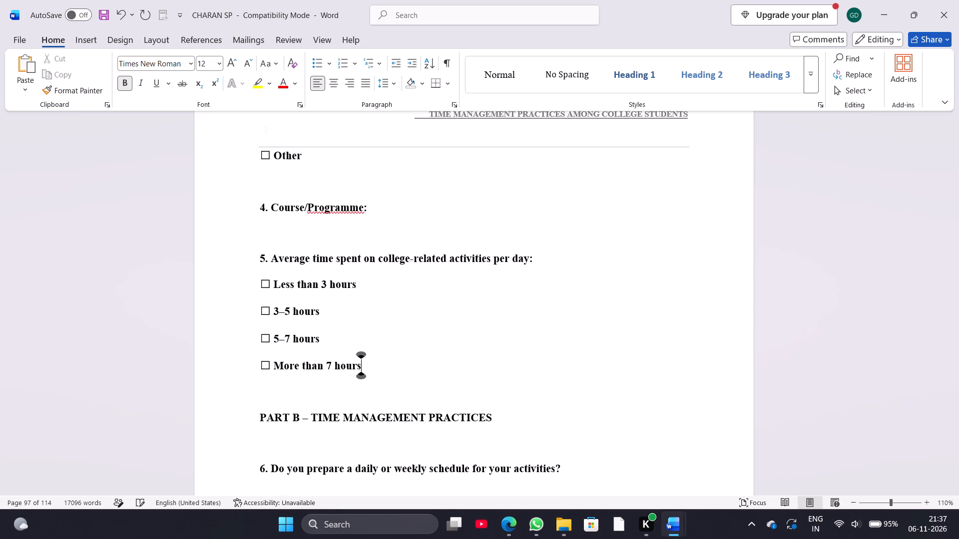
Format the content from "1. Age:" through the "RESPONDENT CONSENT FORM" heading with font size 12, justified alignment and 1.5 line spacing.
scroll(278, 443, "down", 4)
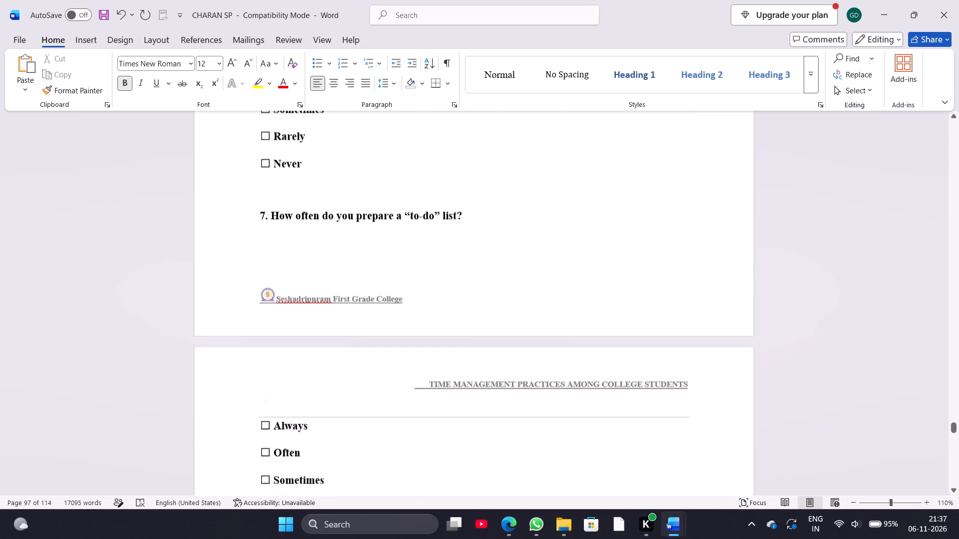
scroll(278, 443, "down", 1)
scroll(278, 443, "up", 6)
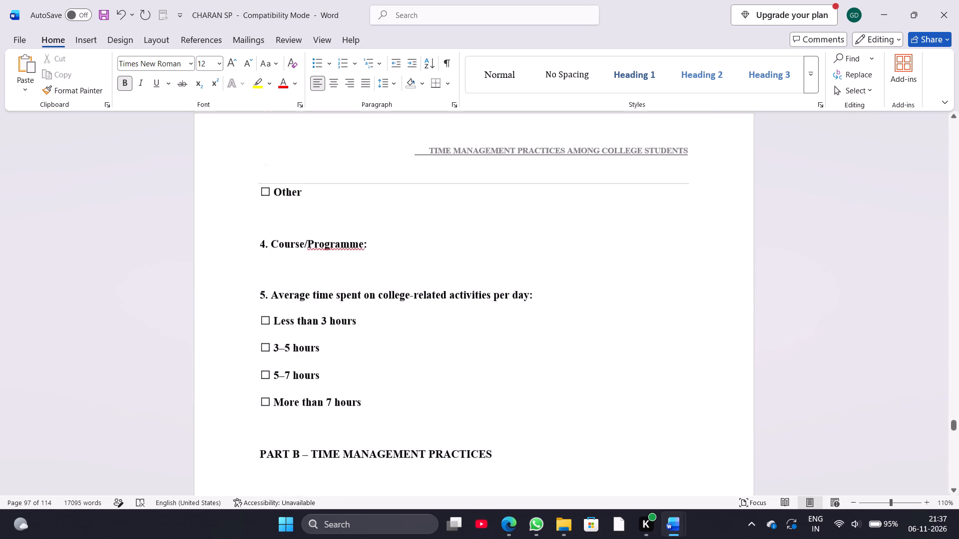
scroll(278, 443, "up", 5)
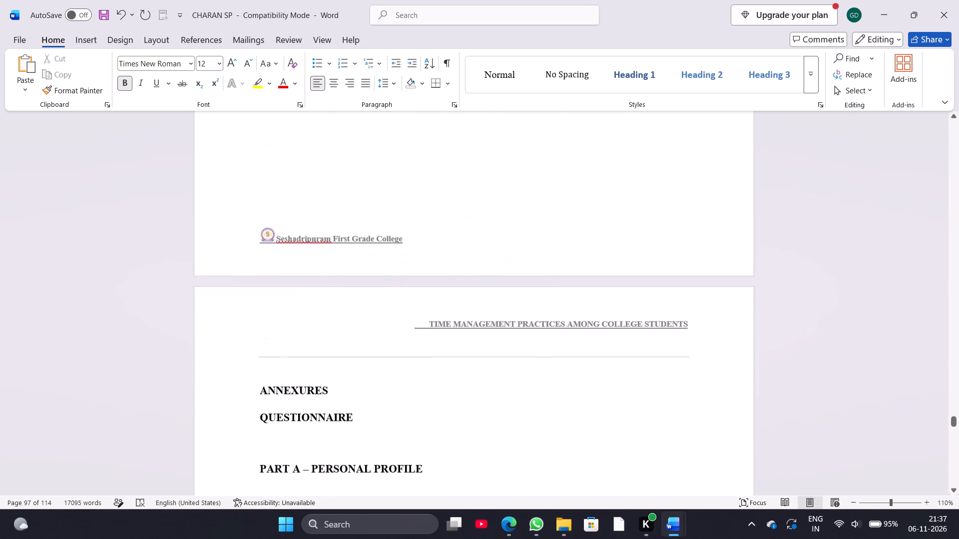
scroll(278, 443, "up", 1)
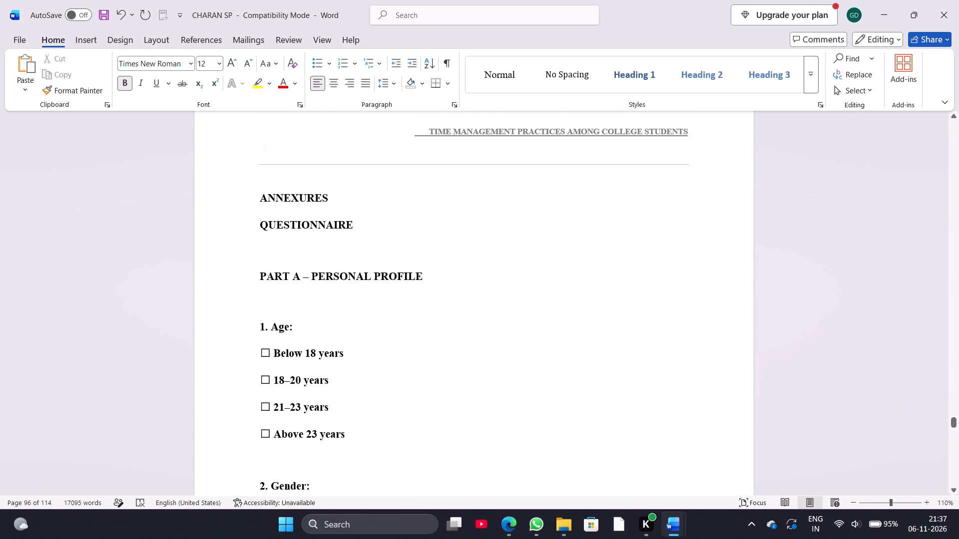
left_click_drag(259, 326, 414, 538)
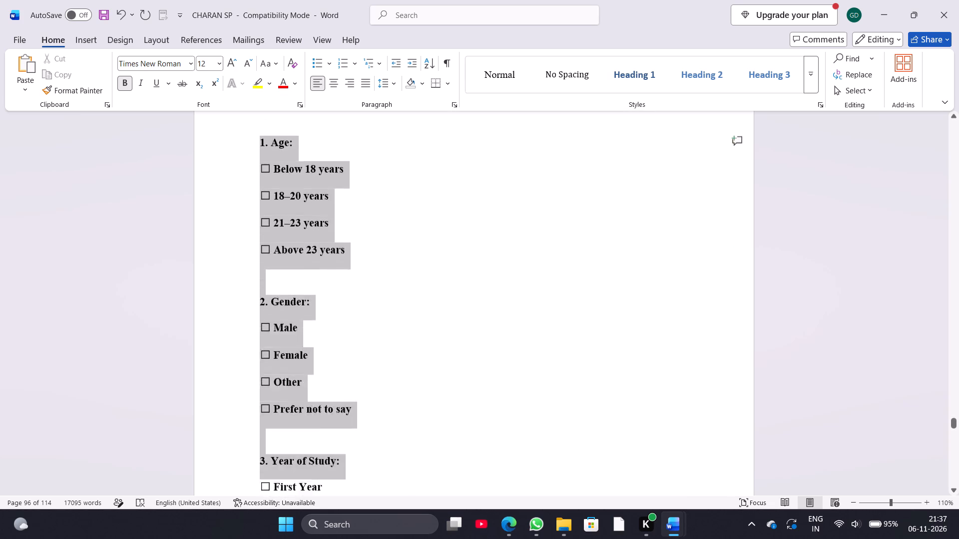
left_click_drag(414, 538, 415, 538)
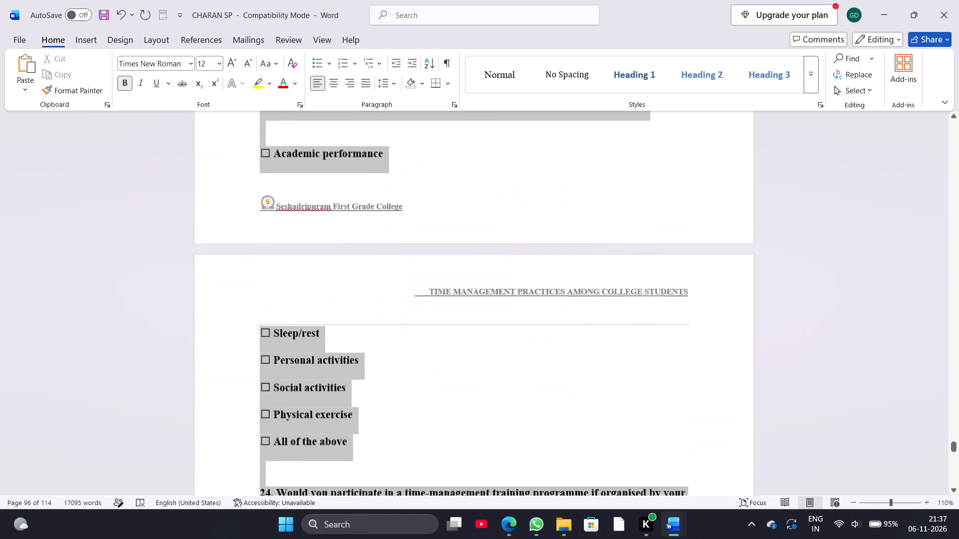
left_click_drag(415, 538, 411, 533)
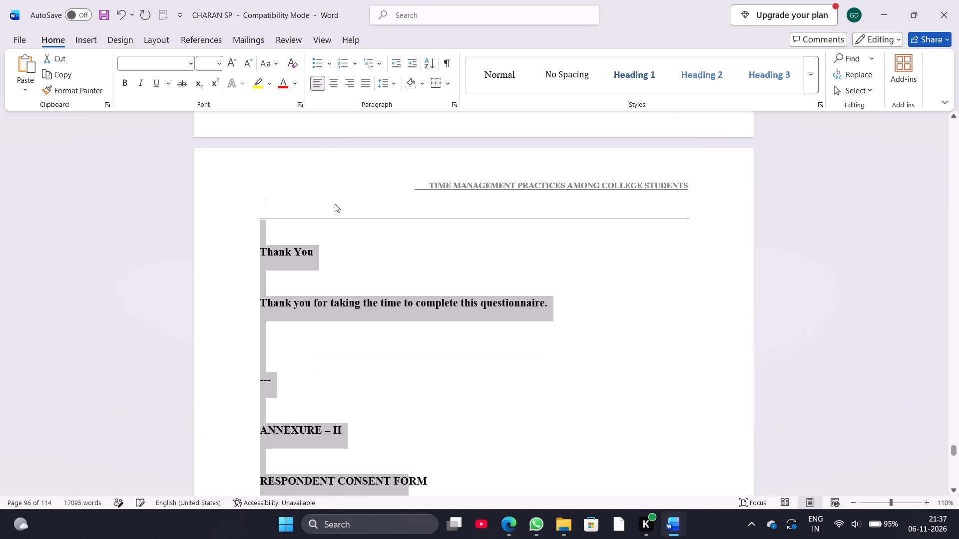
left_click(217, 66)
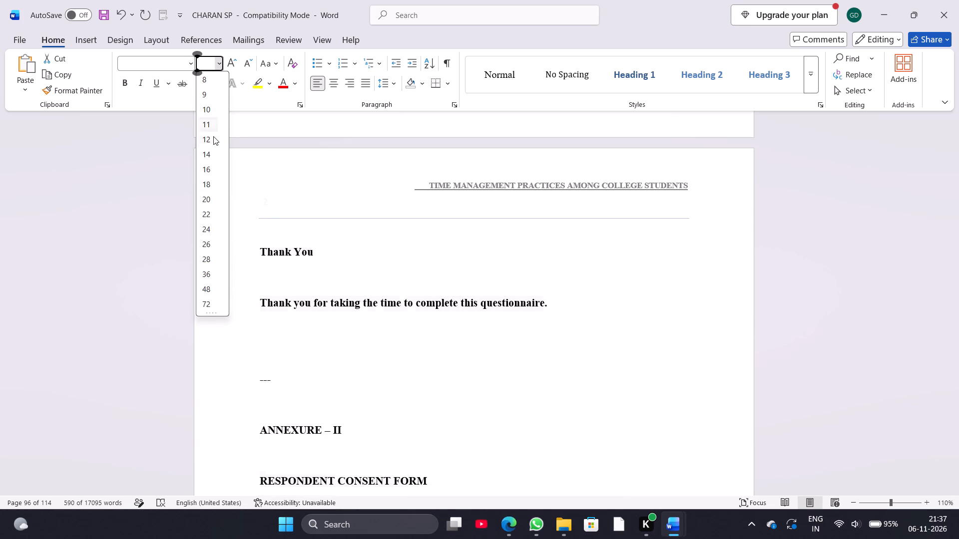
left_click(213, 136)
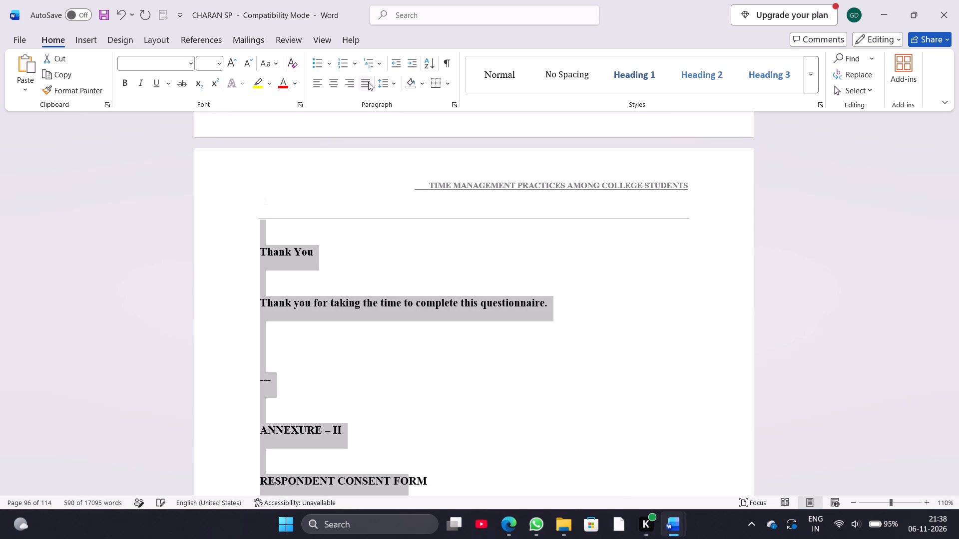
left_click(369, 83)
left_click(380, 85)
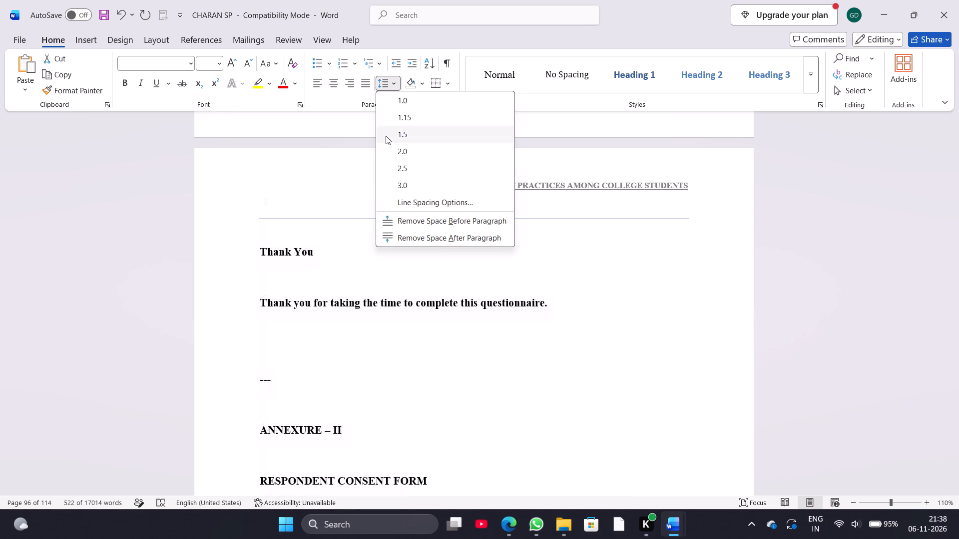
left_click(386, 136)
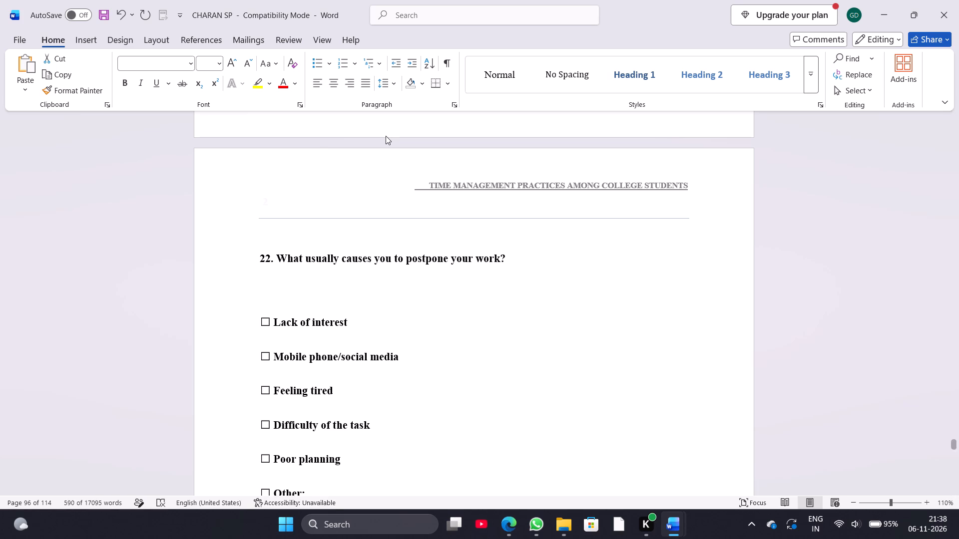
Review the layout and spacing of the reformatted questionnaire questions across its pages.
scroll(370, 185, "up", 14)
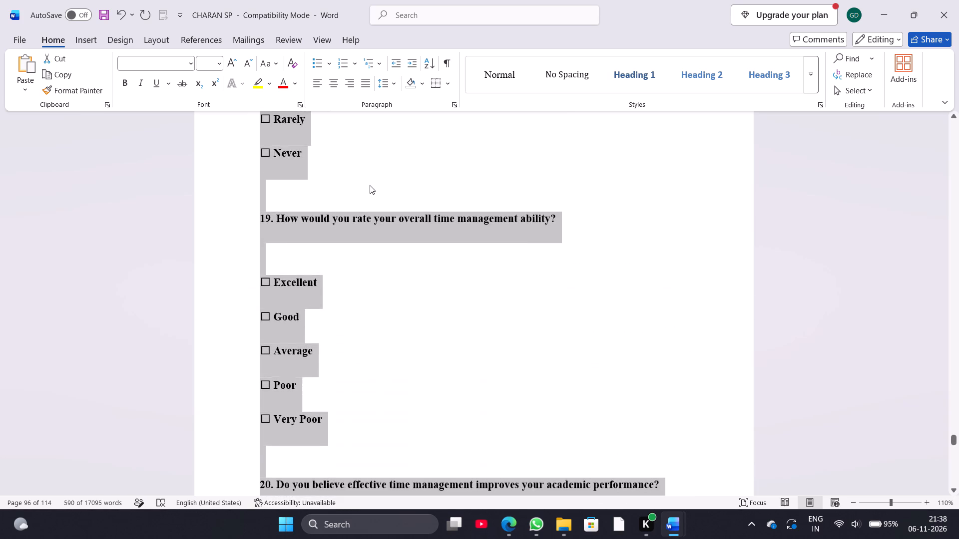
scroll(370, 185, "up", 6)
scroll(370, 185, "down", 1)
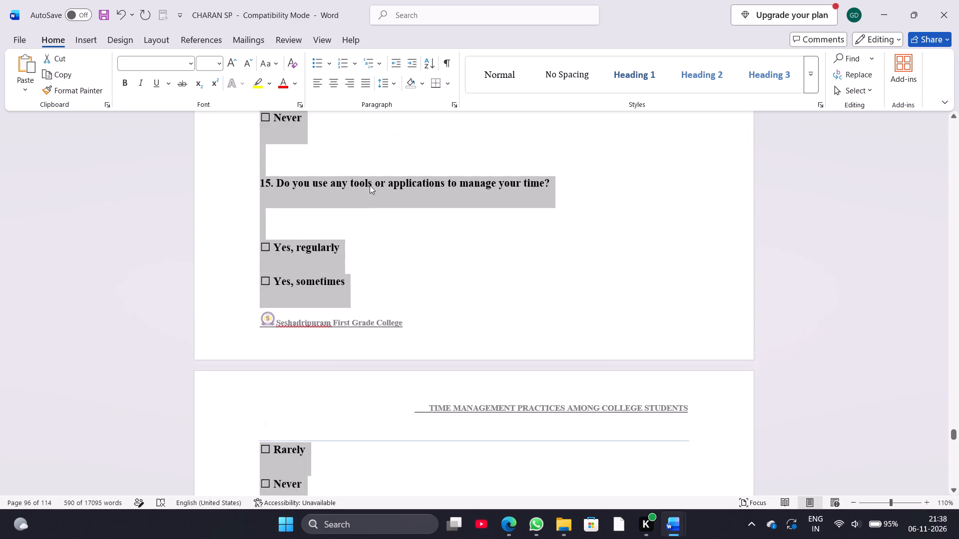
scroll(370, 185, "down", 7)
left_click(445, 203)
scroll(445, 203, "up", 7)
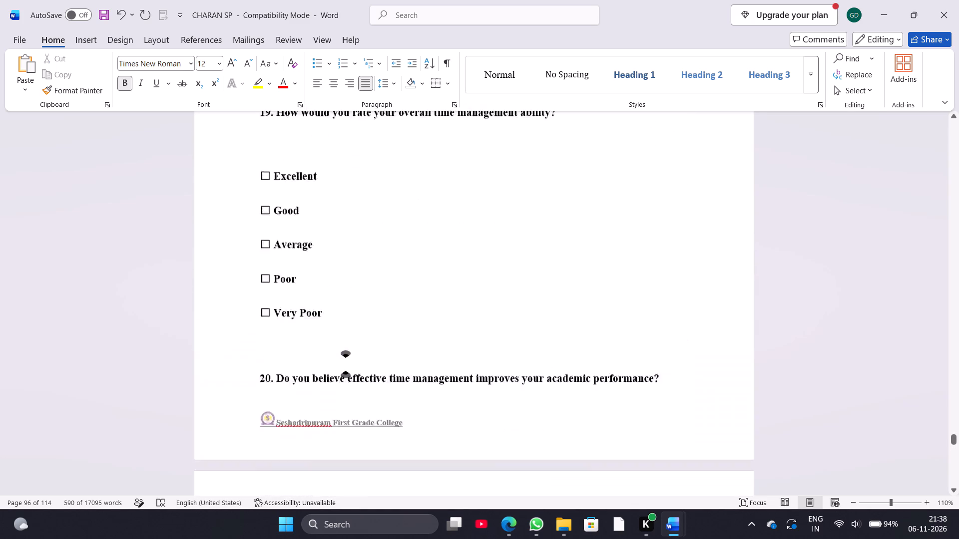
scroll(445, 203, "up", 14)
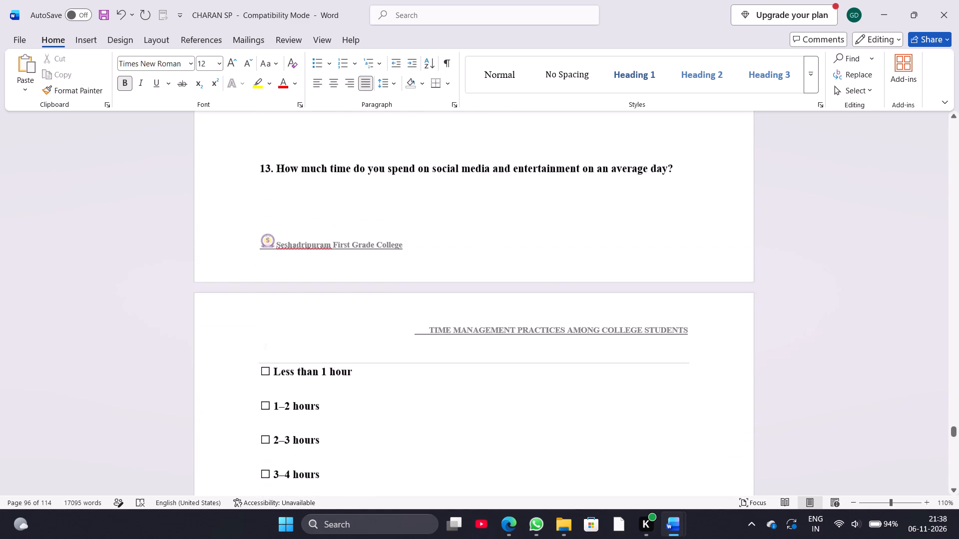
Review the spacing of the questionnaire from question 13 back to the Web Sources list and forward to the Part A questions.
scroll(445, 203, "up", 9)
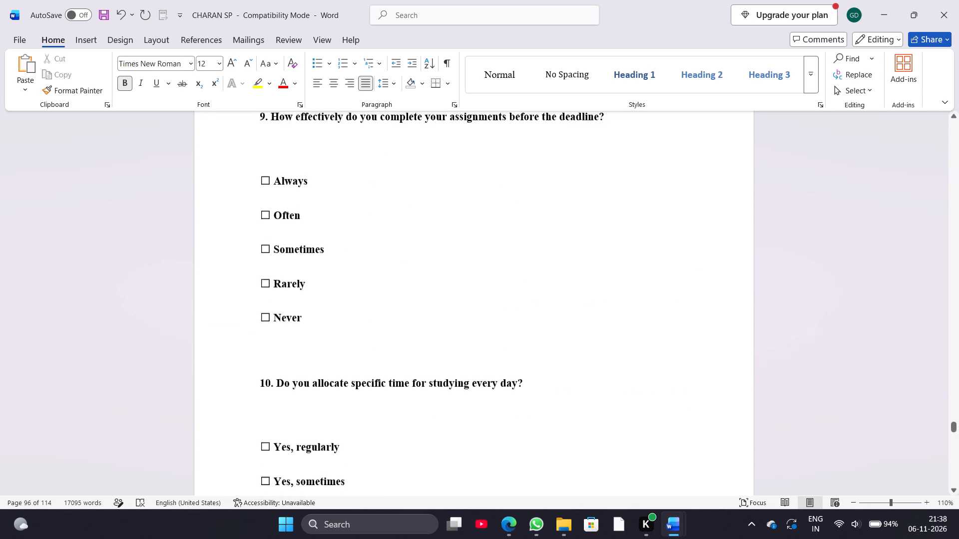
scroll(445, 203, "up", 8)
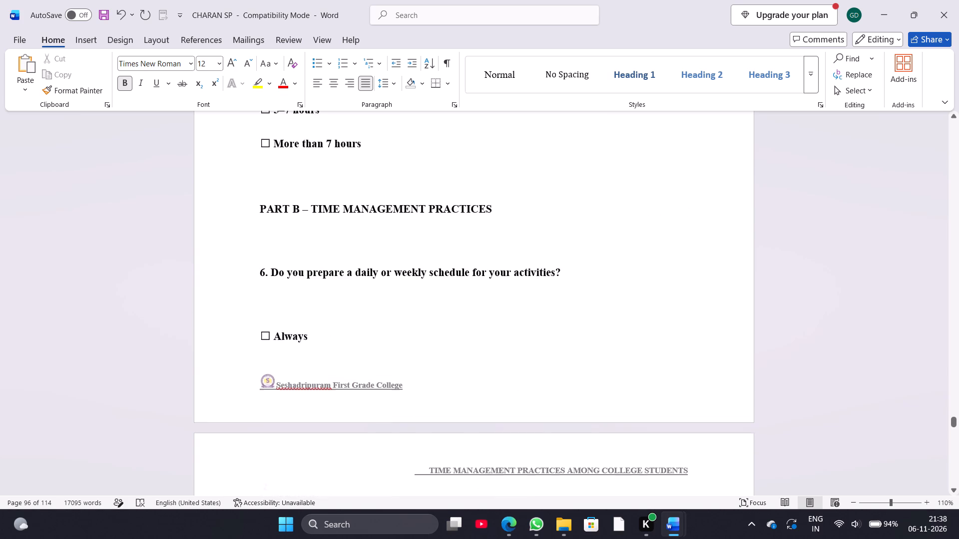
scroll(445, 203, "up", 5)
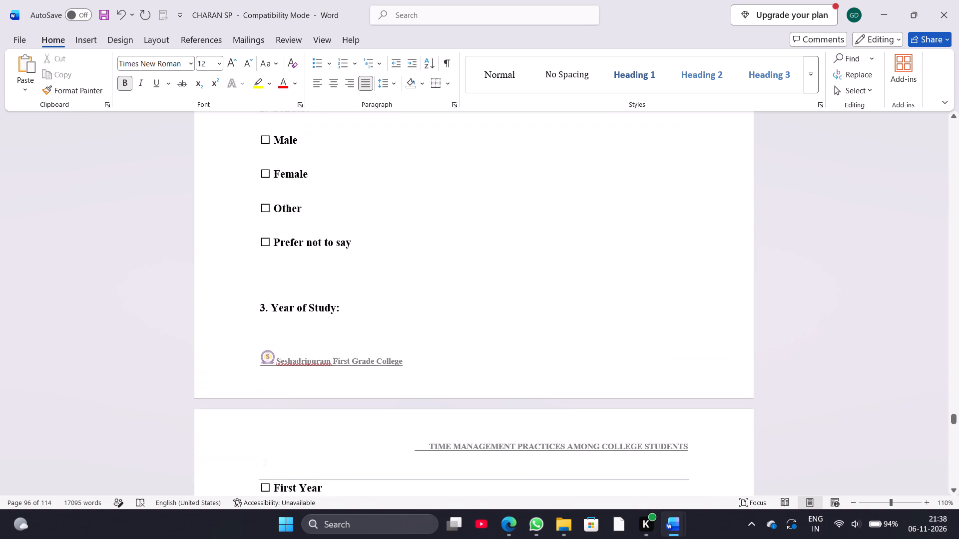
scroll(445, 203, "up", 9)
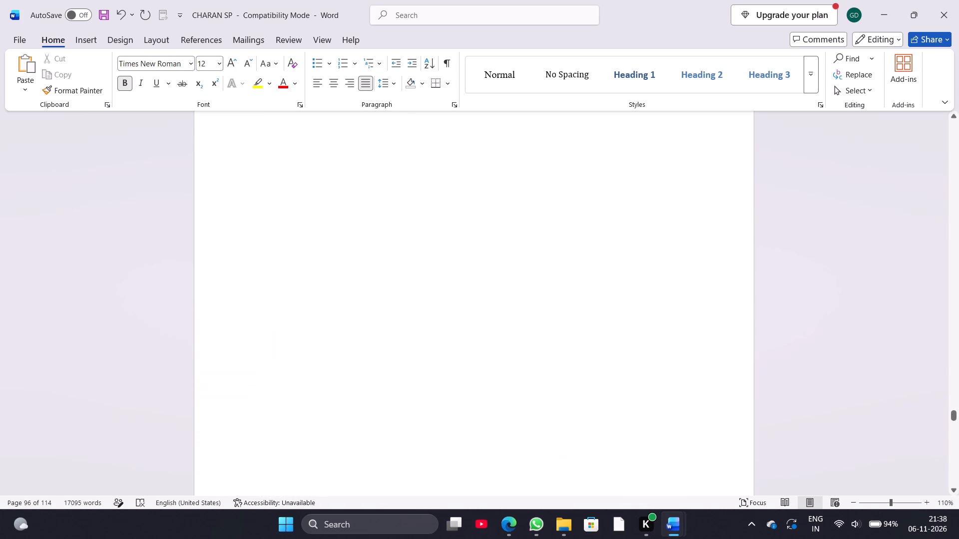
scroll(445, 203, "up", 6)
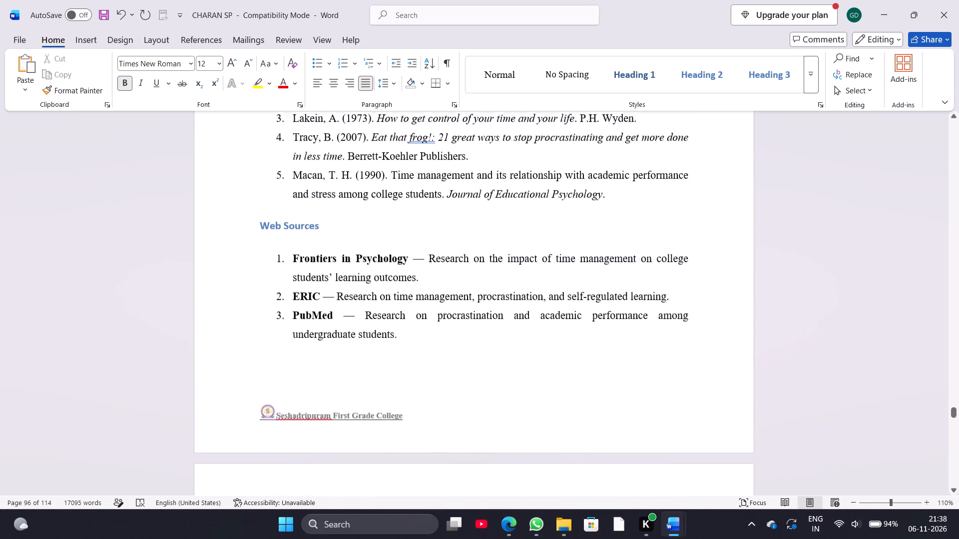
scroll(445, 203, "down", 7)
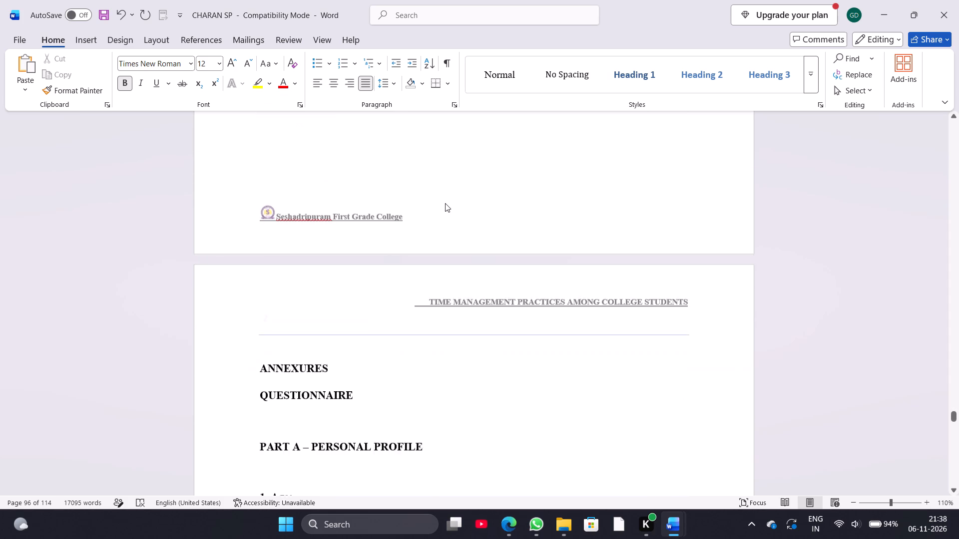
scroll(445, 203, "down", 3)
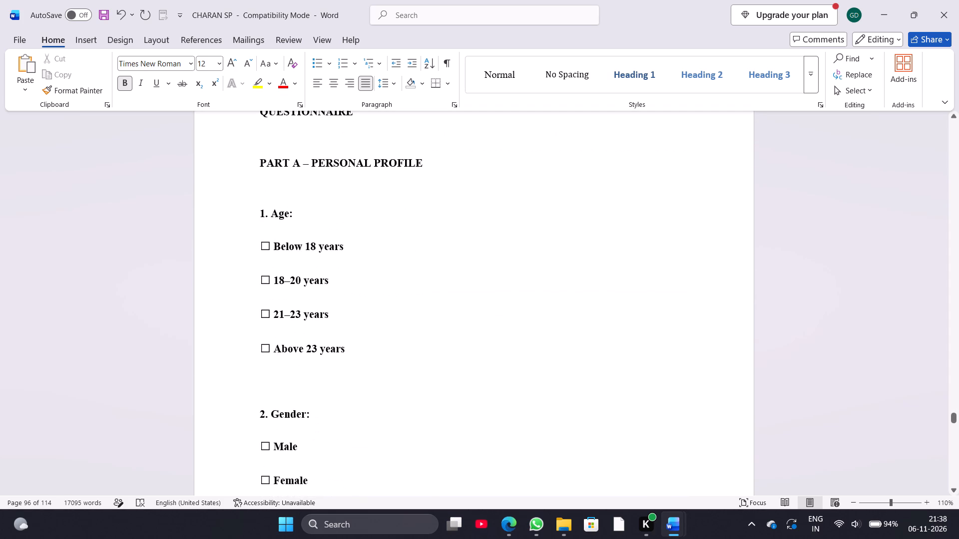
scroll(445, 203, "down", 2)
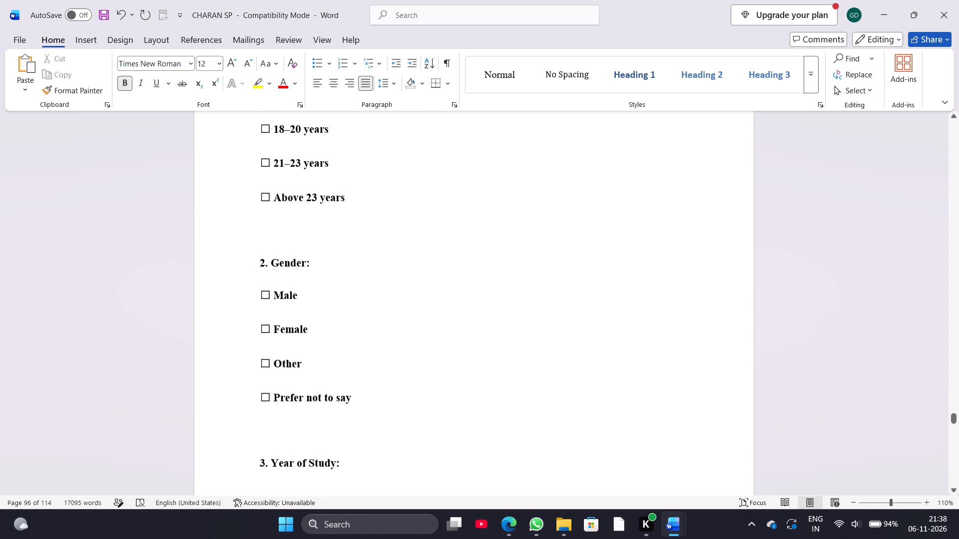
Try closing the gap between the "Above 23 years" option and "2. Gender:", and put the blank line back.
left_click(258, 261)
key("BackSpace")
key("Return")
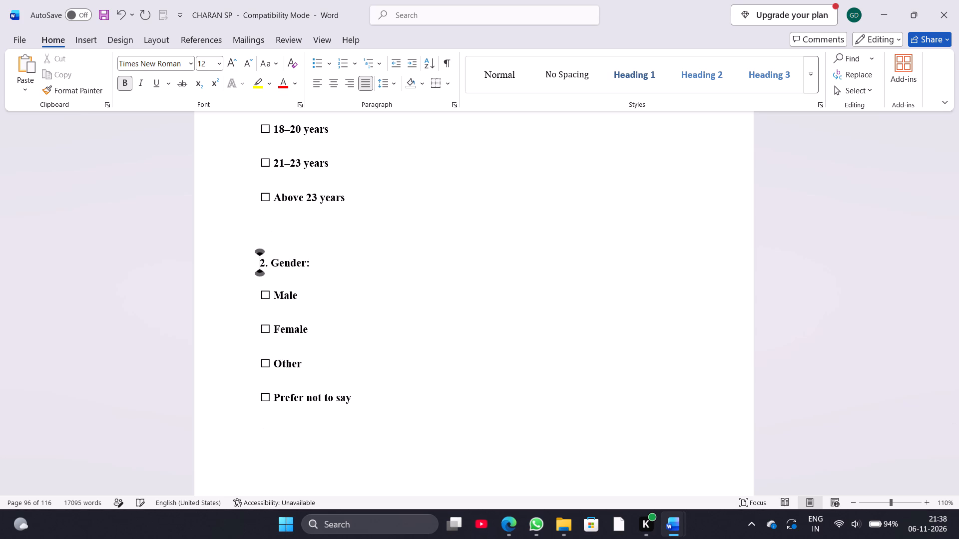
Remove the blank line between question 6 about daily or weekly schedules and its "Always" option.
scroll(258, 261, "down", 4)
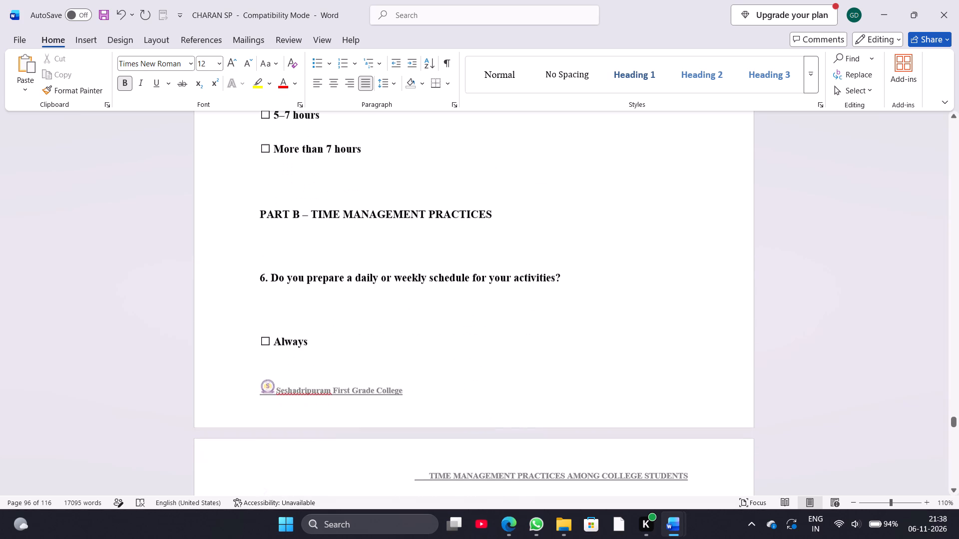
scroll(258, 261, "down", 1)
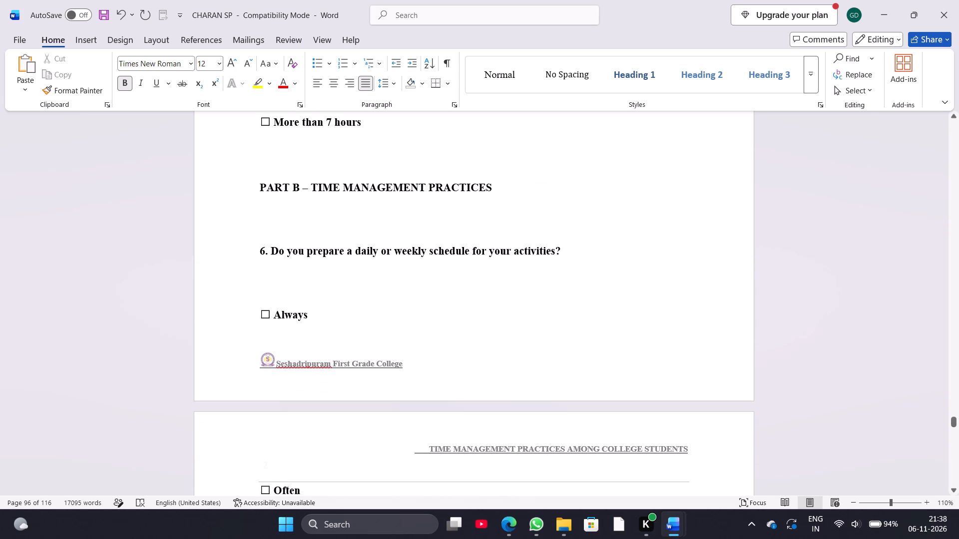
left_click(256, 315)
key("BackSpace")
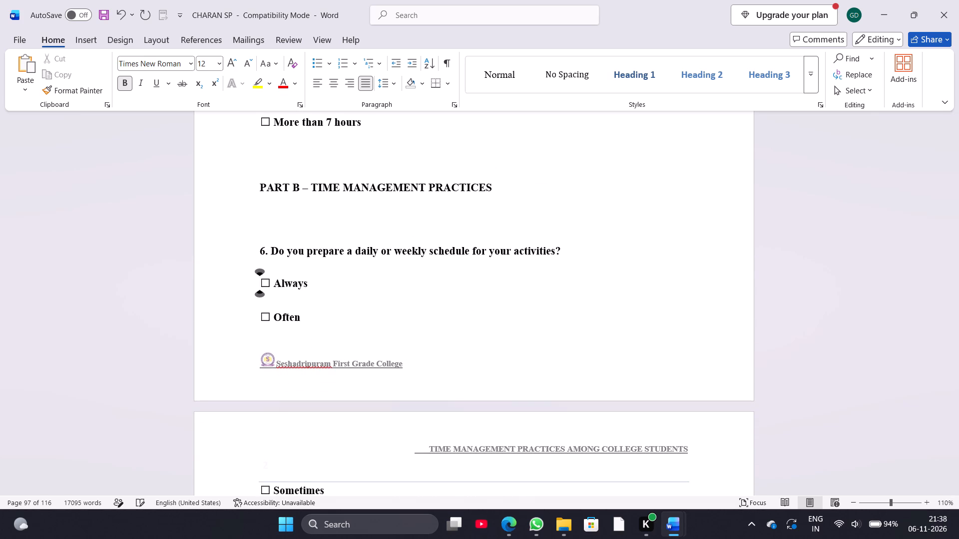
Remove the blank line between the "PART A – PERSONAL PROFILE" heading and "1. Age:".
scroll(256, 315, "up", 6)
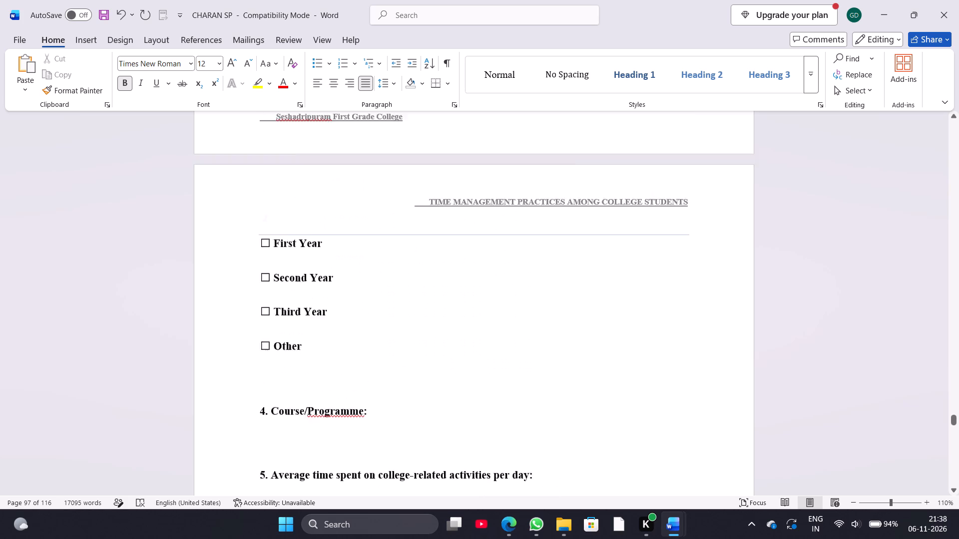
scroll(256, 315, "up", 4)
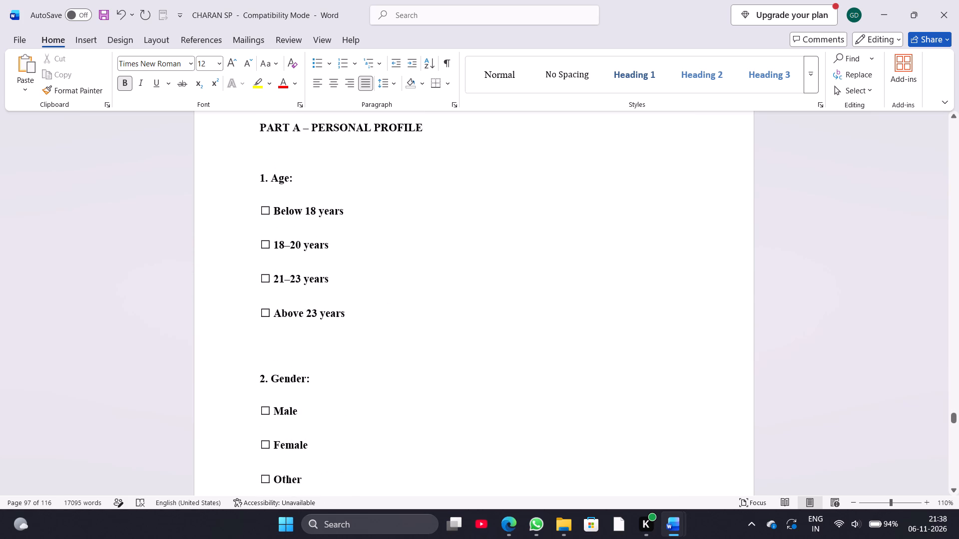
scroll(256, 315, "up", 3)
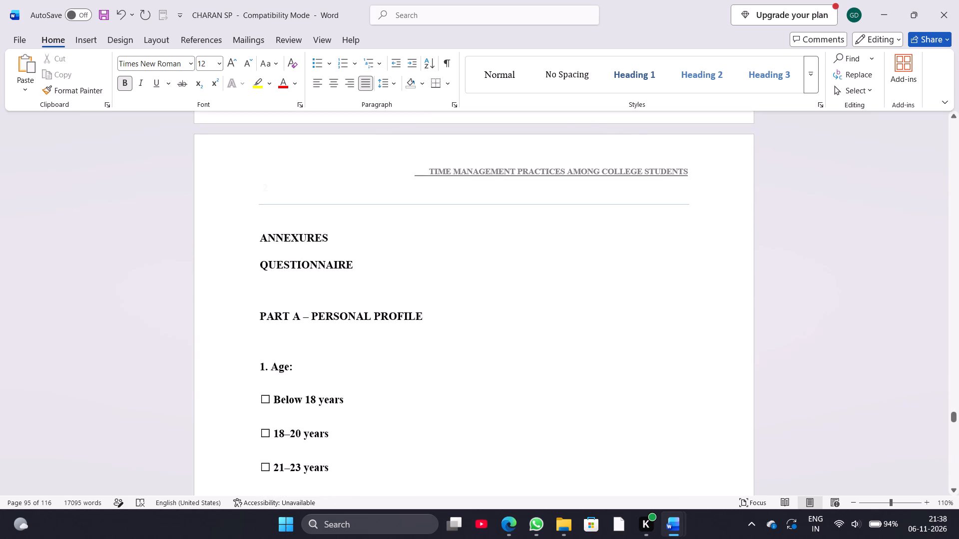
left_click(257, 367)
key("BackSpace")
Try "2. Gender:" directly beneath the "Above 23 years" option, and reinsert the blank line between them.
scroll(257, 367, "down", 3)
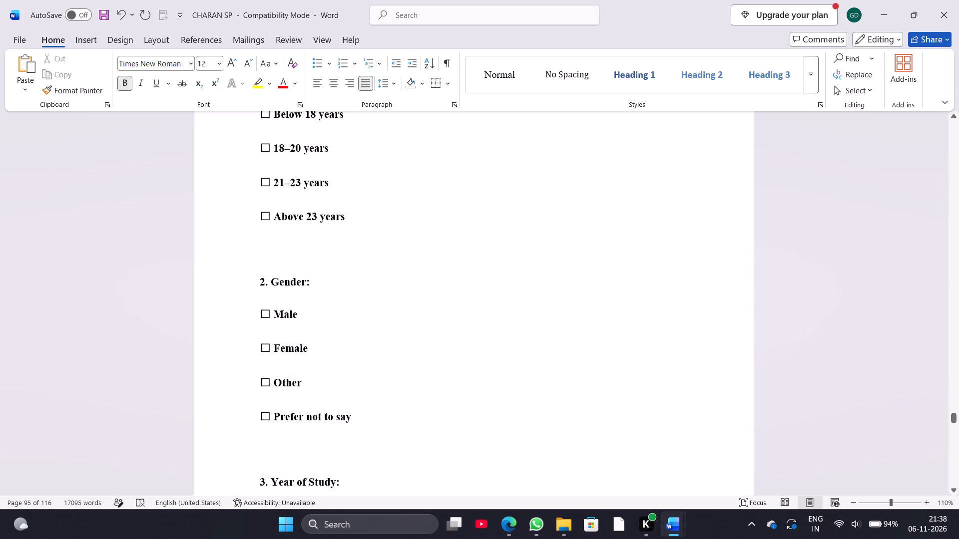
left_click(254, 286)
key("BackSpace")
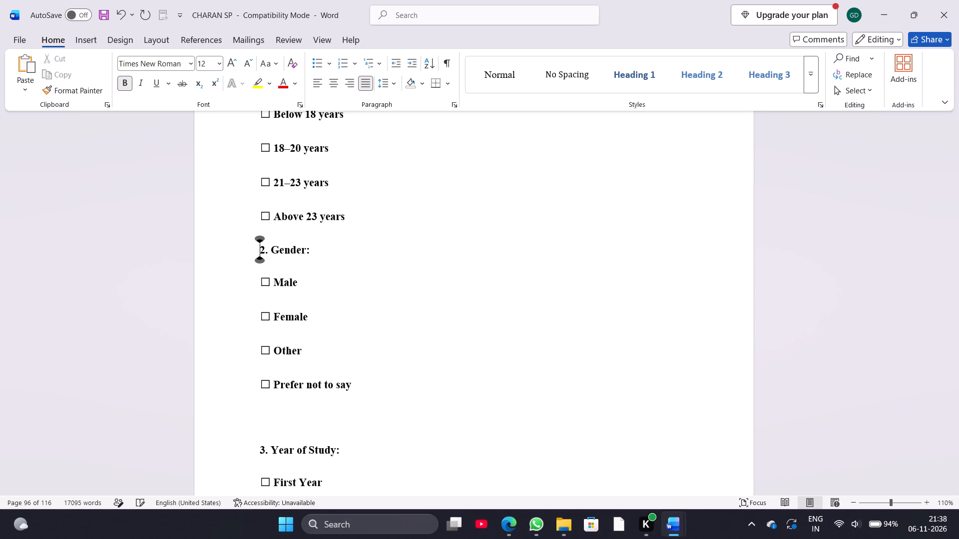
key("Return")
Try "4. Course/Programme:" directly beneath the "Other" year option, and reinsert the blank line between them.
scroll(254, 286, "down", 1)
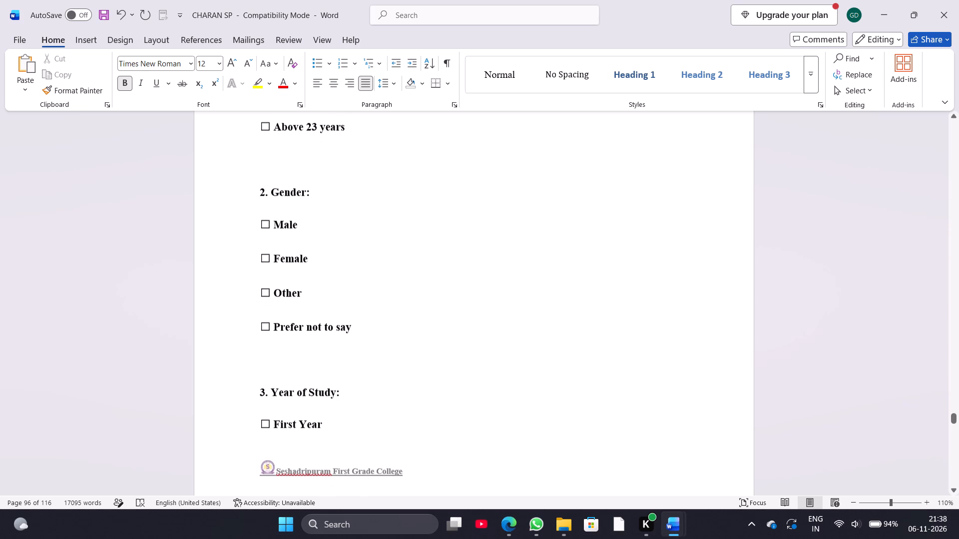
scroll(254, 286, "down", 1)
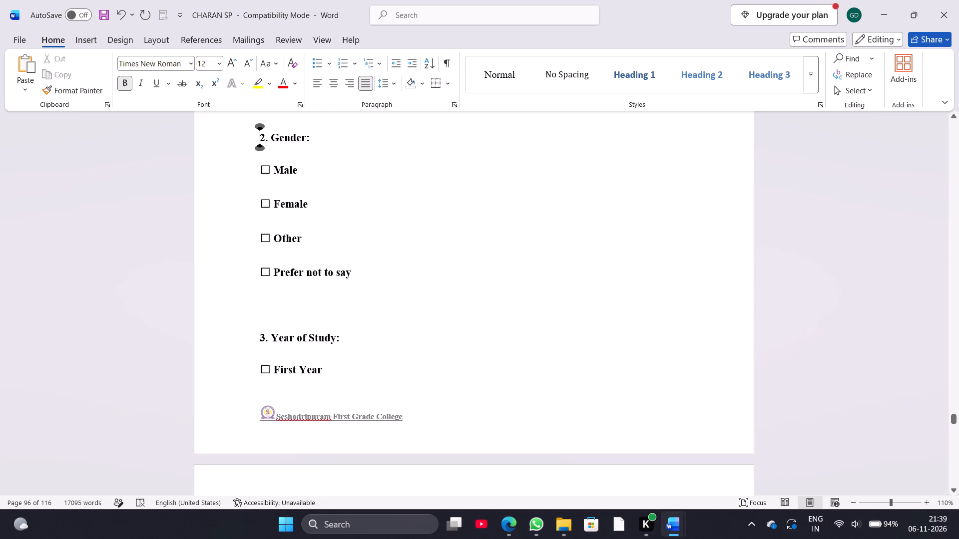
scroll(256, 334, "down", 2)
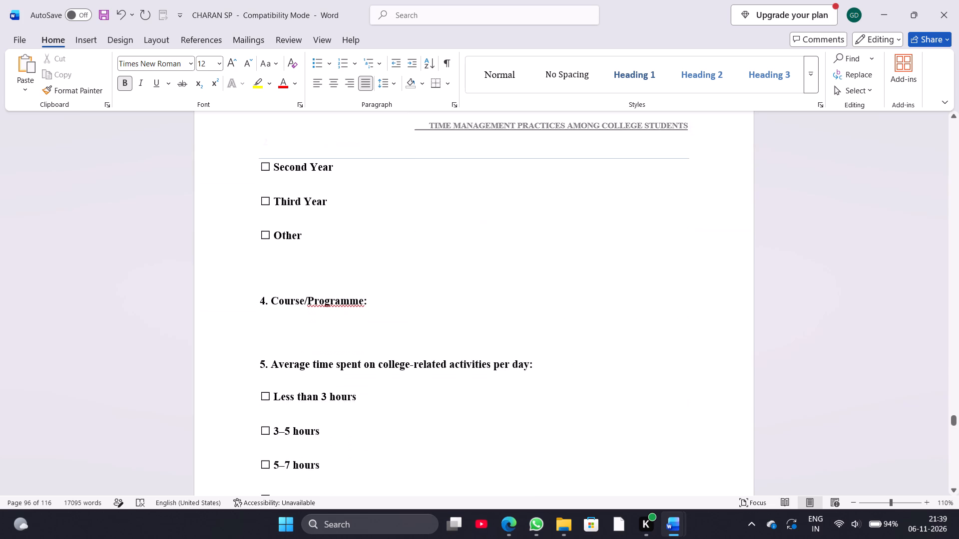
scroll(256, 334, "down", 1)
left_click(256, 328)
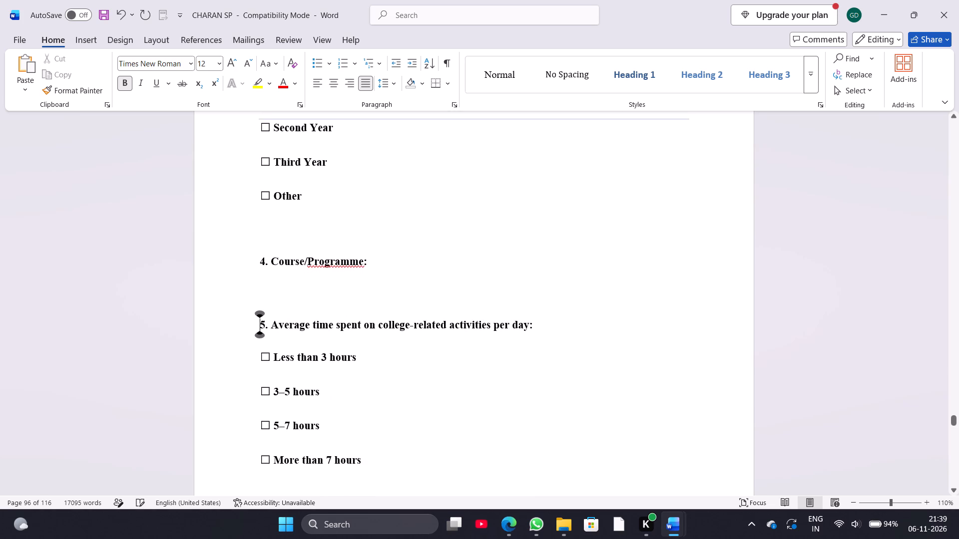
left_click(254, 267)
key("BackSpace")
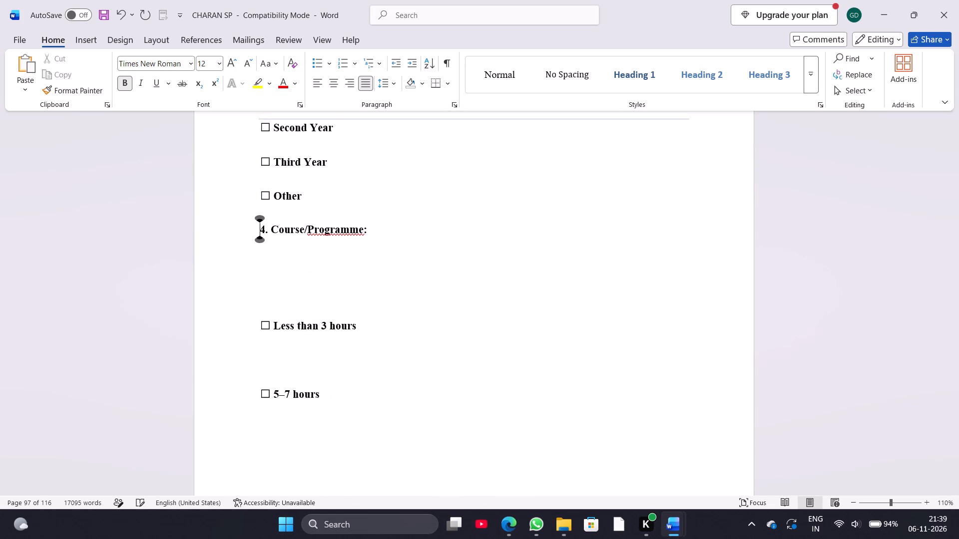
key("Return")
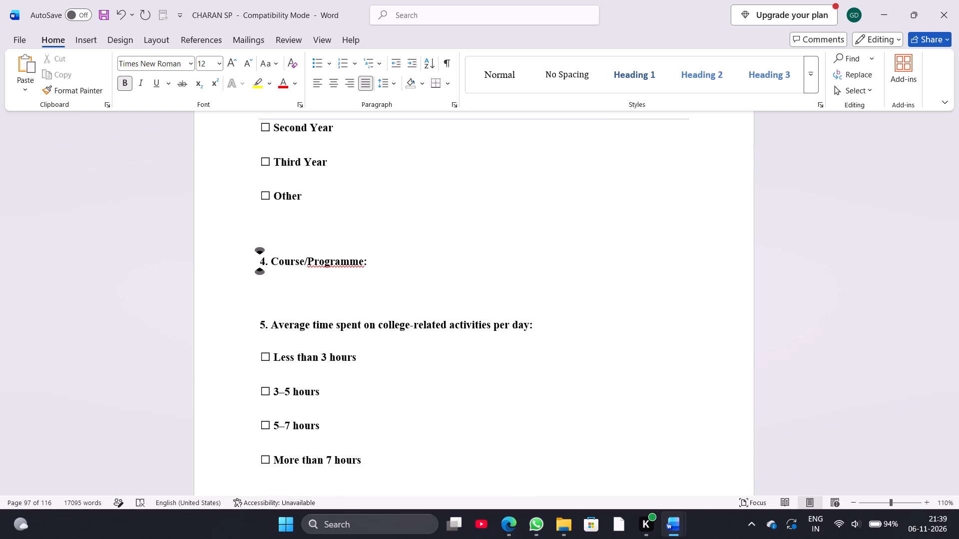
Remove bold from the "PART A – PERSONAL PROFILE" heading through part of the "Social media/mobile phone" option in question 21.
scroll(264, 222, "up", 6)
scroll(264, 222, "down", 1)
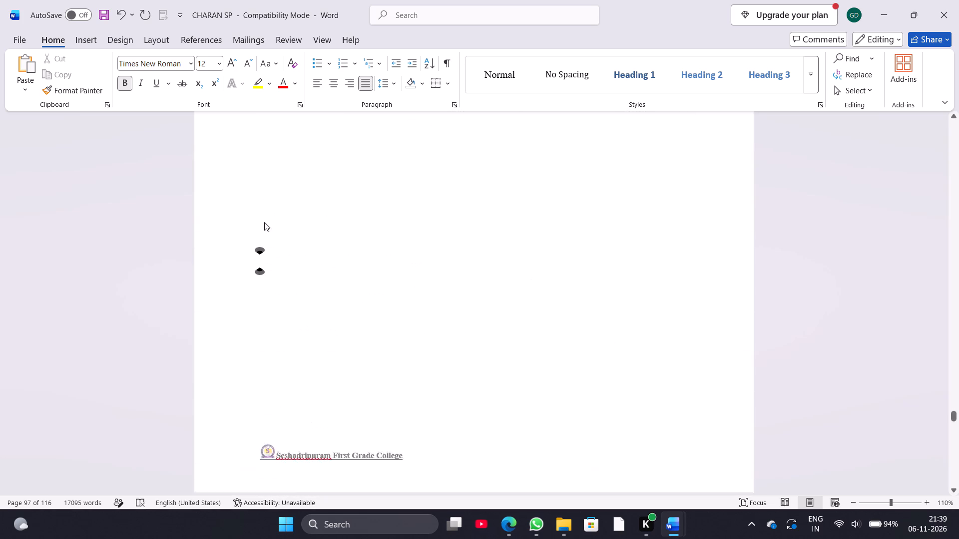
scroll(264, 222, "down", 1)
left_click_drag(257, 204, 354, 487)
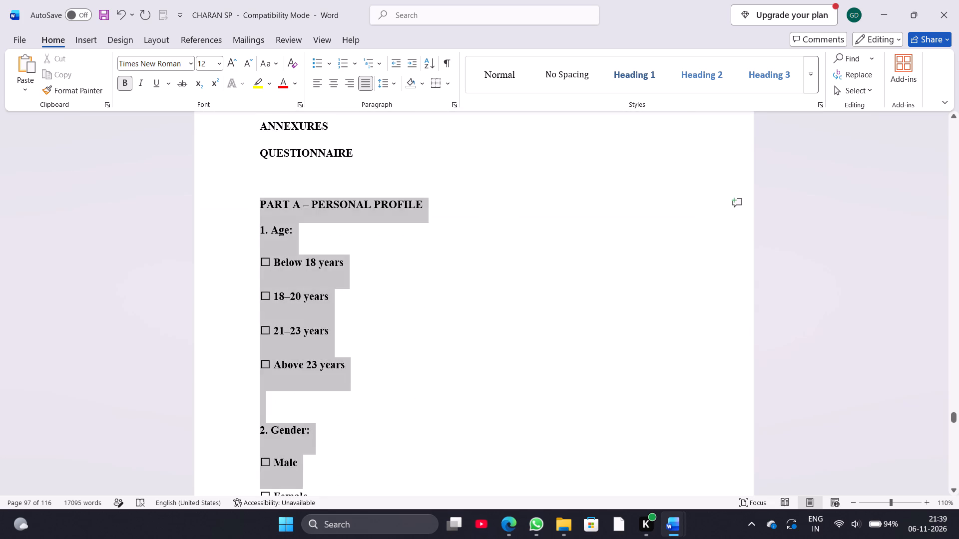
left_click_drag(354, 487, 365, 538)
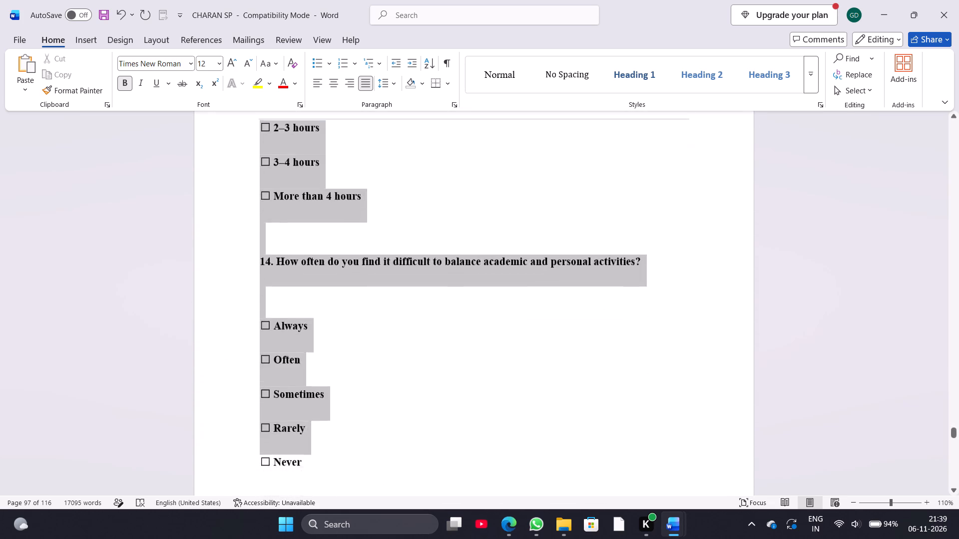
left_click_drag(365, 538, 364, 538)
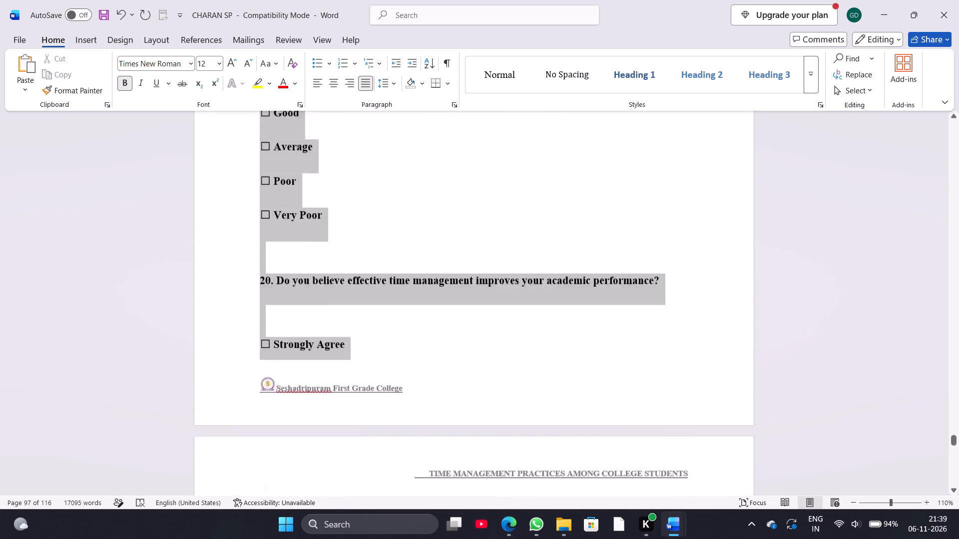
left_click_drag(364, 538, 363, 538)
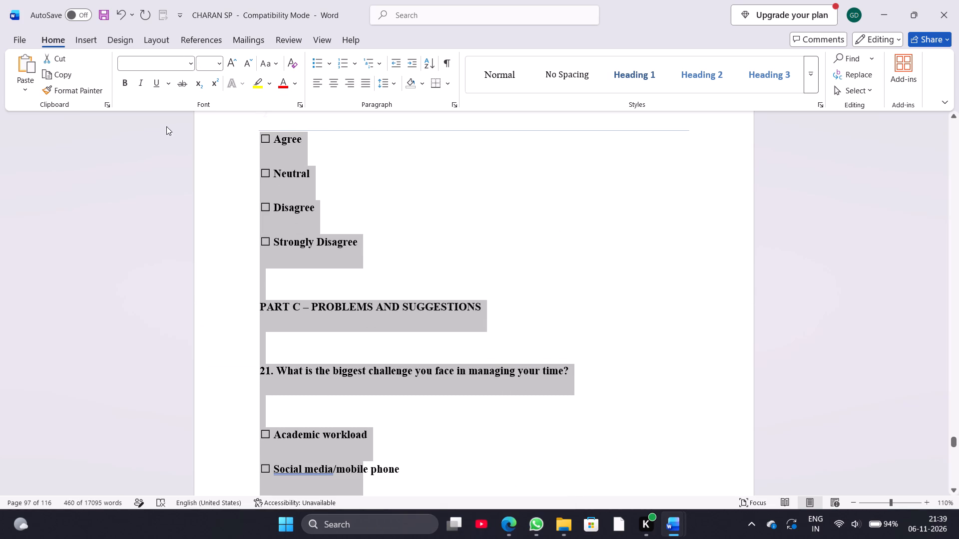
left_click(129, 80)
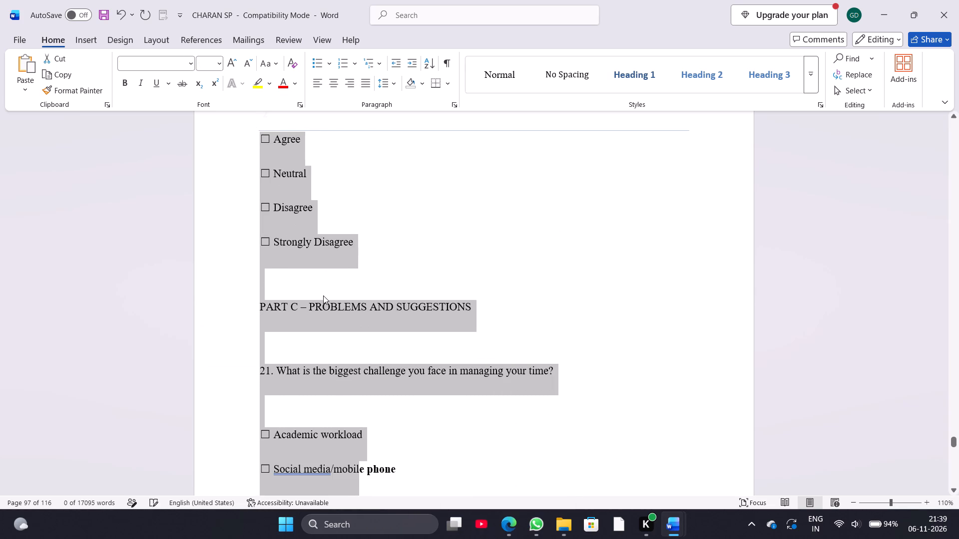
Remove bold from the remainder of "Social media/mobile phone" in question 21 through the "RESPONDENT CONSENT FORM" heading.
scroll(323, 295, "down", 1)
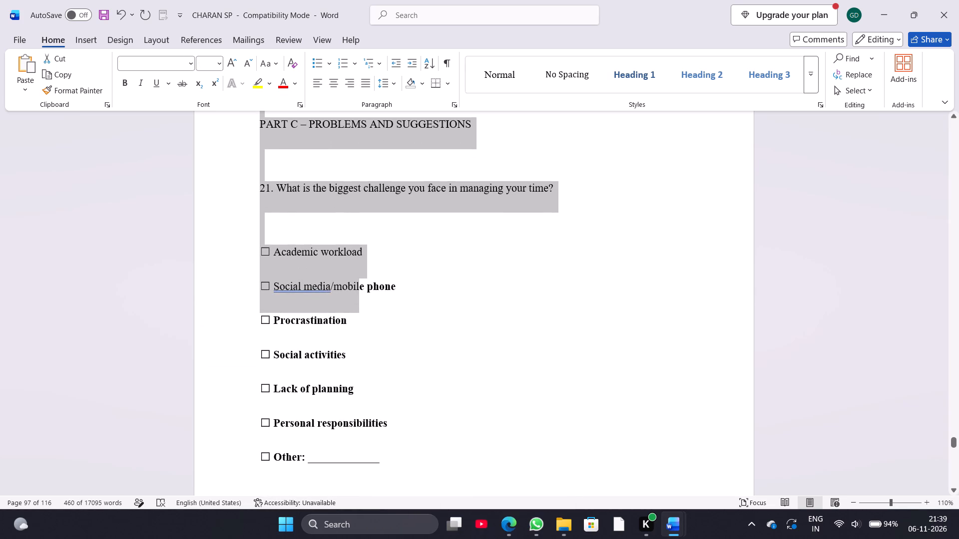
left_click(362, 287)
left_click(359, 285)
left_click_drag(359, 285, 364, 294)
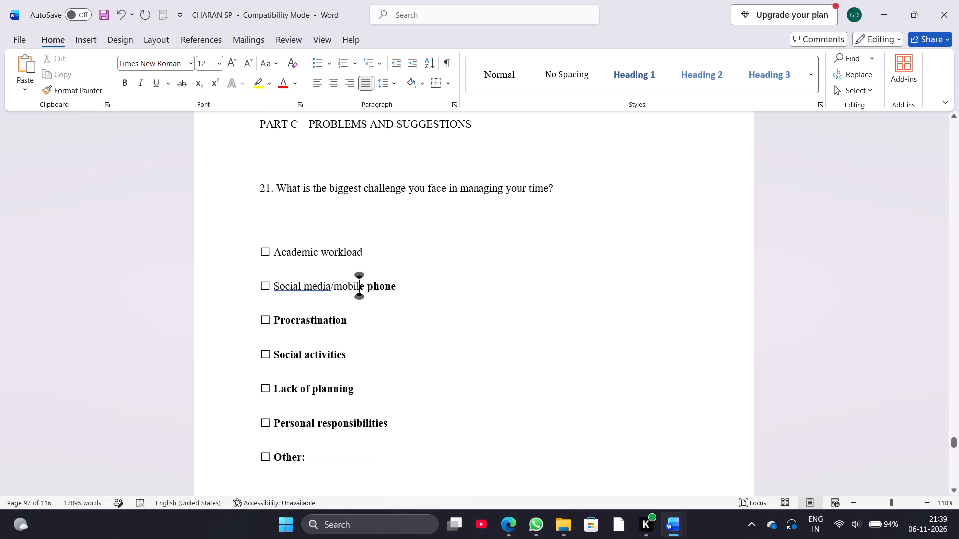
left_click_drag(364, 294, 477, 538)
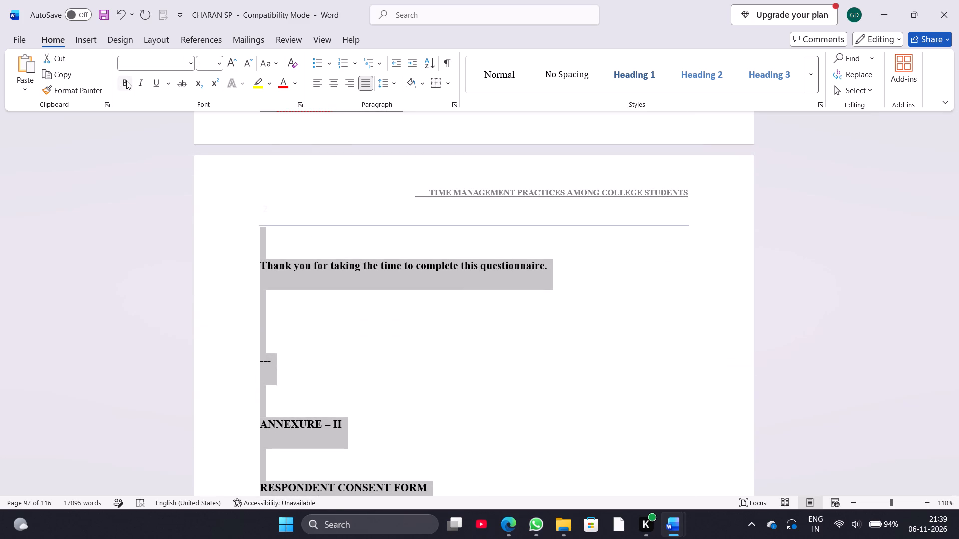
left_click(127, 81)
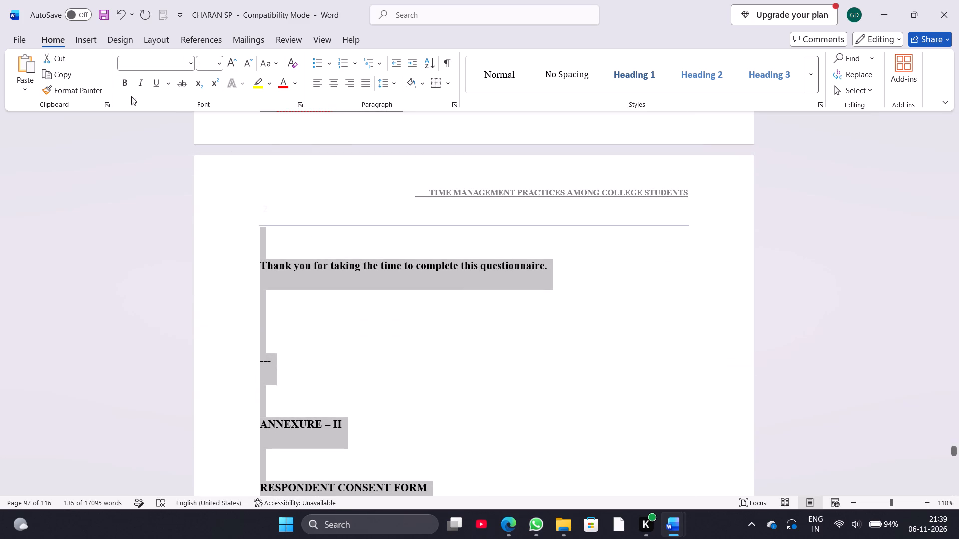
left_click(121, 85)
scroll(374, 211, "up", 8)
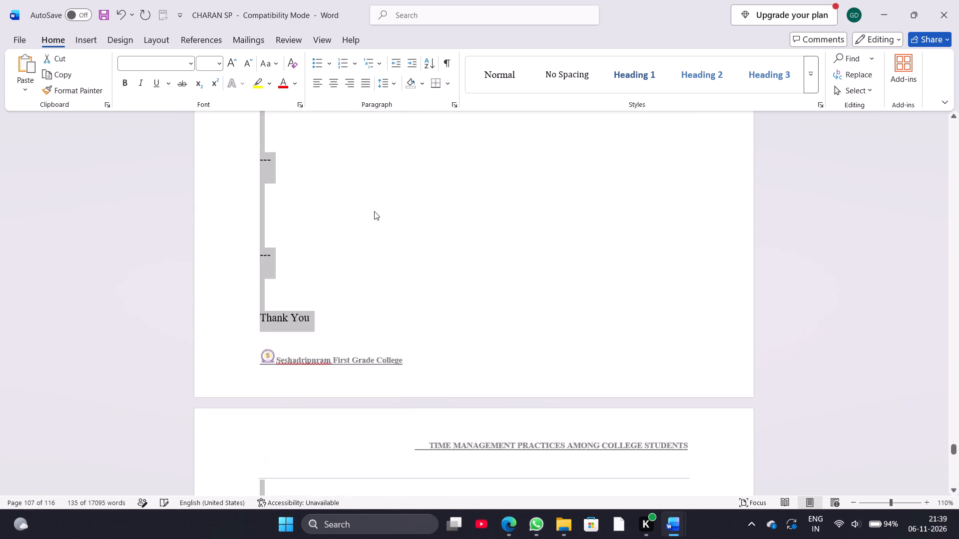
Review the font weight of the questionnaire from the closing "Thank You" back to the ANNEXURES heading.
scroll(374, 211, "up", 15)
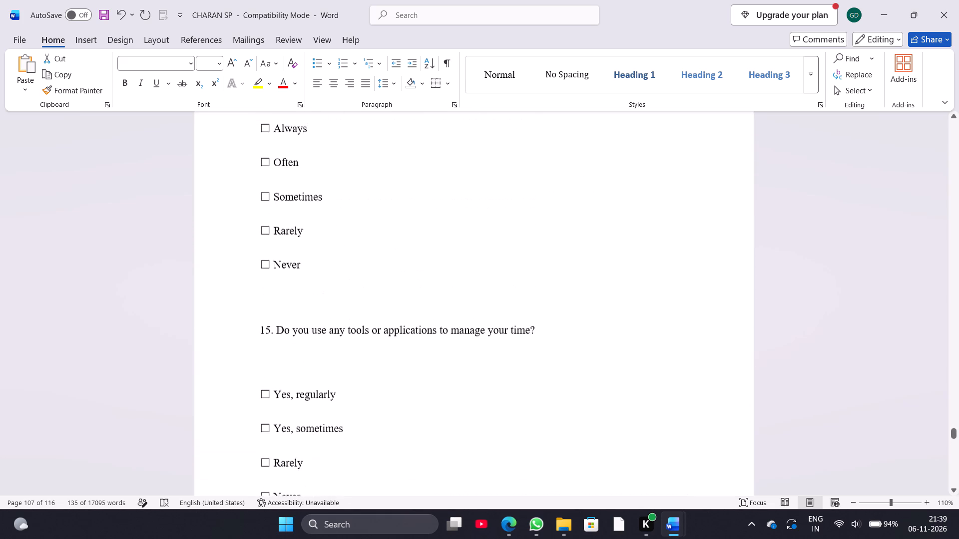
scroll(374, 211, "up", 4)
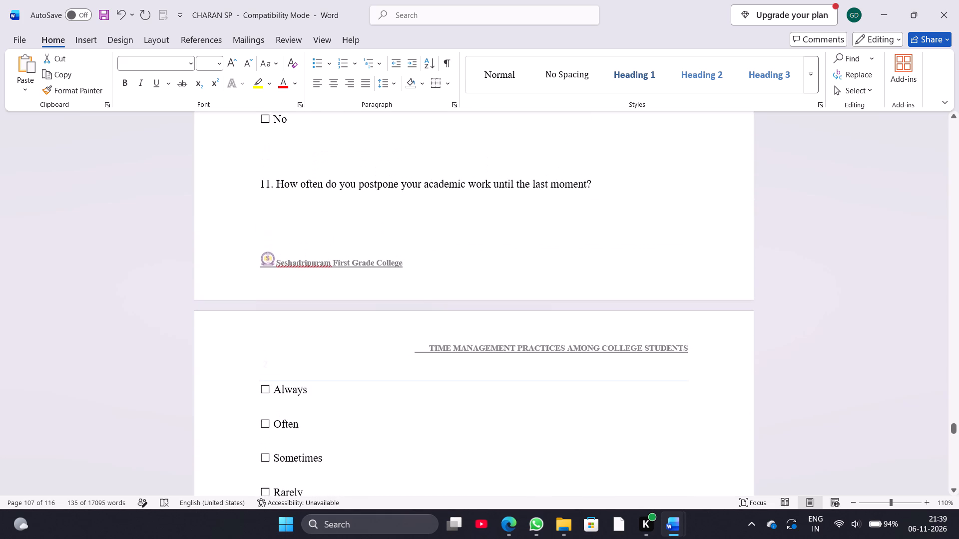
scroll(374, 211, "up", 2)
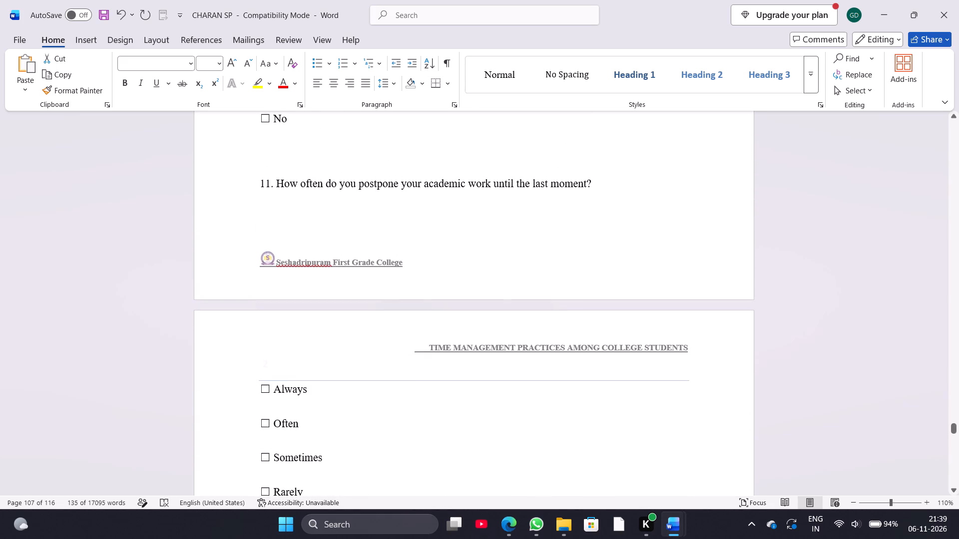
scroll(374, 211, "up", 7)
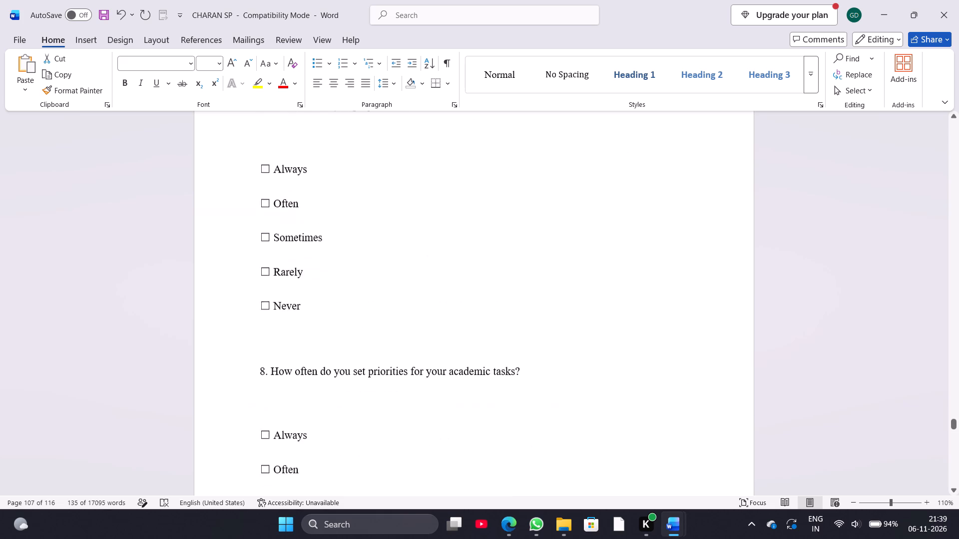
scroll(374, 211, "up", 10)
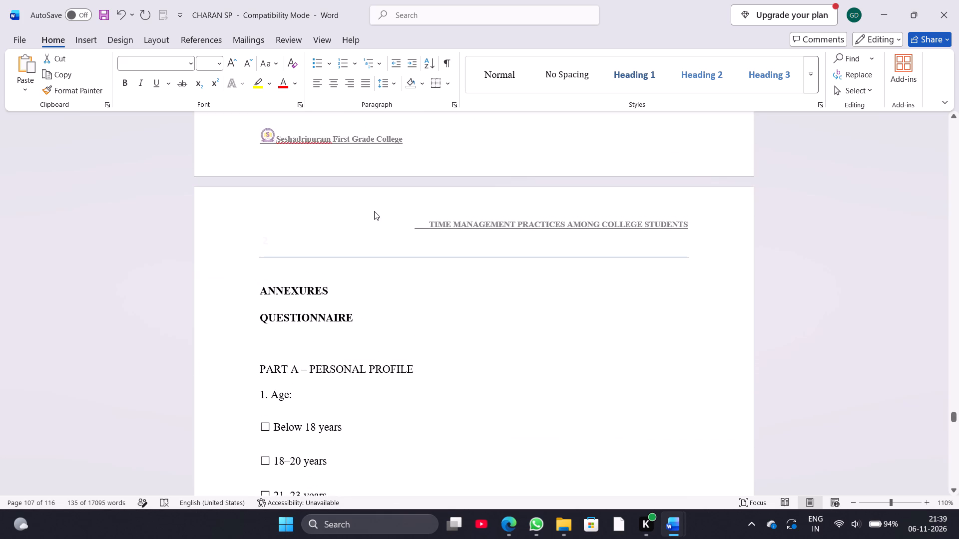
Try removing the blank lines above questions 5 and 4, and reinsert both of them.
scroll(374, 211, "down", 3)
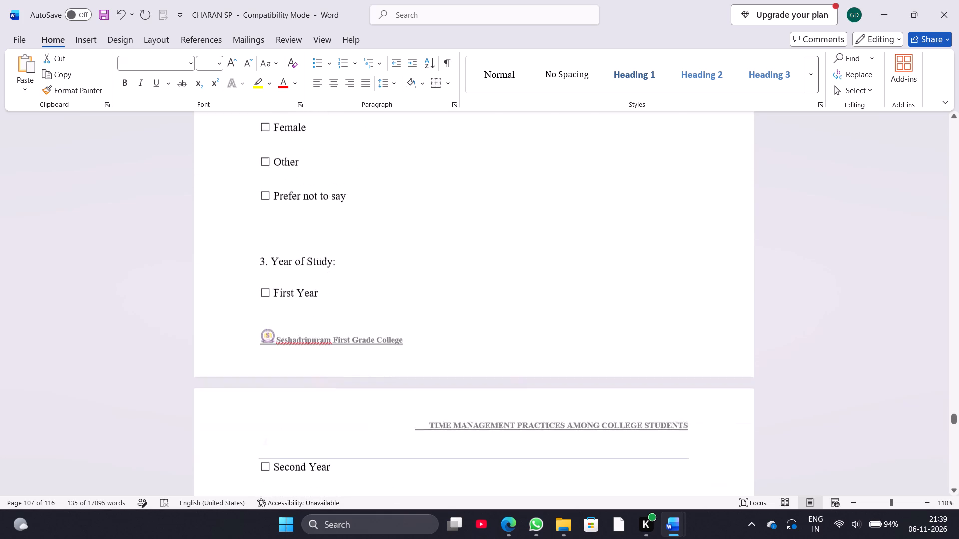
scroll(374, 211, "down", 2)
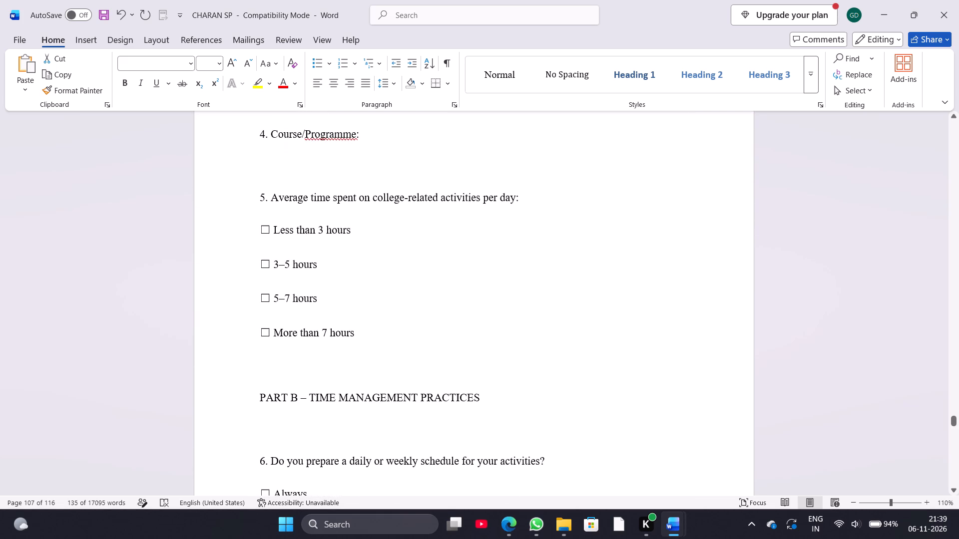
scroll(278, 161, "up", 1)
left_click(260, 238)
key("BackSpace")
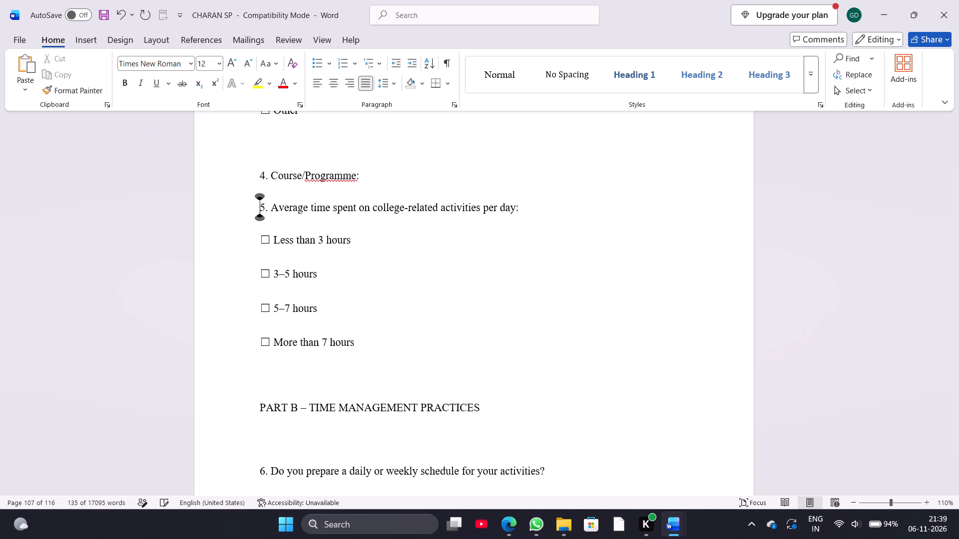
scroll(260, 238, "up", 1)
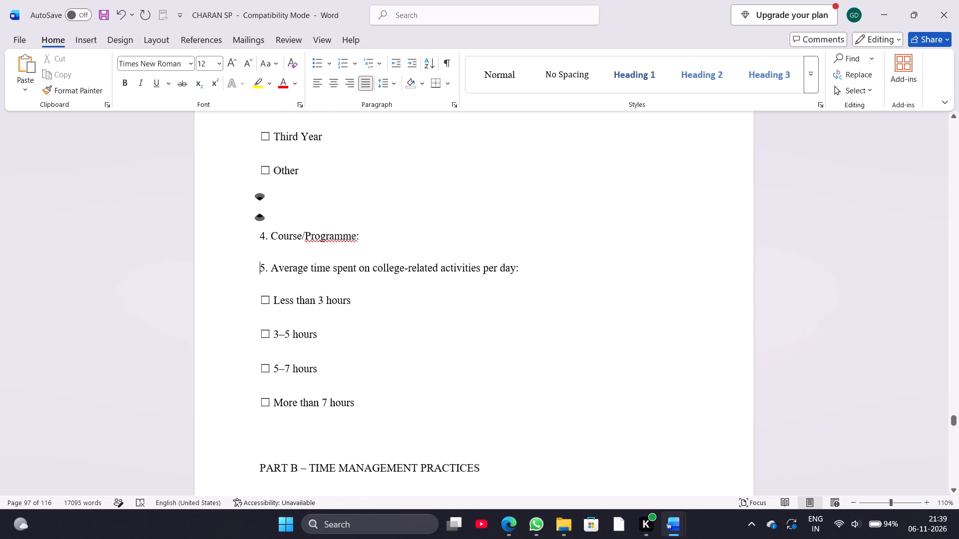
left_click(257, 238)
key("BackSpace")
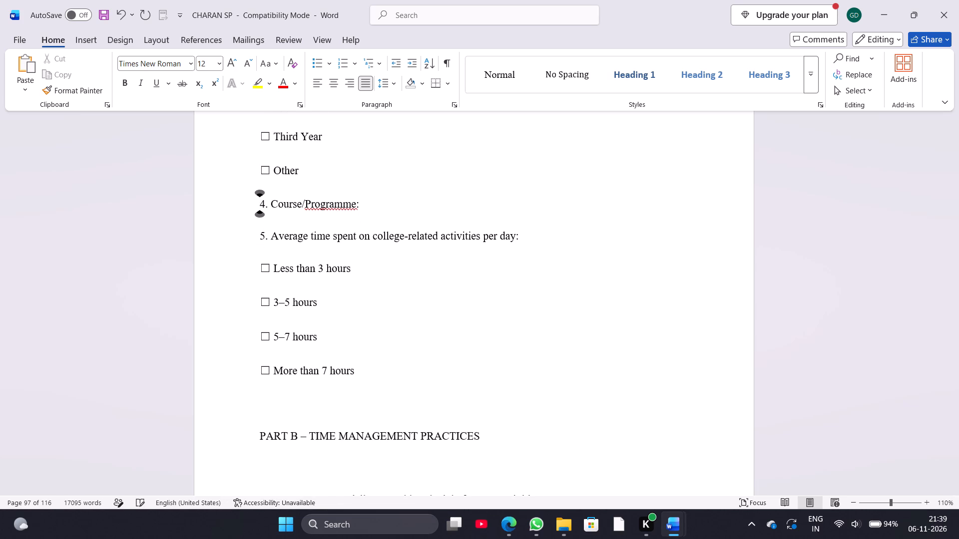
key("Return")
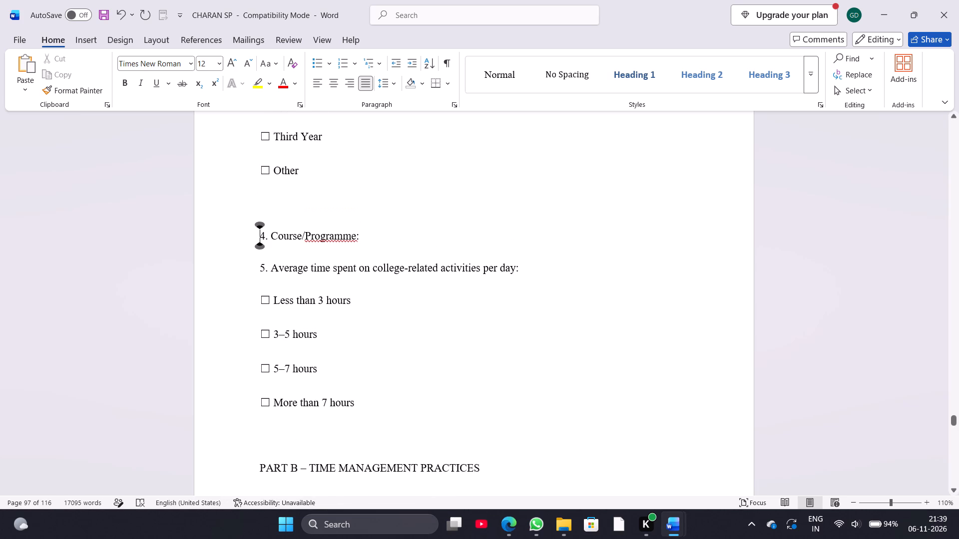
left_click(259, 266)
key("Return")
Remove the blank line between the "PART B – TIME MANAGEMENT PRACTICES" heading and question 6, keeping them as separate paragraphs.
scroll(259, 266, "down", 1)
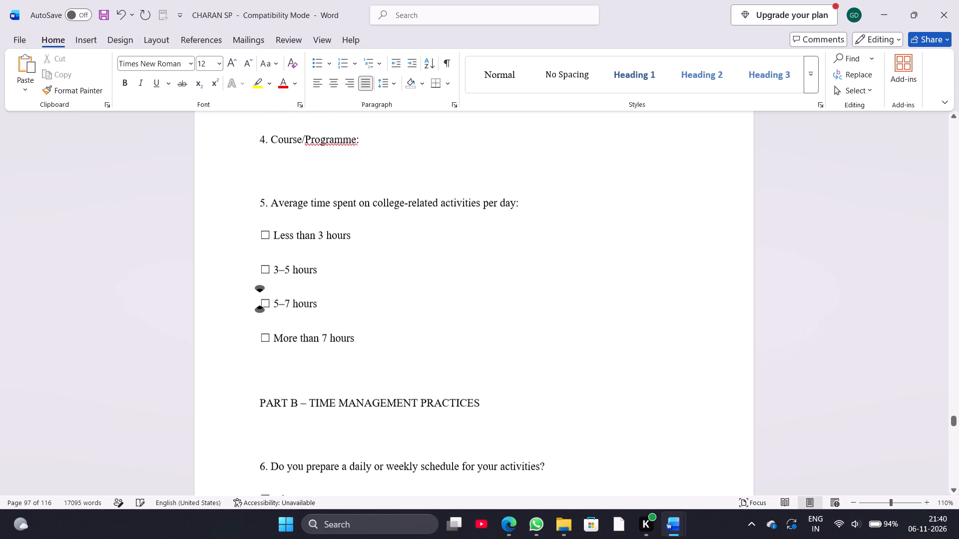
scroll(259, 403, "down", 1)
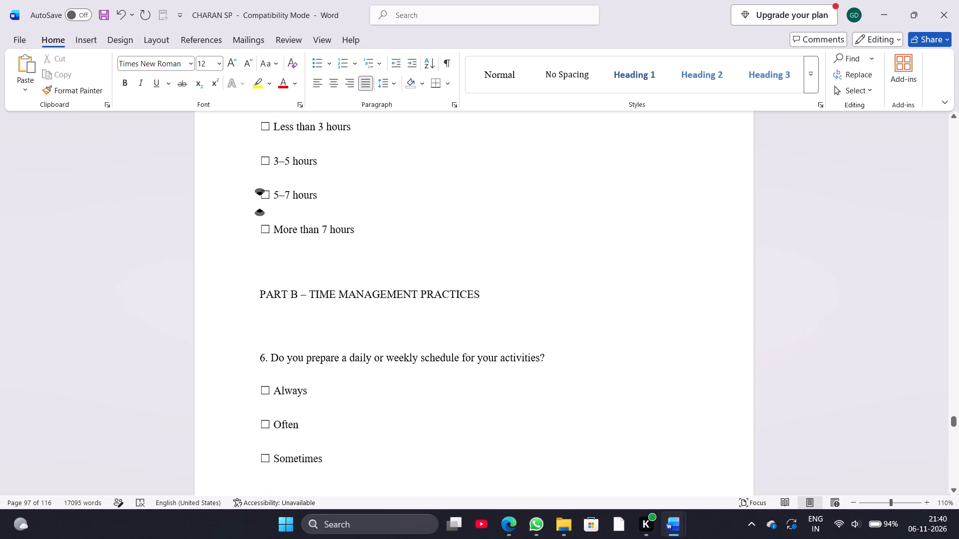
scroll(259, 403, "down", 1)
left_click(255, 352)
key("BackSpace")
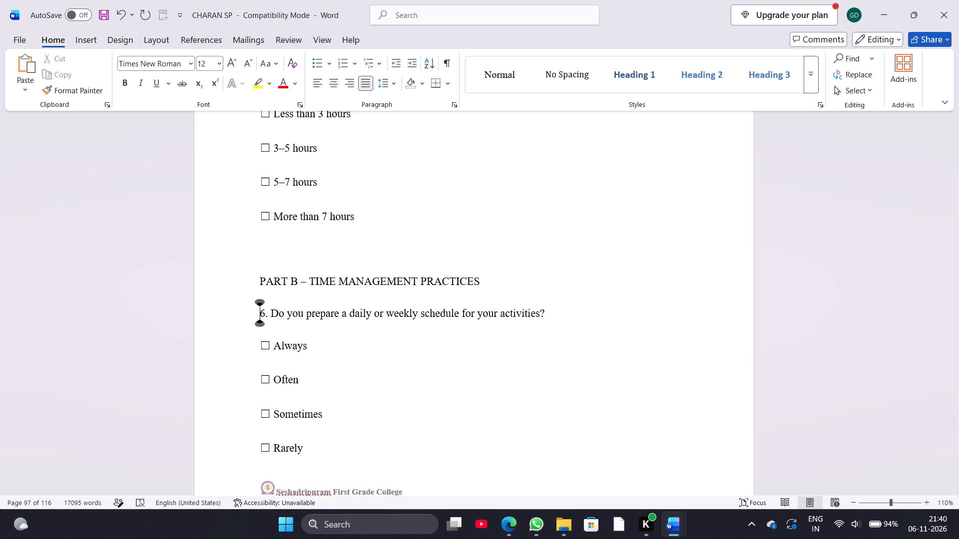
key("BackSpace")
key("ctrl+z")
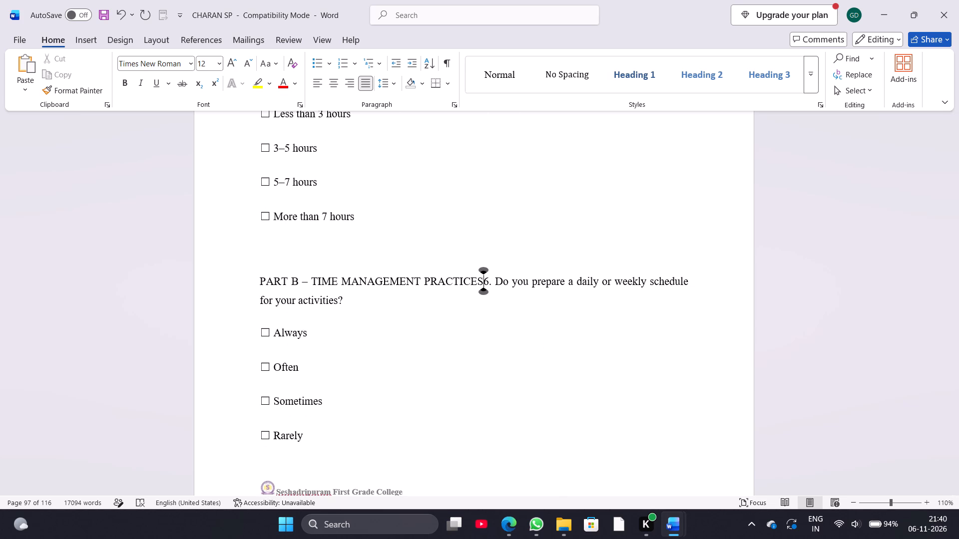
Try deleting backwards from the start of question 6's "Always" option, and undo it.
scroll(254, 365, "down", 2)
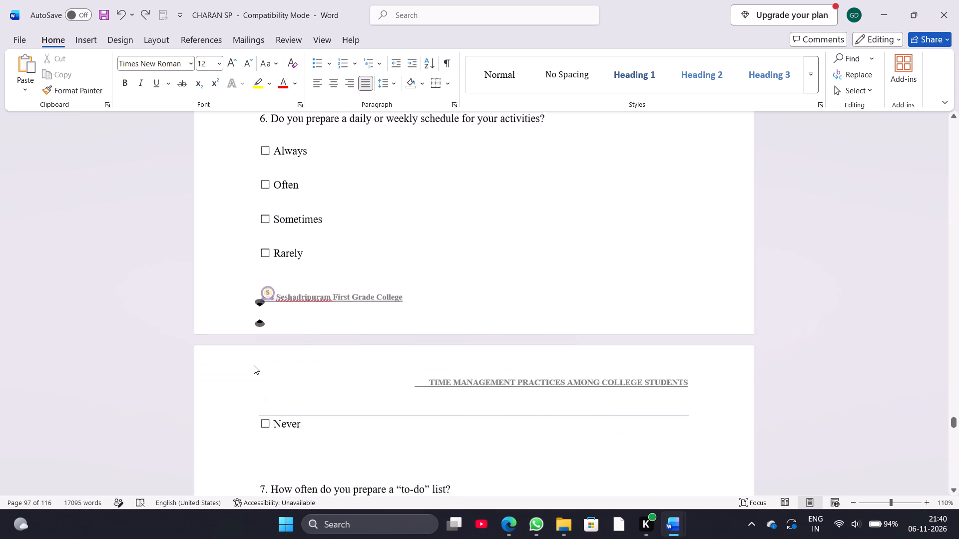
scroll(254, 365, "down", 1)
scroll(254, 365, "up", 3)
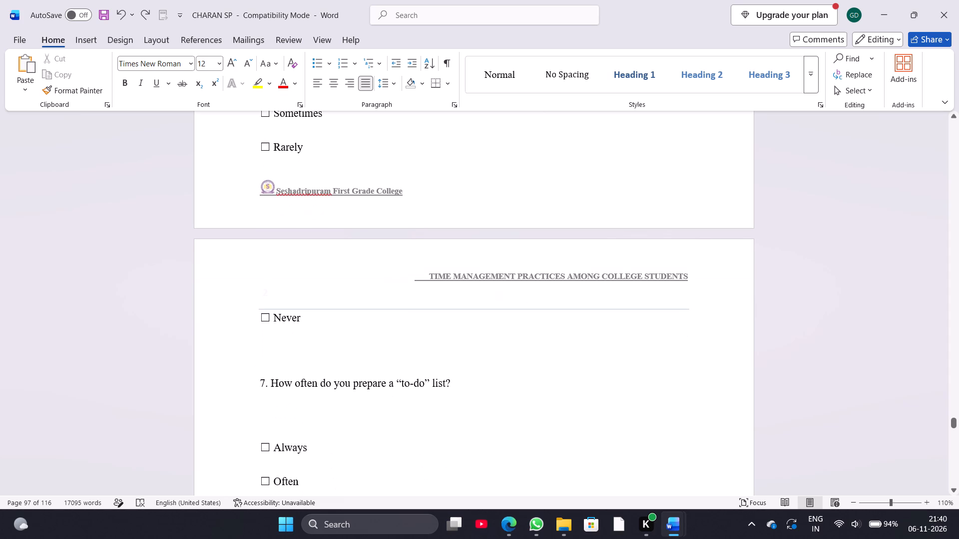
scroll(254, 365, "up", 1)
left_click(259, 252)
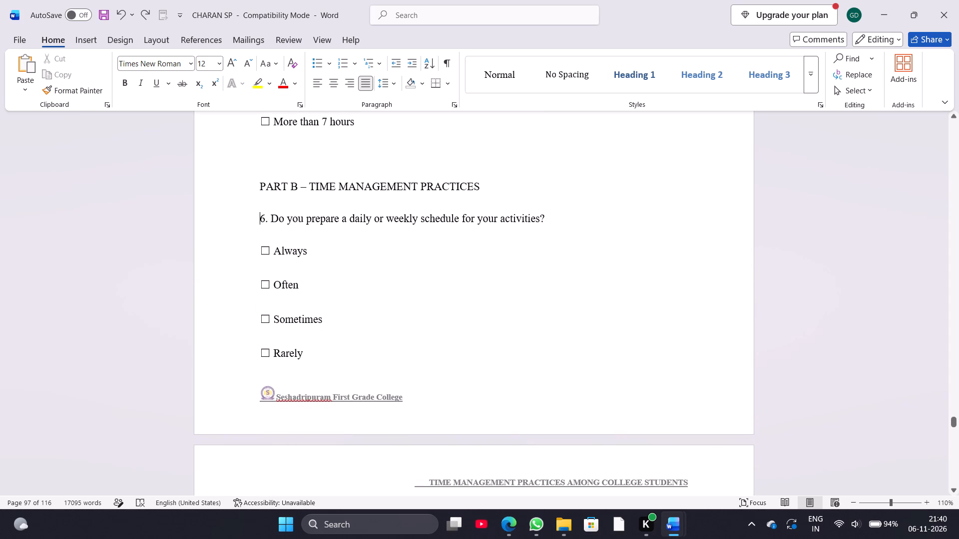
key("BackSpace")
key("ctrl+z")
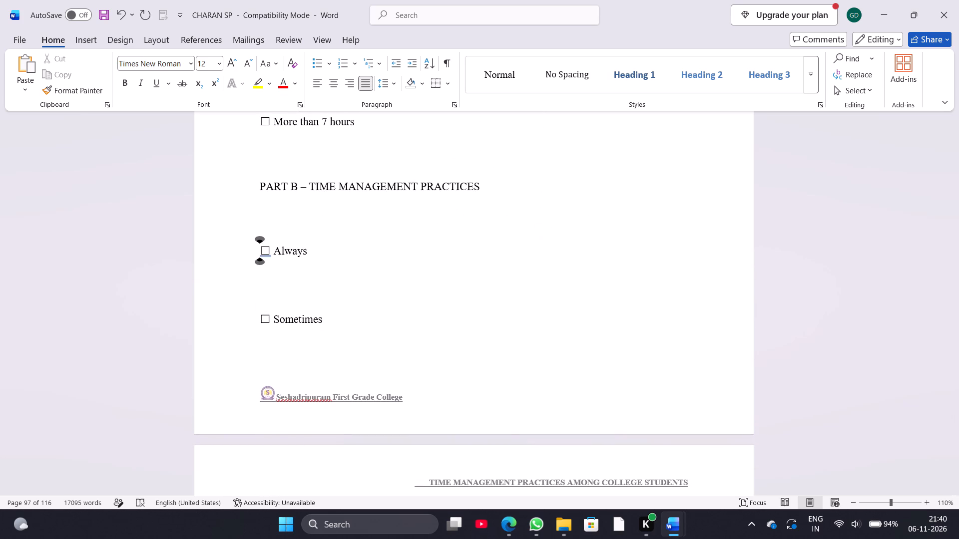
Remove the blank lines between questions 7 and 8 and their first "Always" options.
scroll(259, 252, "down", 3)
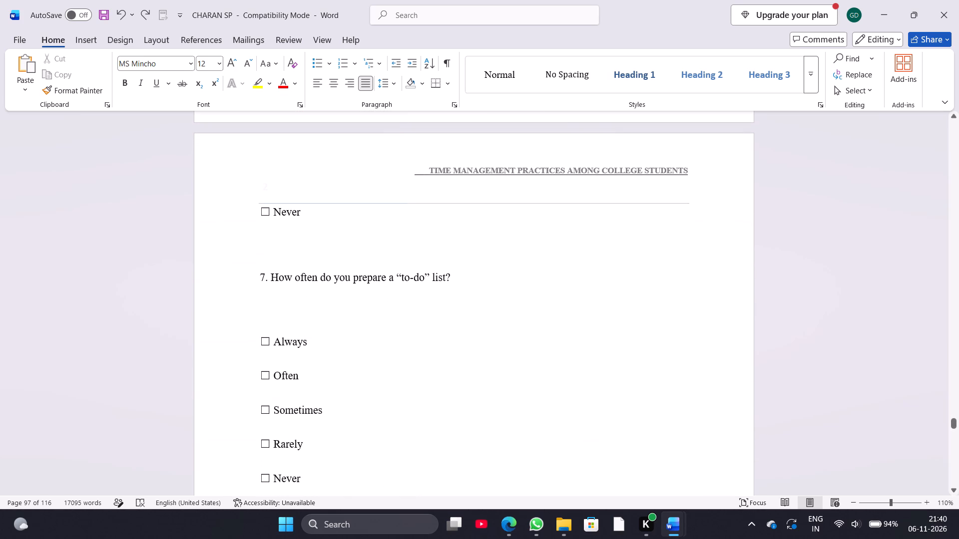
left_click(259, 336)
key("BackSpace")
scroll(259, 336, "down", 1)
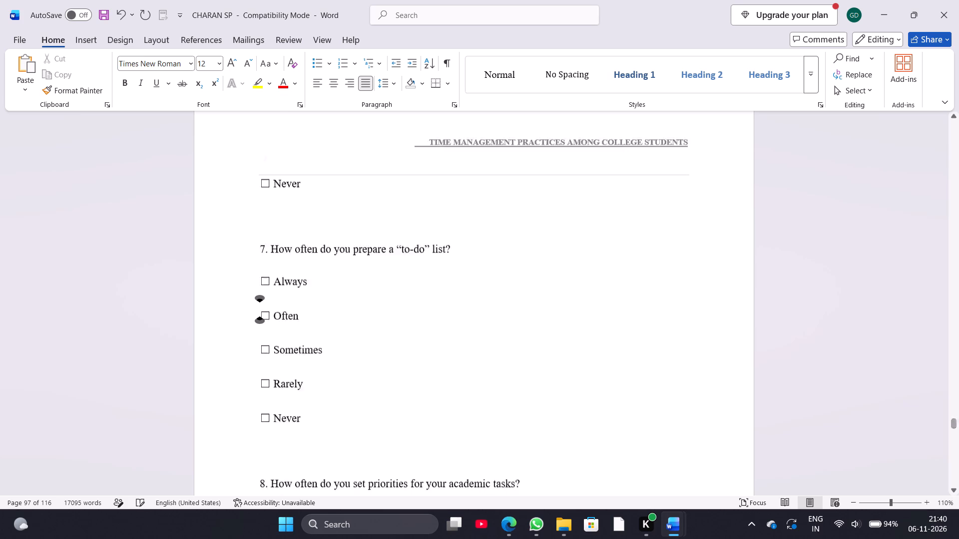
scroll(259, 336, "down", 1)
left_click(256, 279)
key("BackSpace")
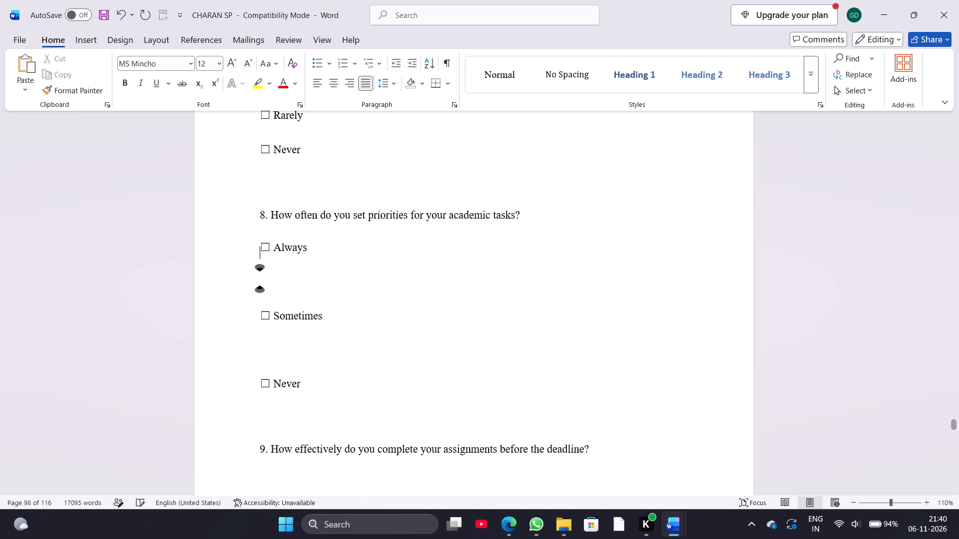
Insert two blank lines before question 9 so it starts on the next page with its answer options.
scroll(247, 318, "down", 1)
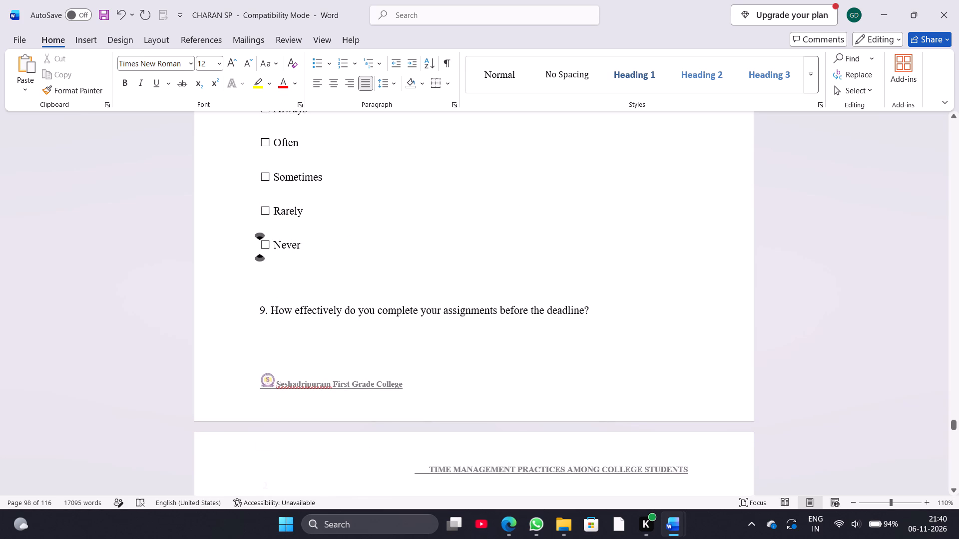
left_click(259, 308)
key("Return")
key("Return")
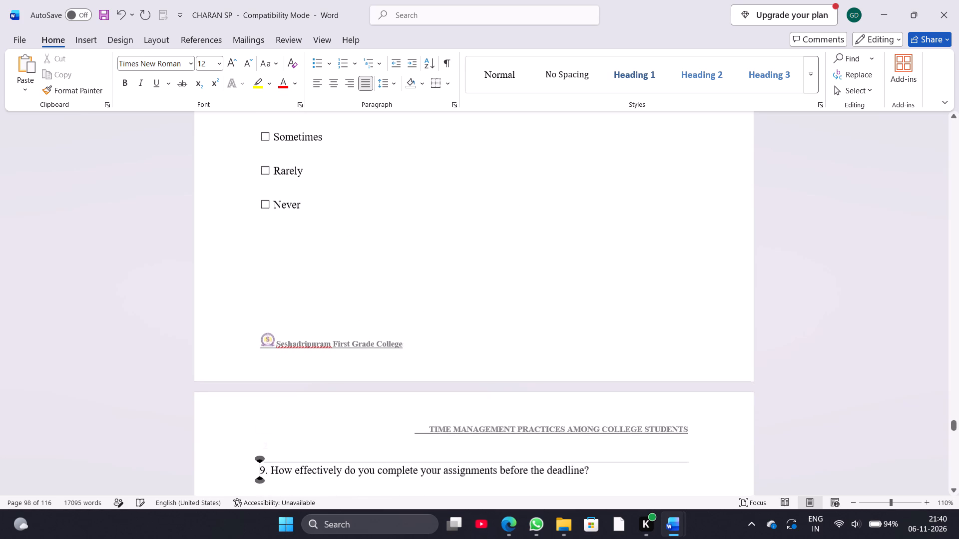
Remove the blank lines between questions 9 and 10 and their first answer options.
scroll(259, 308, "down", 1)
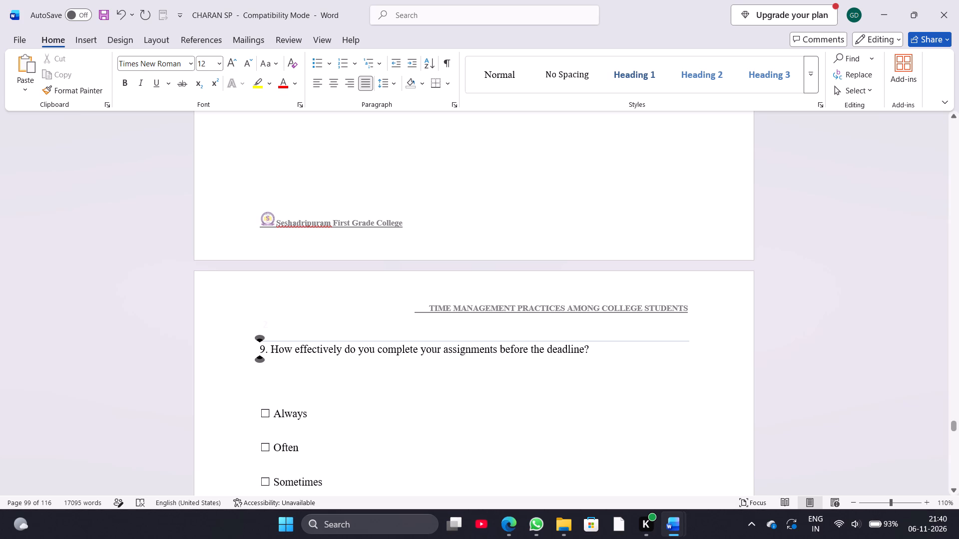
left_click(258, 413)
key("BackSpace")
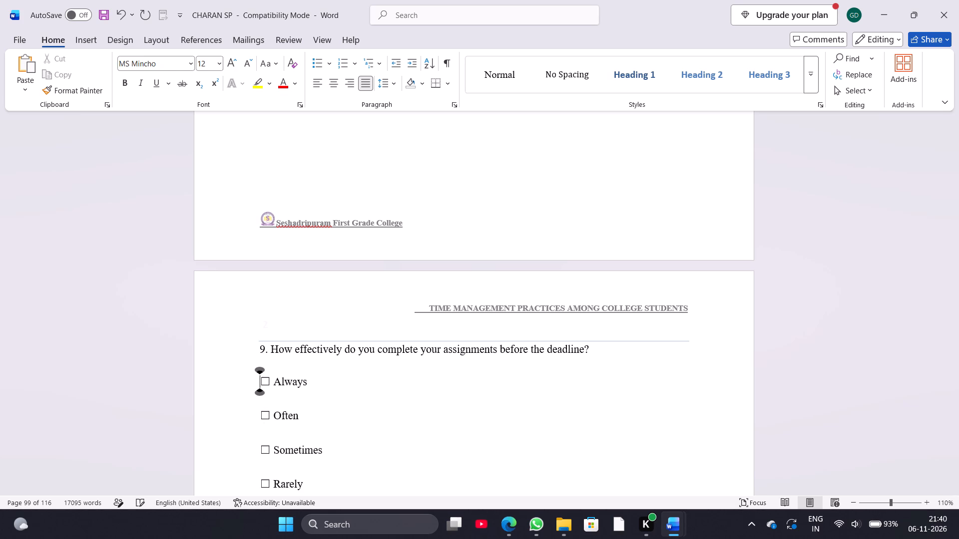
scroll(258, 413, "down", 2)
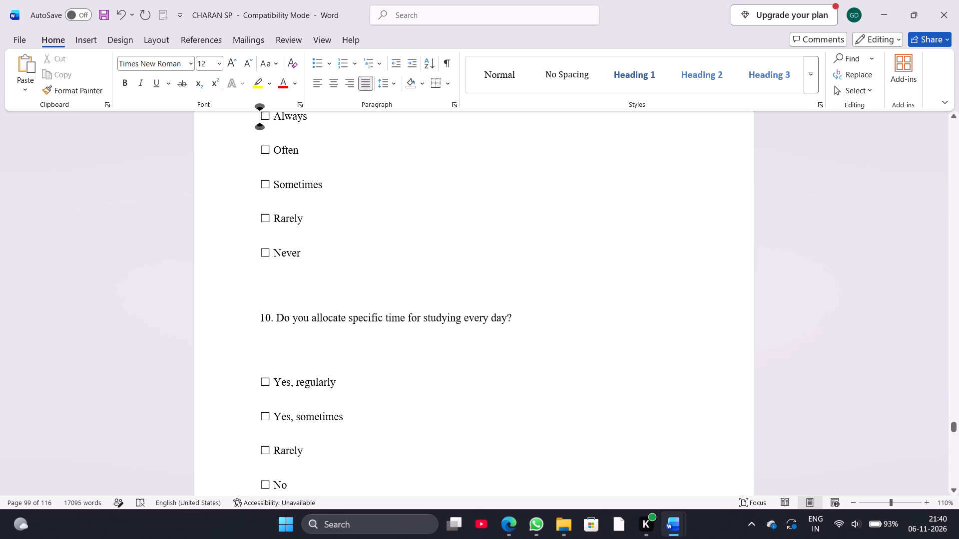
left_click(261, 382)
key("BackSpace")
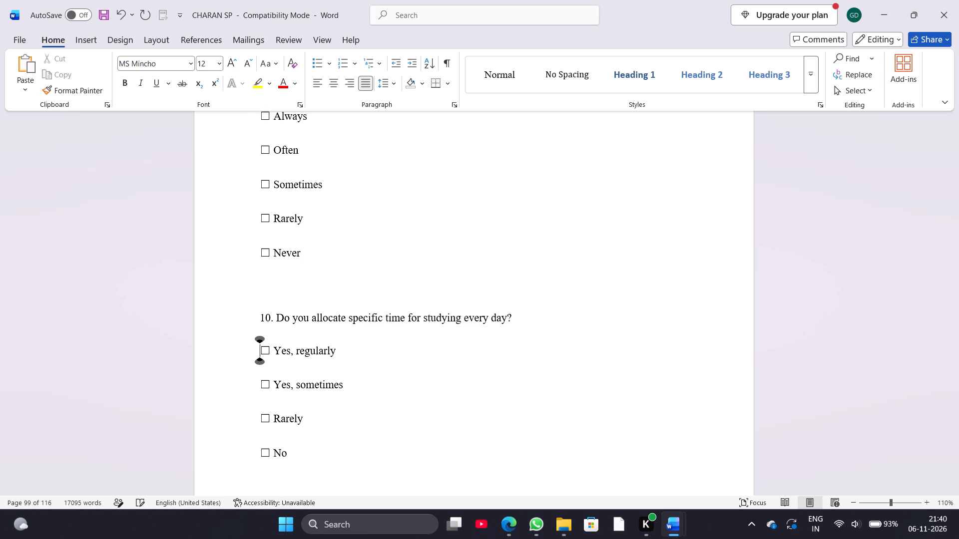
Remove the blank lines between questions 11, 12 and 13 and their first answer options.
scroll(261, 382, "down", 3)
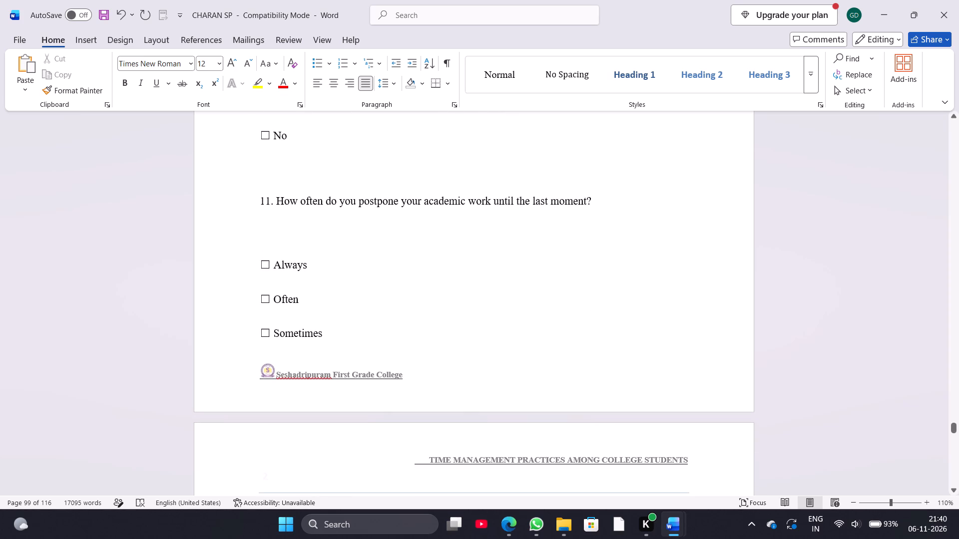
left_click(258, 271)
key("BackSpace")
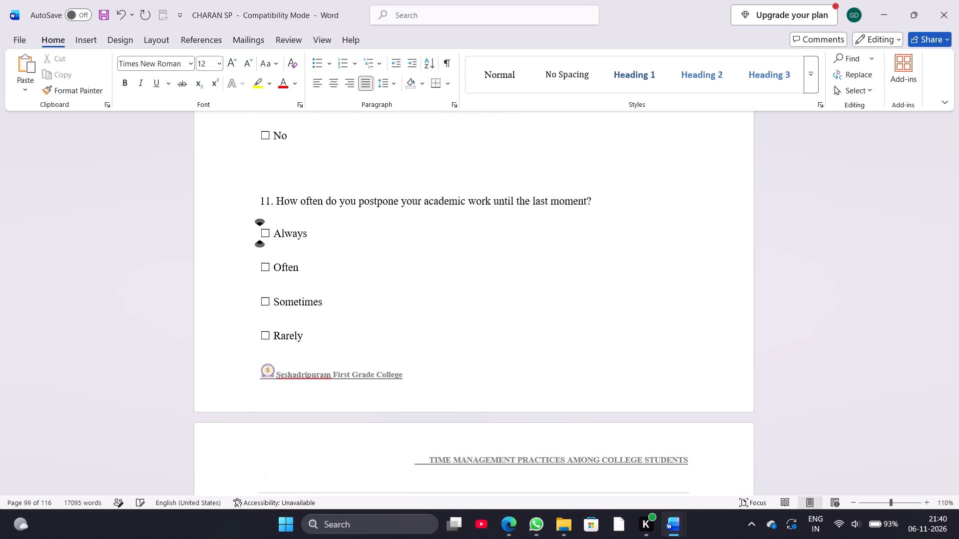
scroll(258, 271, "down", 2)
left_click(259, 350)
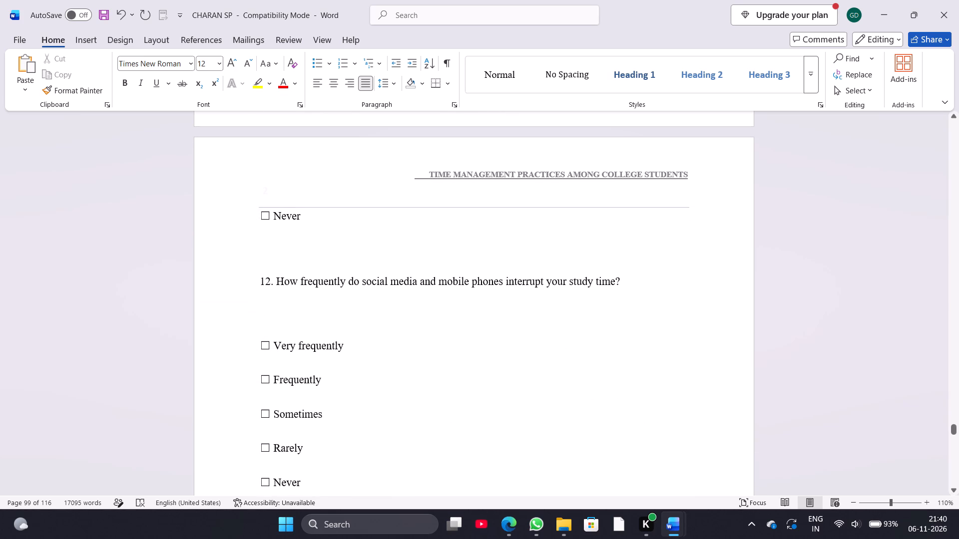
key("BackSpace")
scroll(259, 350, "down", 2)
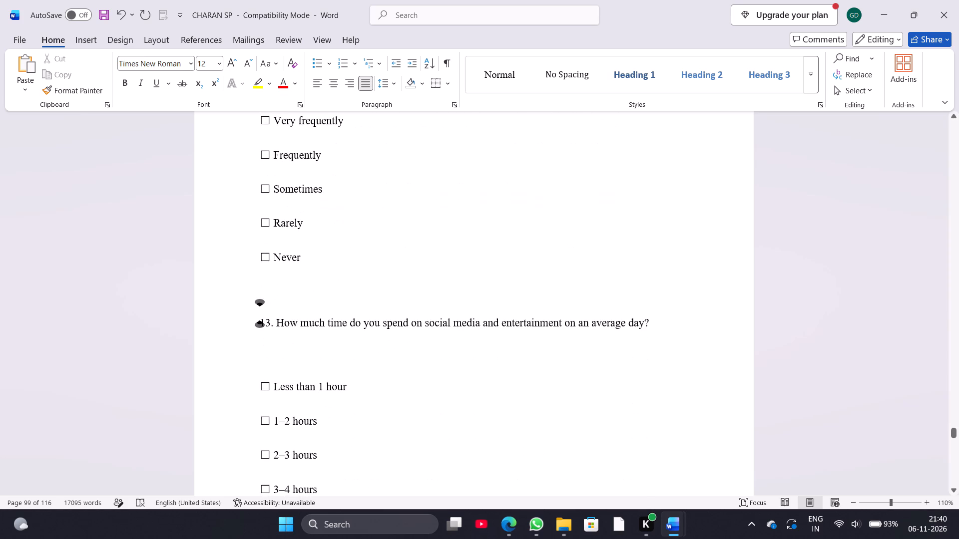
left_click(259, 384)
key("BackSpace")
scroll(259, 384, "down", 1)
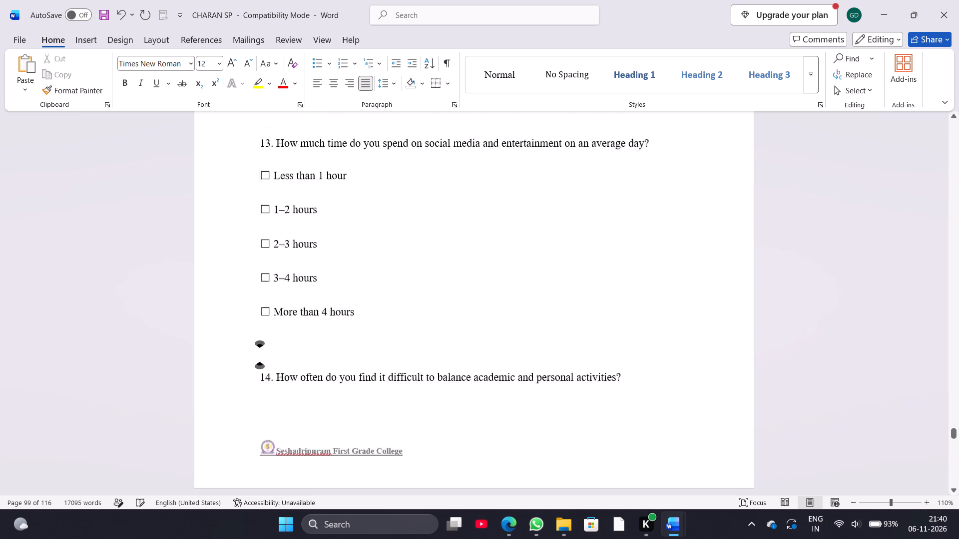
Insert two blank lines before question 14 so it starts on the next page with its answer options.
scroll(259, 384, "down", 1)
scroll(239, 438, "down", 1)
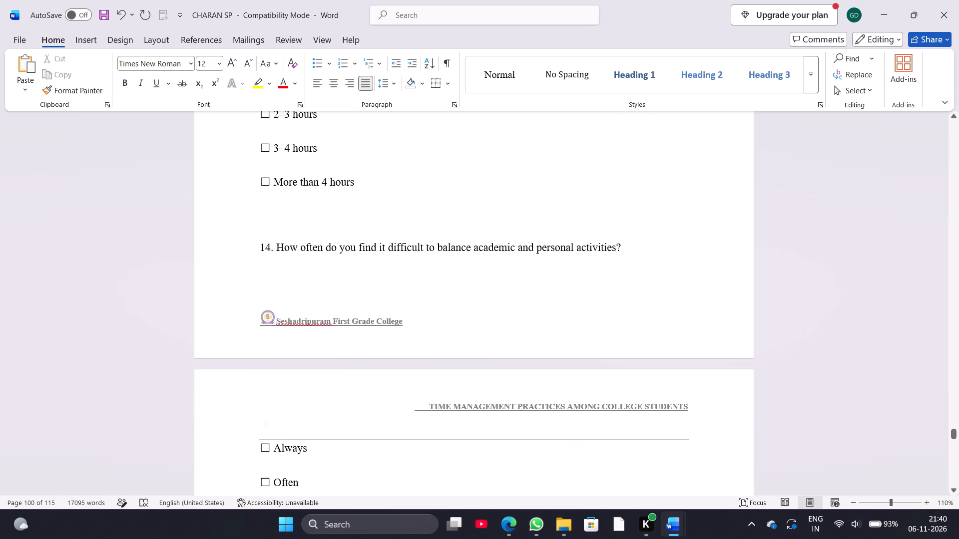
left_click(258, 244)
key("Return")
key("Return")
scroll(258, 244, "down", 1)
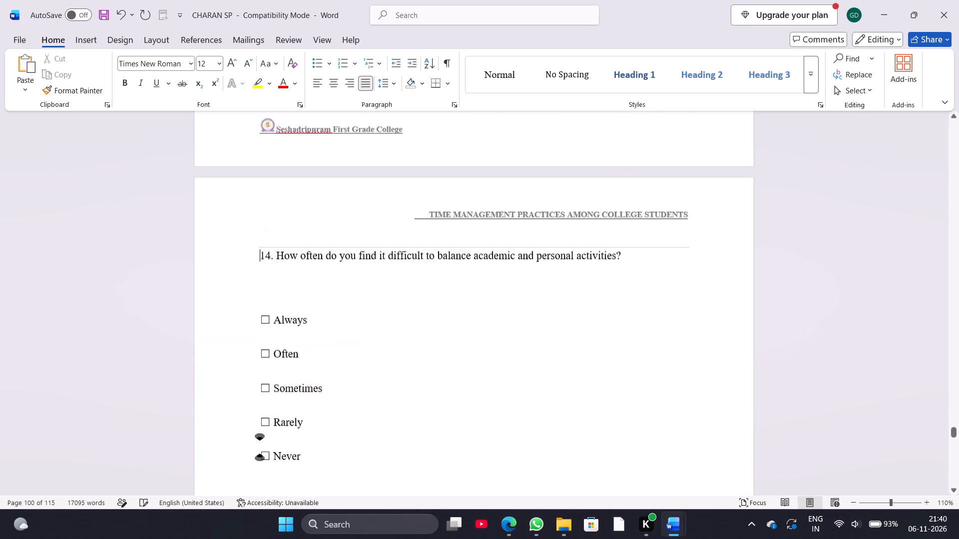
Remove the blank line between question 14 and its first answer option, and leave one blank line before the question.
scroll(258, 244, "down", 2)
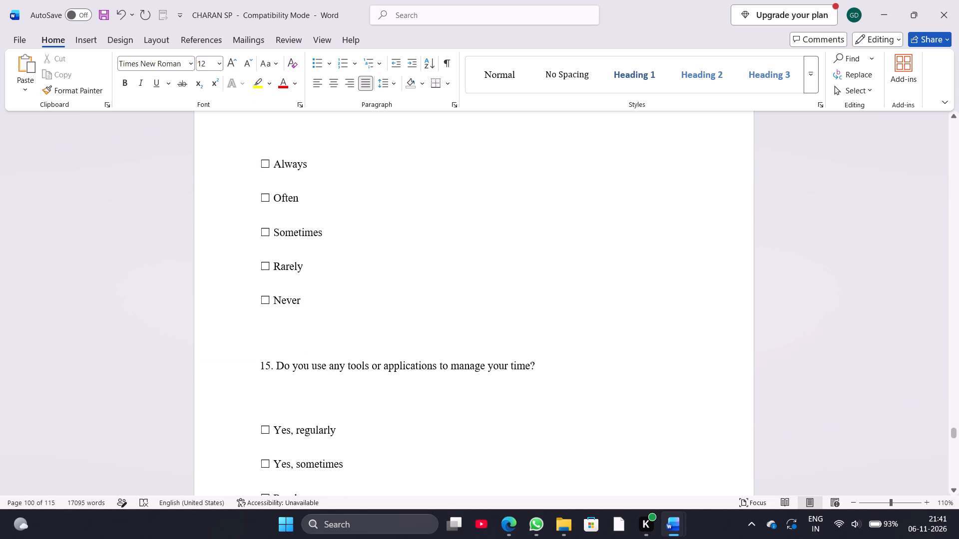
key("BackSpace")
scroll(255, 168, "up", 1)
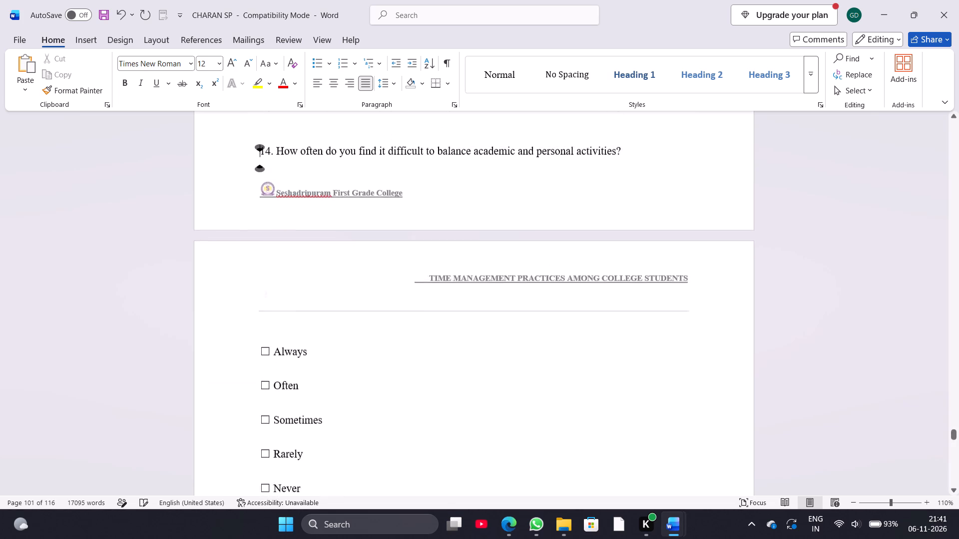
scroll(255, 168, "up", 2)
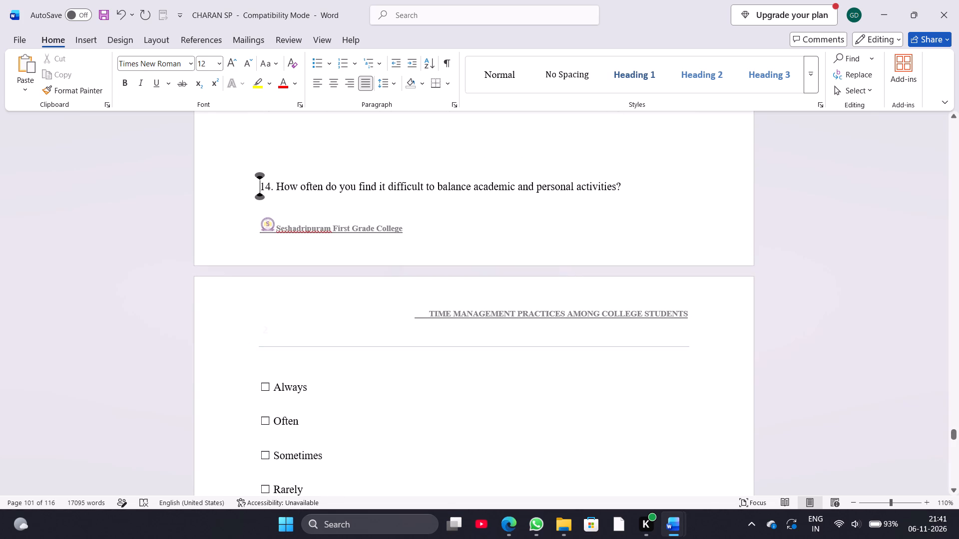
left_click(260, 386)
key("BackSpace")
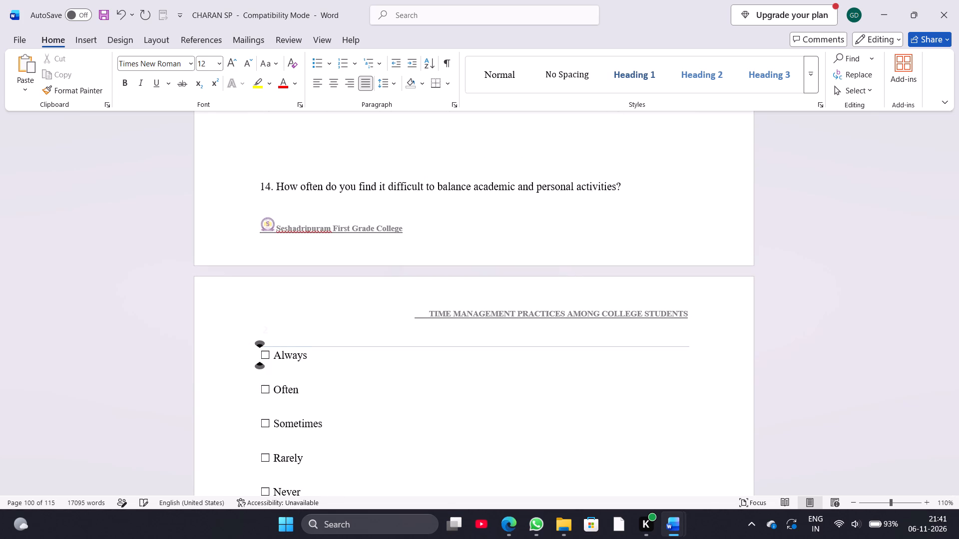
scroll(260, 386, "up", 1)
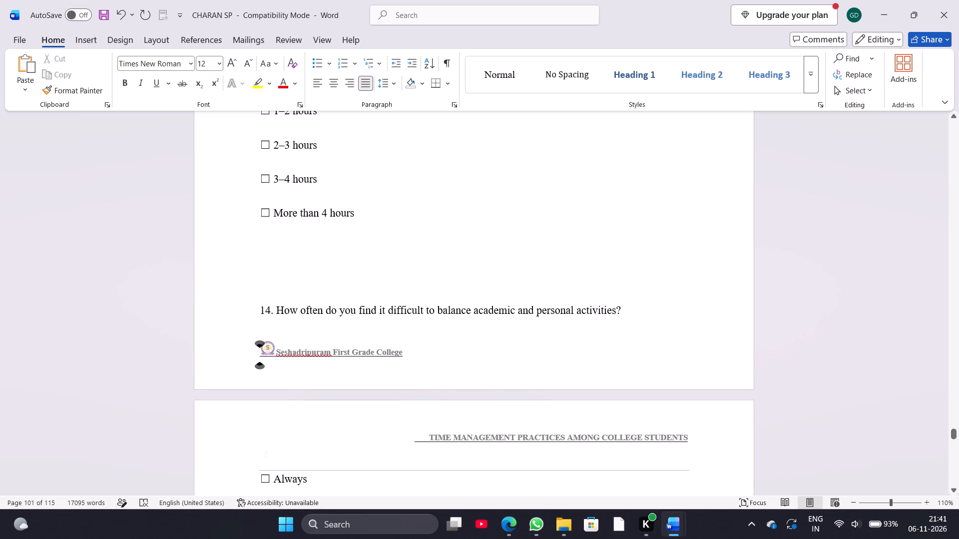
left_click(258, 308)
key("BackSpace")
key("BackSpace")
key("Return")
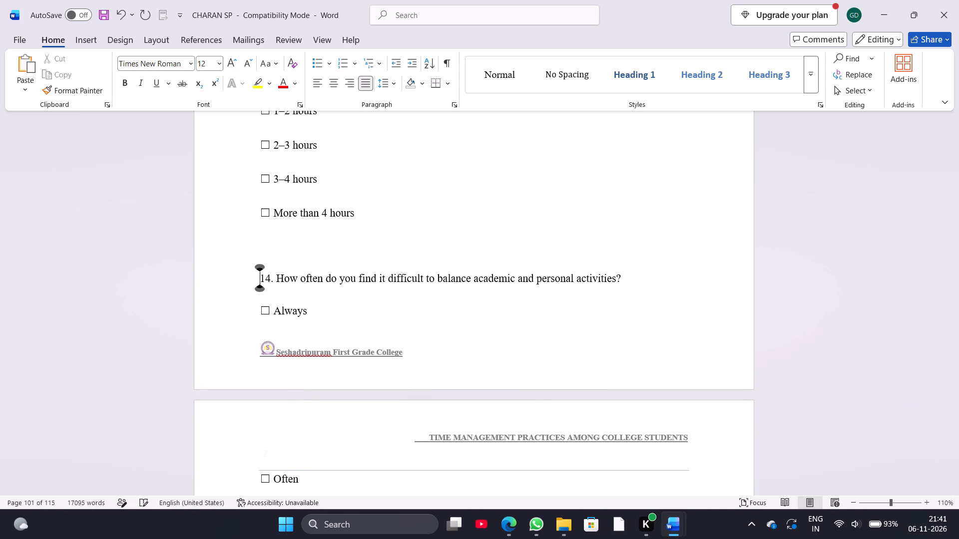
Remove the blank lines between questions 15 and 16 and their first answer options.
scroll(258, 308, "down", 3)
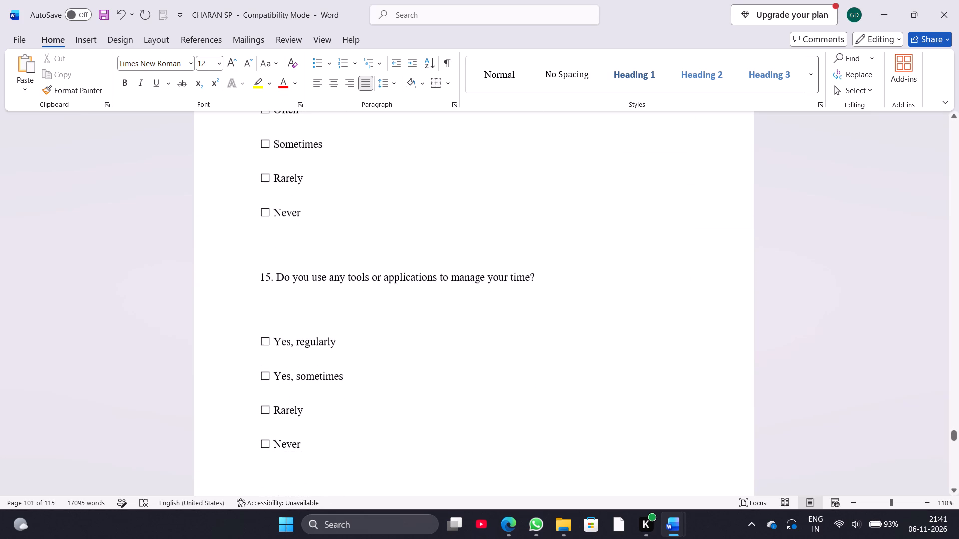
left_click(258, 345)
key("BackSpace")
scroll(258, 345, "down", 1)
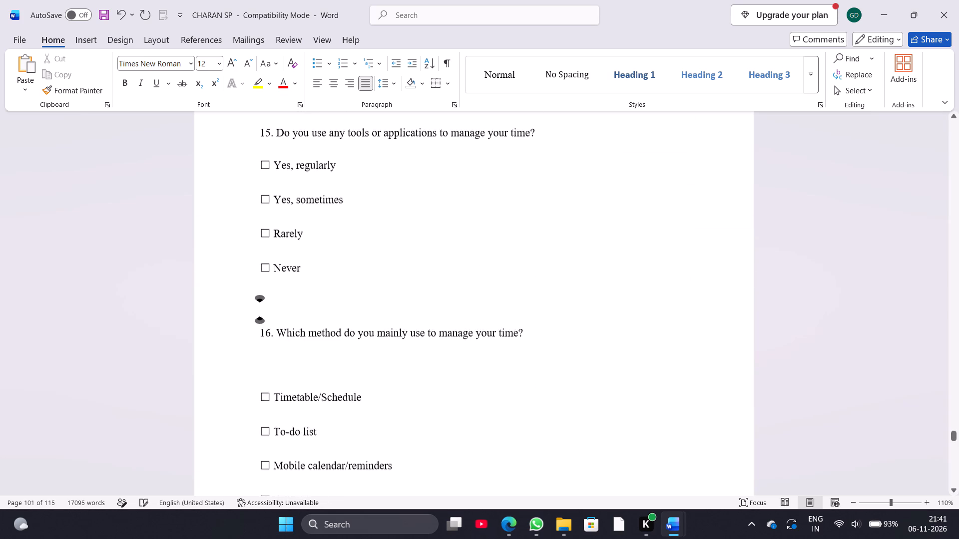
scroll(258, 345, "down", 1)
left_click(257, 335)
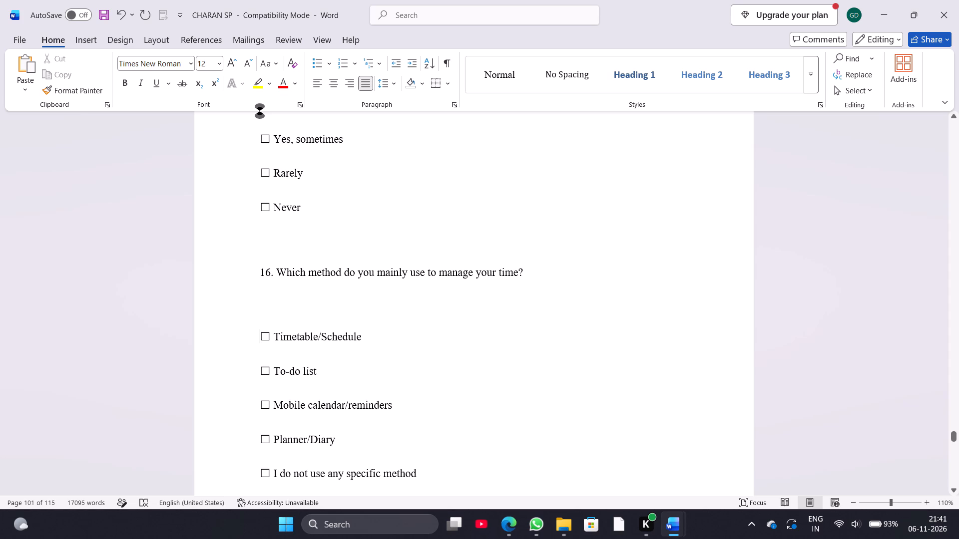
key("BackSpace")
Remove the blank lines between questions 17 and 18 and their first answer options.
scroll(257, 335, "down", 4)
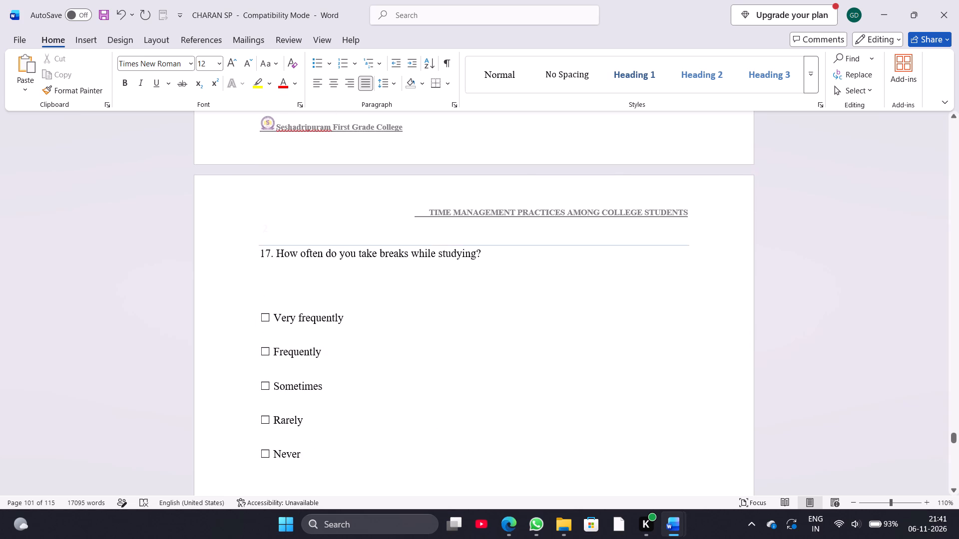
left_click(253, 314)
key("BackSpace")
scroll(253, 314, "down", 2)
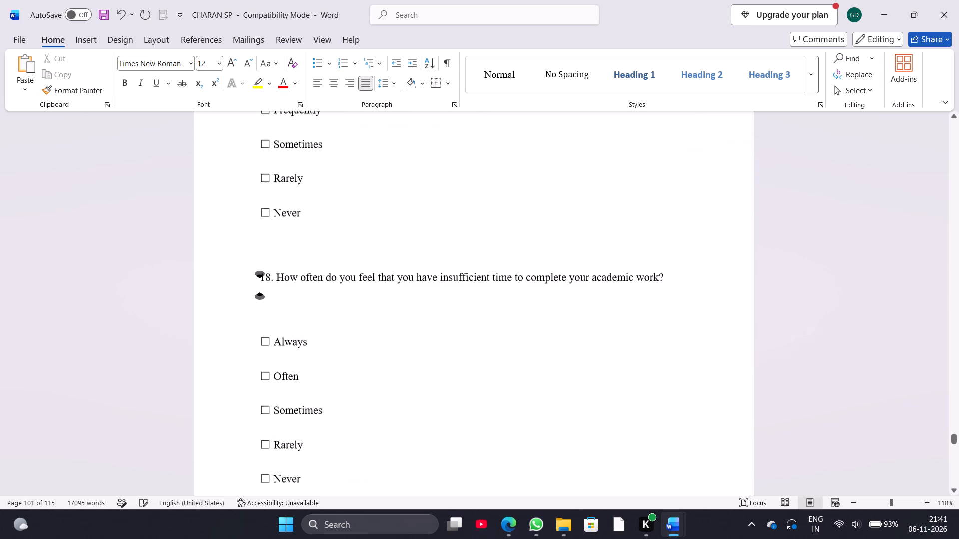
scroll(253, 314, "down", 1)
left_click(257, 303)
key("BackSpace")
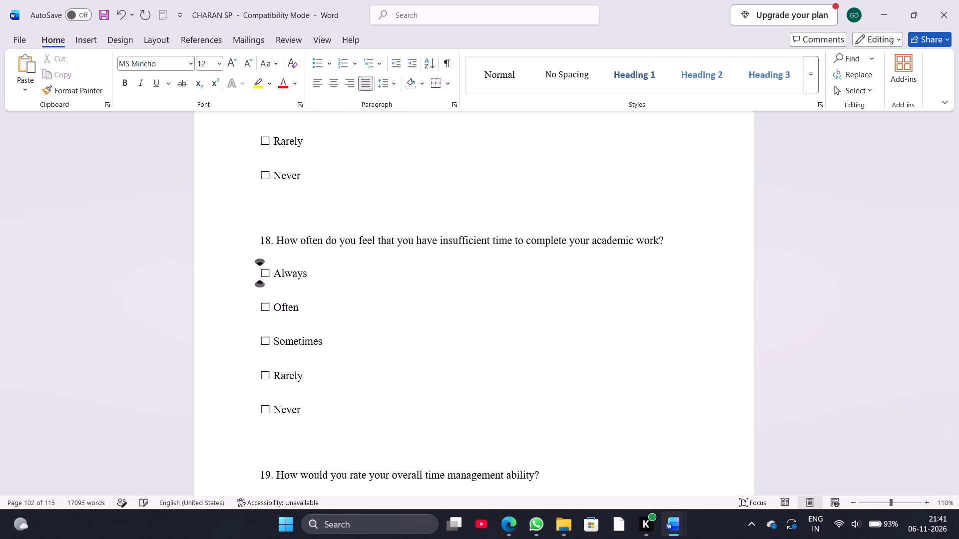
Remove the blank lines between questions 19 and 20 and their first answer options.
scroll(257, 303, "down", 2)
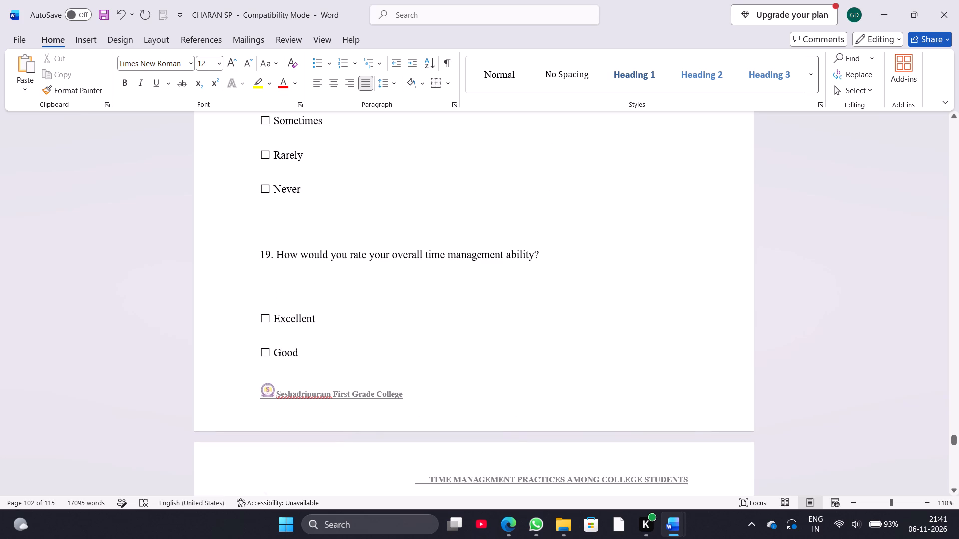
left_click(255, 320)
left_click(255, 320)
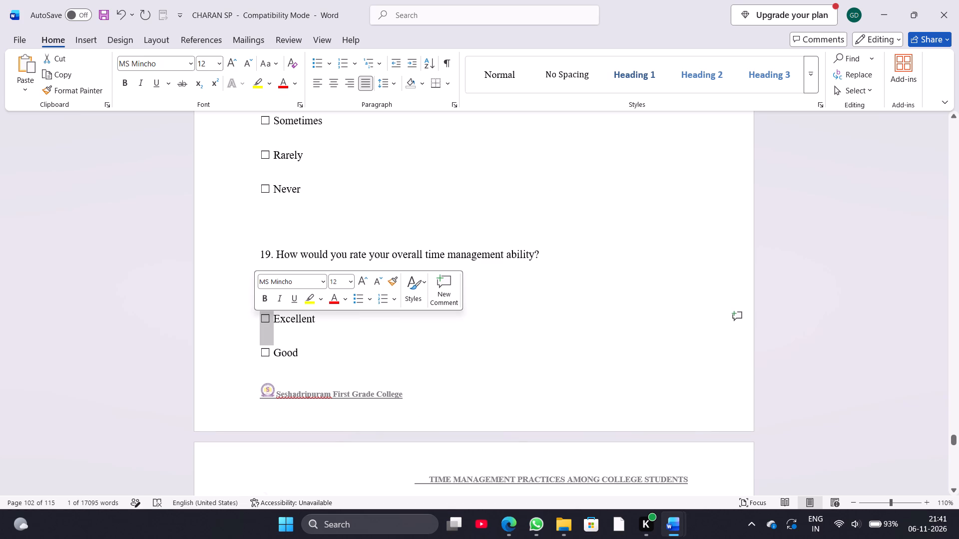
left_click(255, 320)
key("BackSpace")
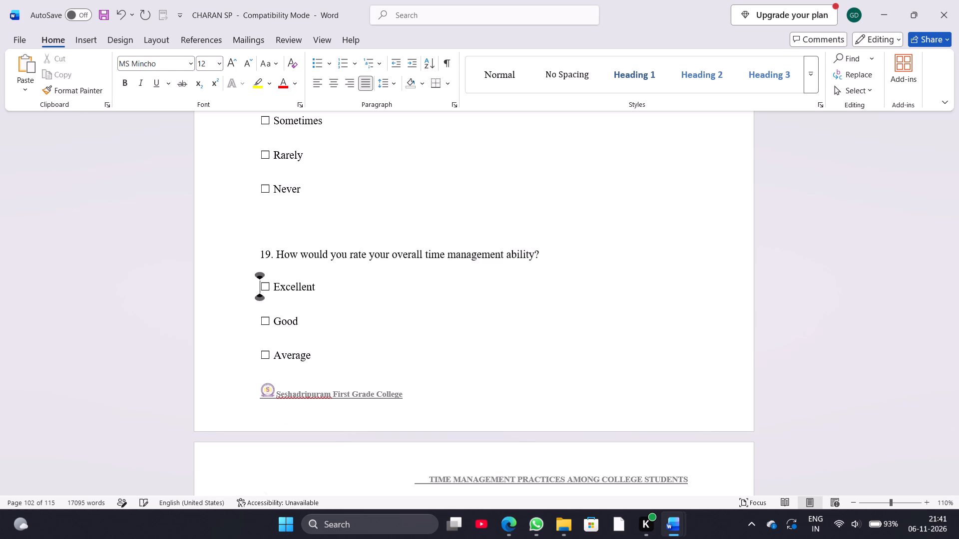
scroll(247, 323, "down", 3)
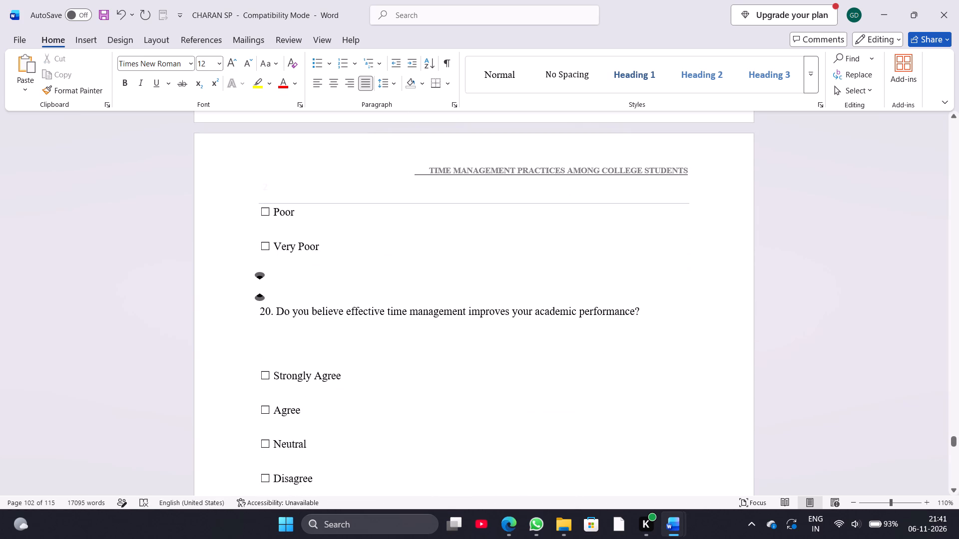
left_click(258, 381)
key("BackSpace")
Remove the blank lines above question 21, under the PART C heading, and between the question and its first answer option.
scroll(258, 381, "down", 2)
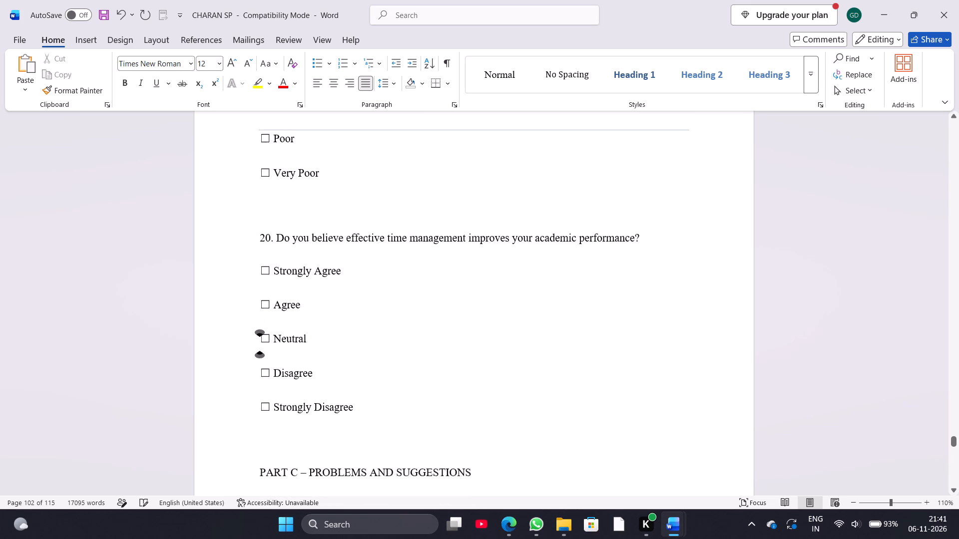
scroll(258, 381, "down", 2)
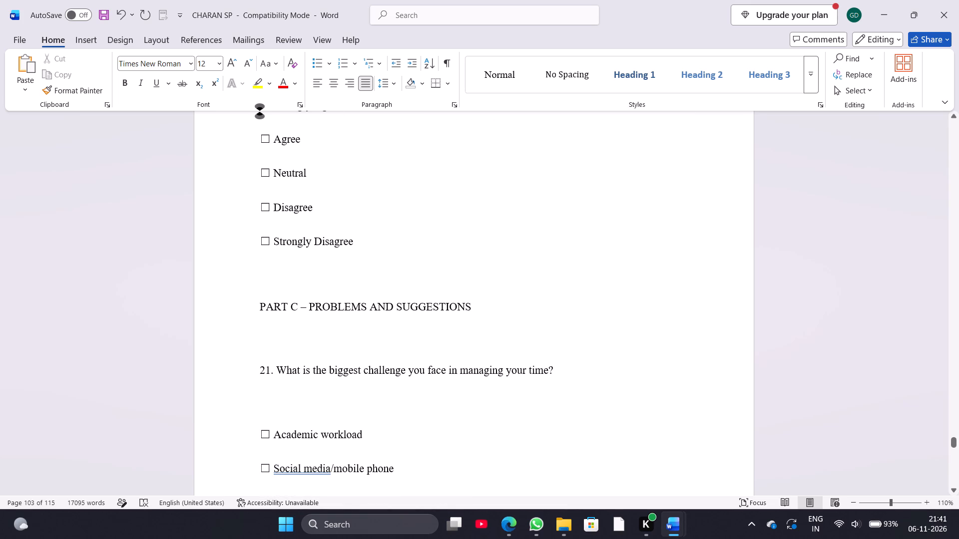
left_click(260, 373)
key("BackSpace")
left_click(253, 399)
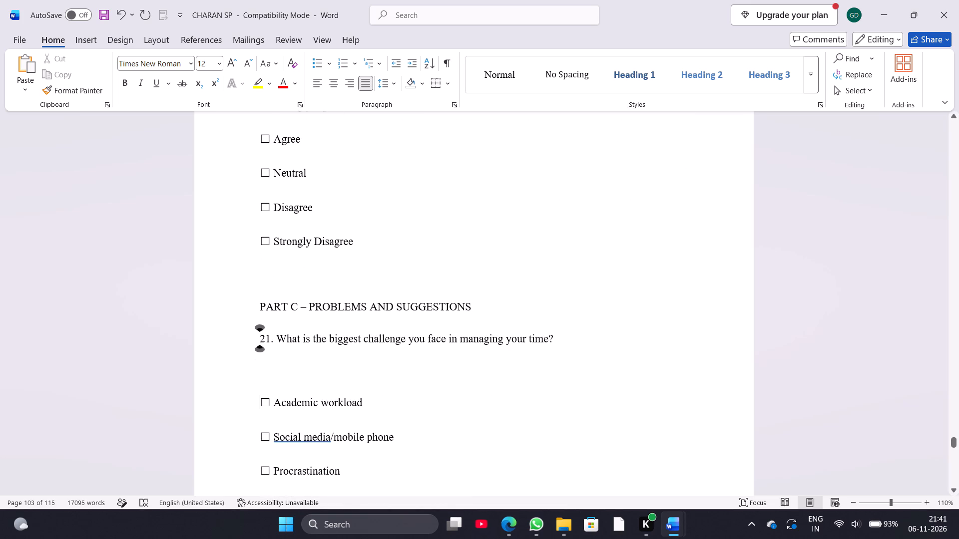
key("BackSpace")
Remove the blank lines between questions 22 and 23 and their first answer options.
scroll(253, 399, "down", 6)
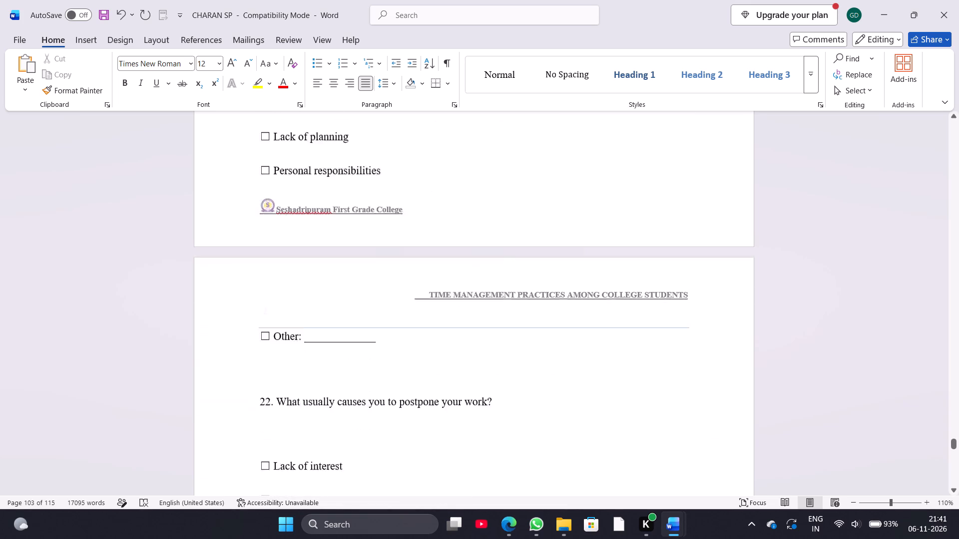
scroll(253, 399, "down", 1)
left_click(258, 428)
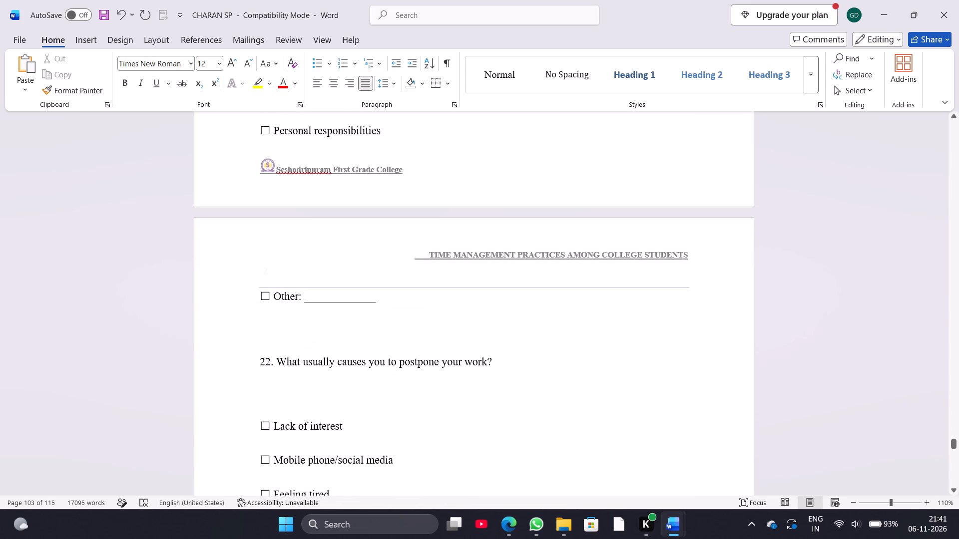
key("BackSpace")
scroll(258, 428, "down", 3)
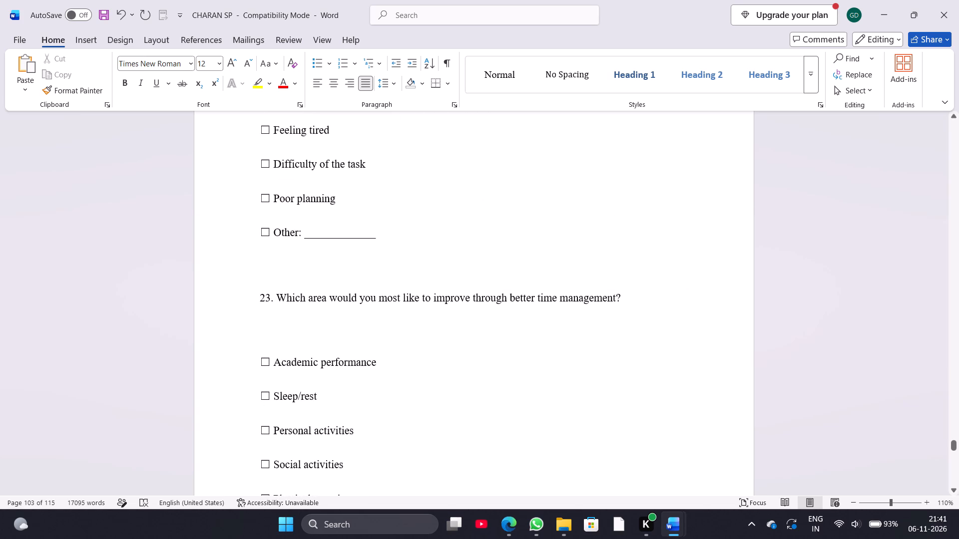
left_click(259, 358)
key("BackSpace")
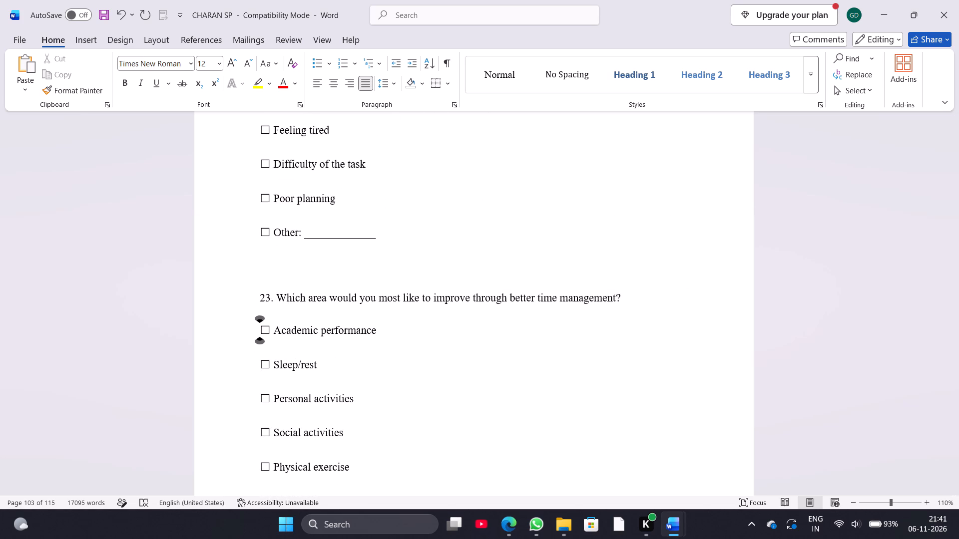
Remove the blank line between question 24 and its first answer option, Yes.
scroll(259, 358, "down", 4)
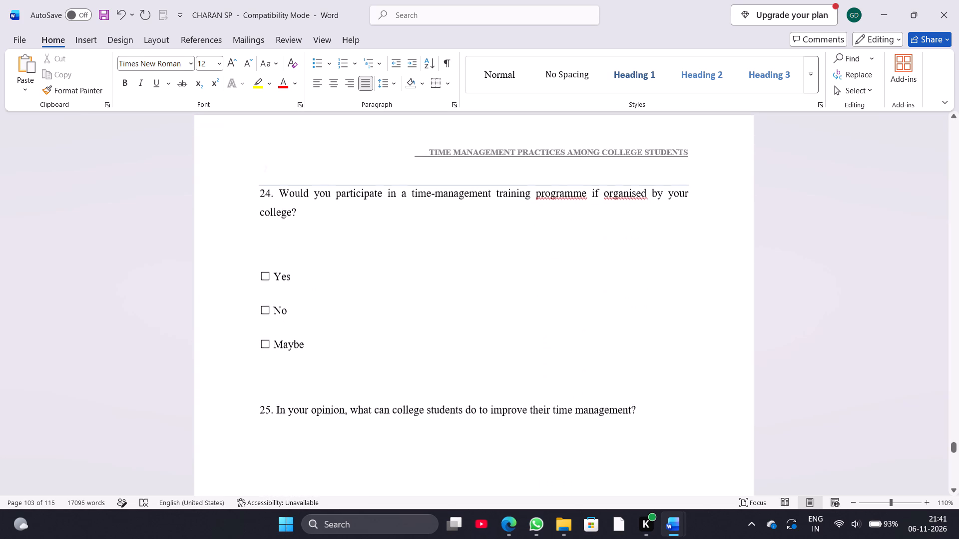
left_click(252, 279)
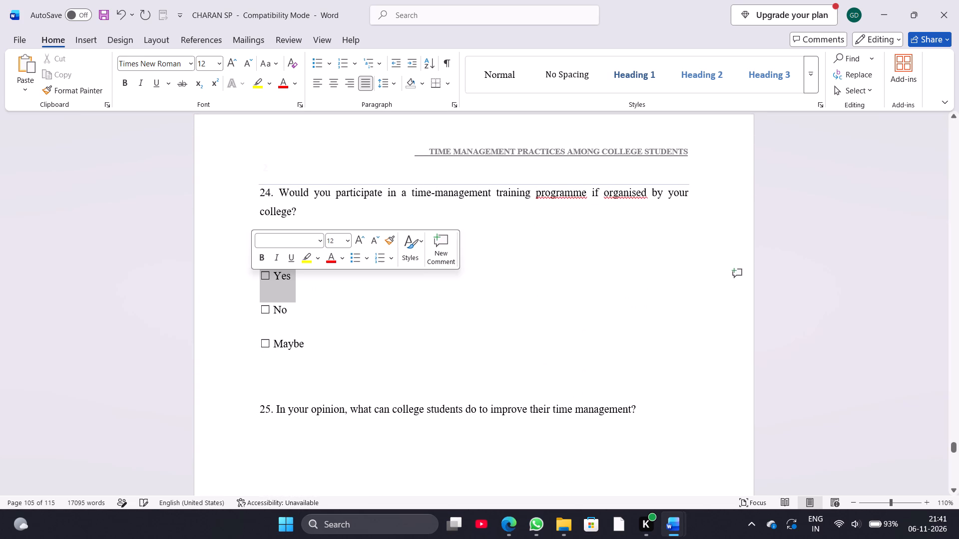
left_click(256, 278)
key("BackSpace")
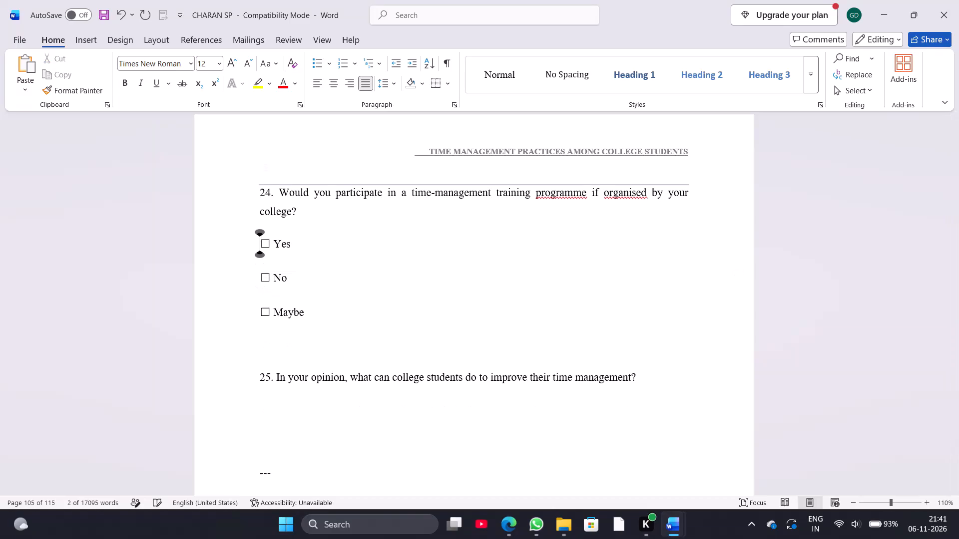
Delete all leftover content after question 25, from the "---" line to the end of the document.
scroll(256, 278, "down", 2)
left_click_drag(254, 197, 428, 538)
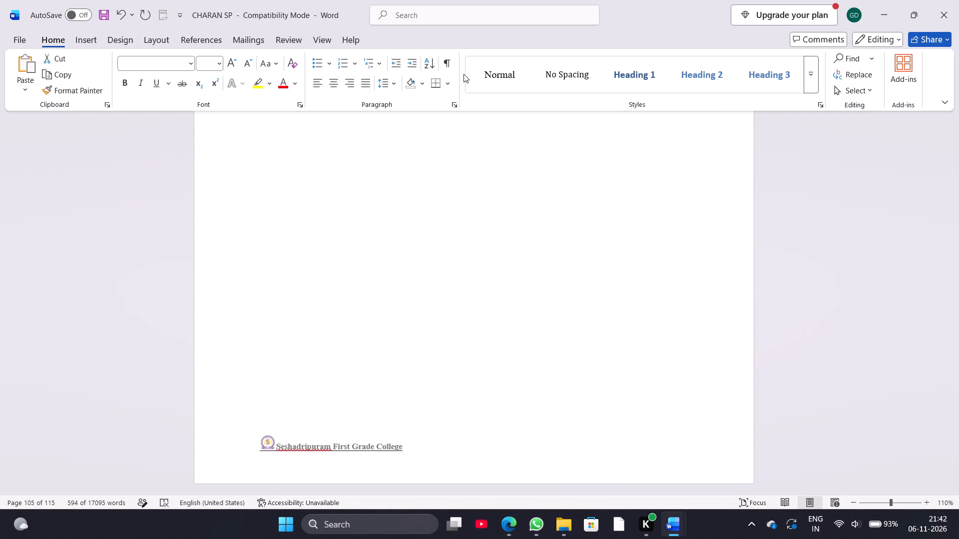
left_click(485, 79)
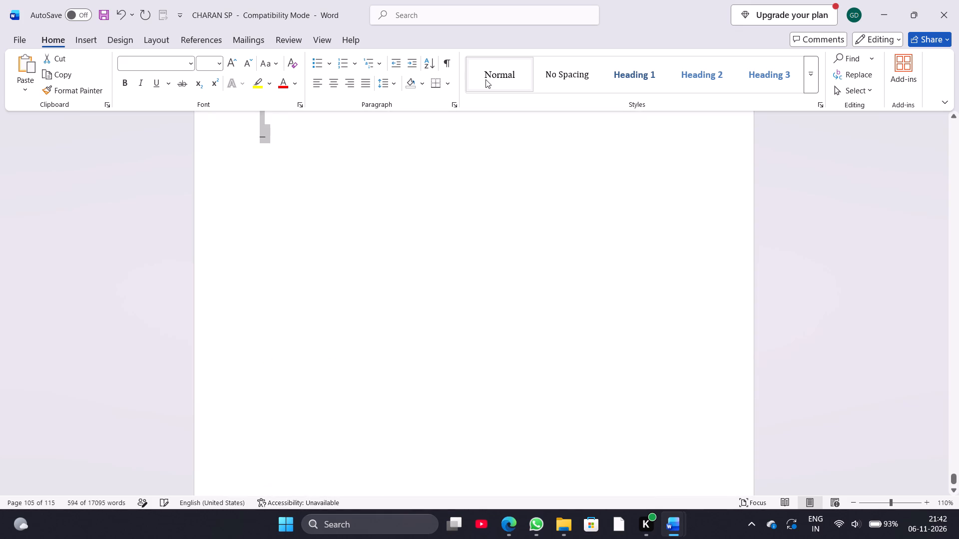
key("Delete")
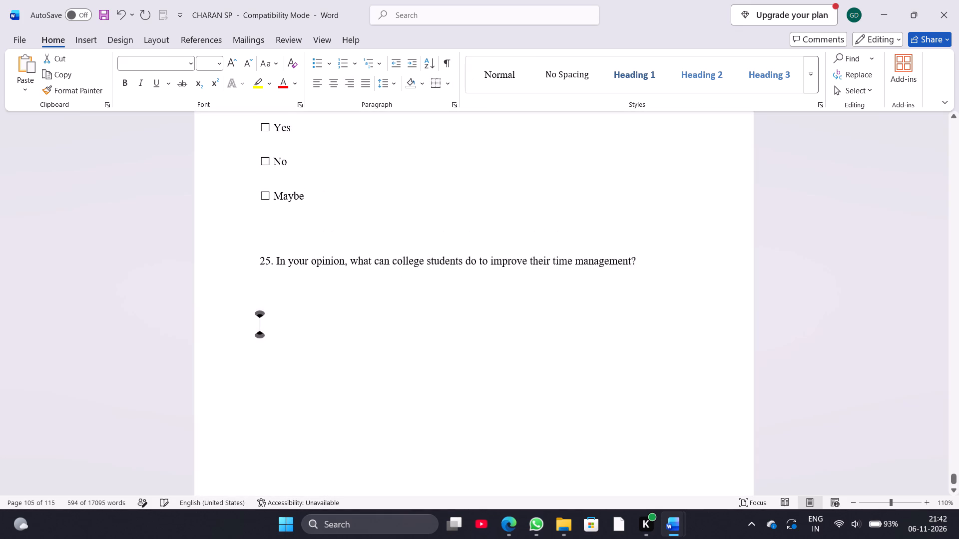
Insert eleven blank lines below question 25 to extend the document onto a new page.
scroll(339, 126, "left", 1)
scroll(339, 126, "down", 1)
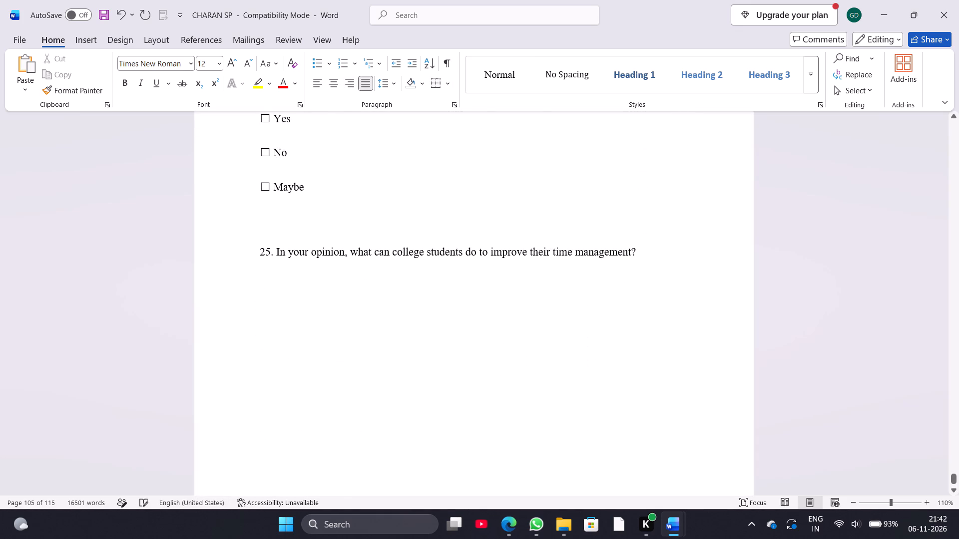
scroll(275, 286, "down", 1)
left_click(280, 337)
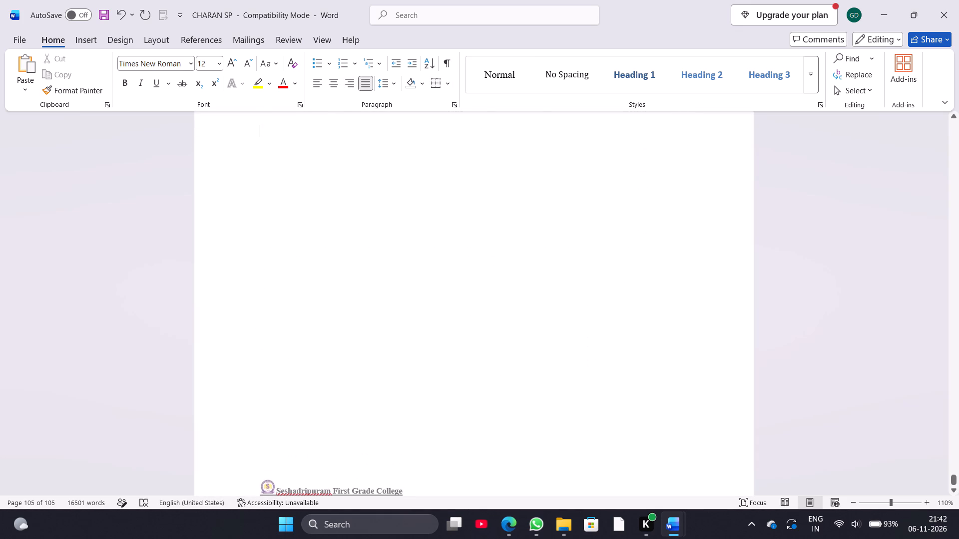
key("Return")
key("Return")
key("Return")
key("Return")
key("Return")
key("Return")
key("Return")
key("Return")
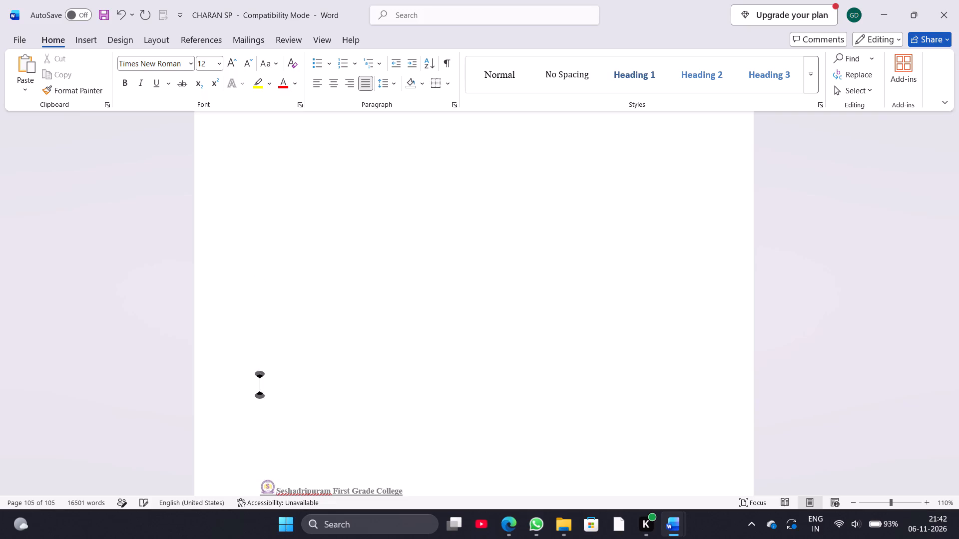
key("Return")
key("Return")
key("Return")
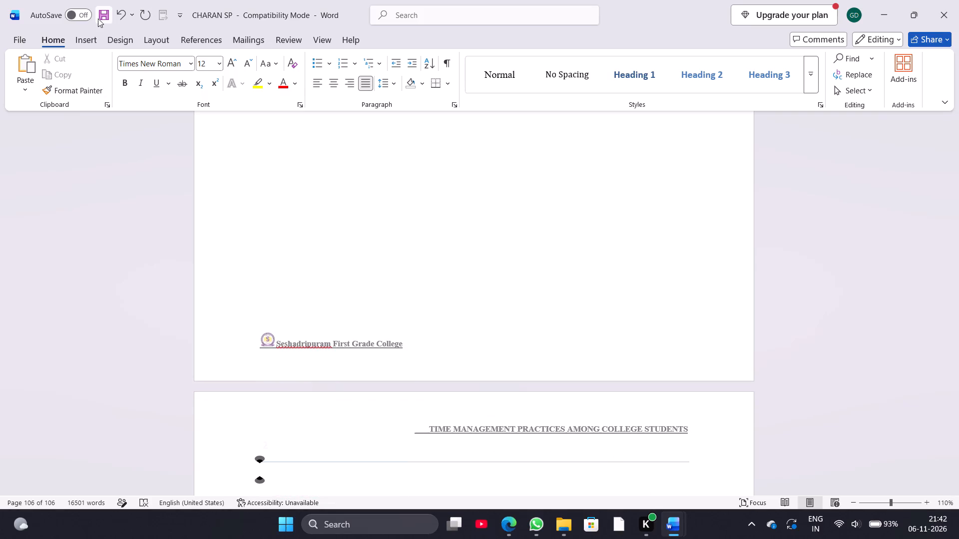
Turn on AutoSave for the report by uploading it to the personal OneDrive.
left_click(74, 17)
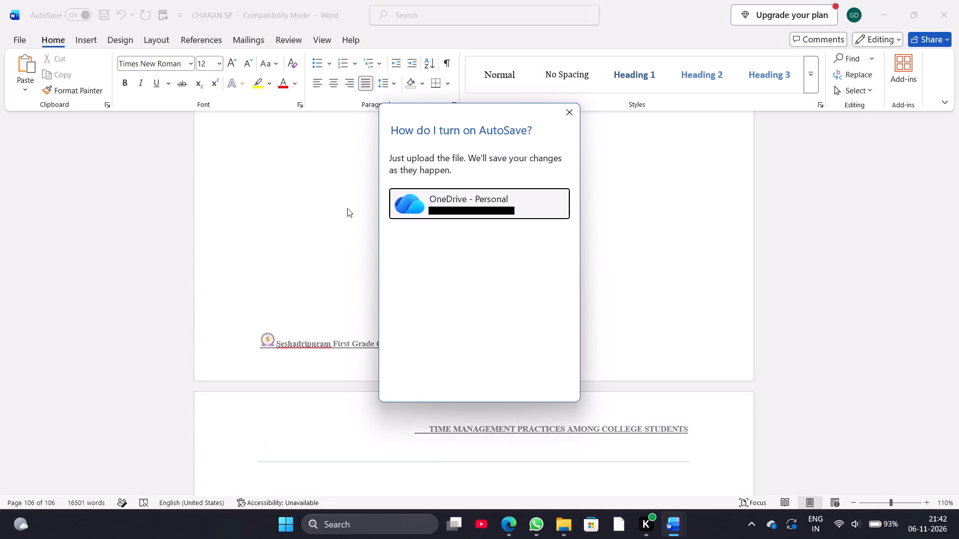
left_click(395, 204)
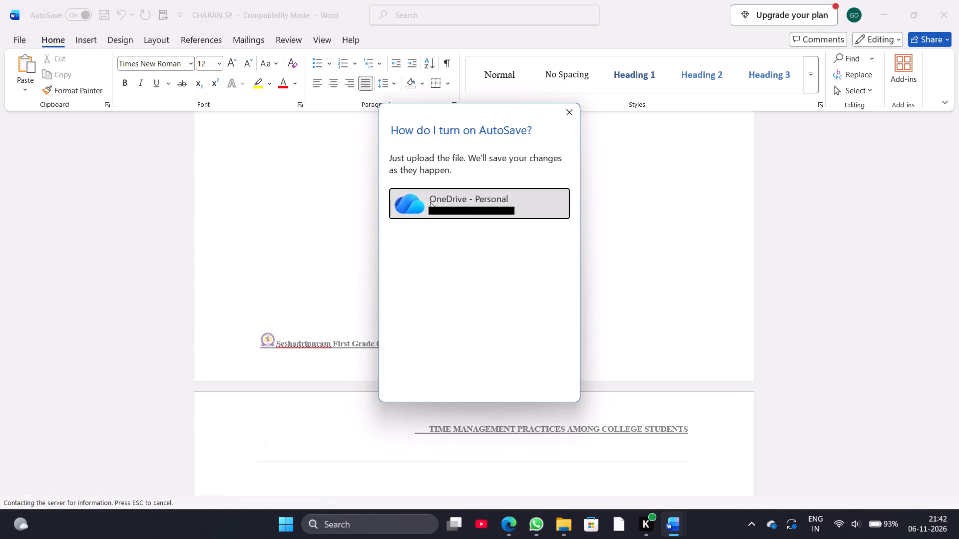
left_click(430, 202)
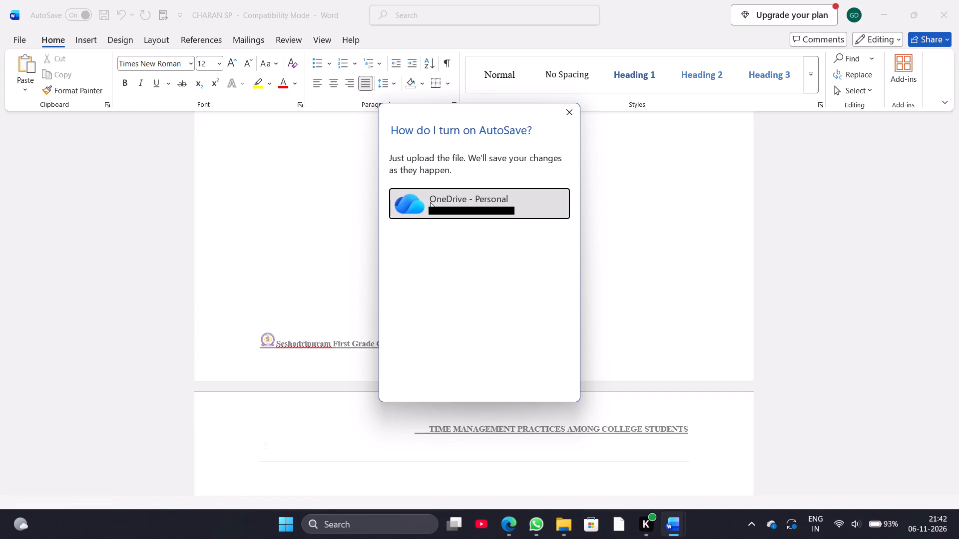
left_click(452, 203)
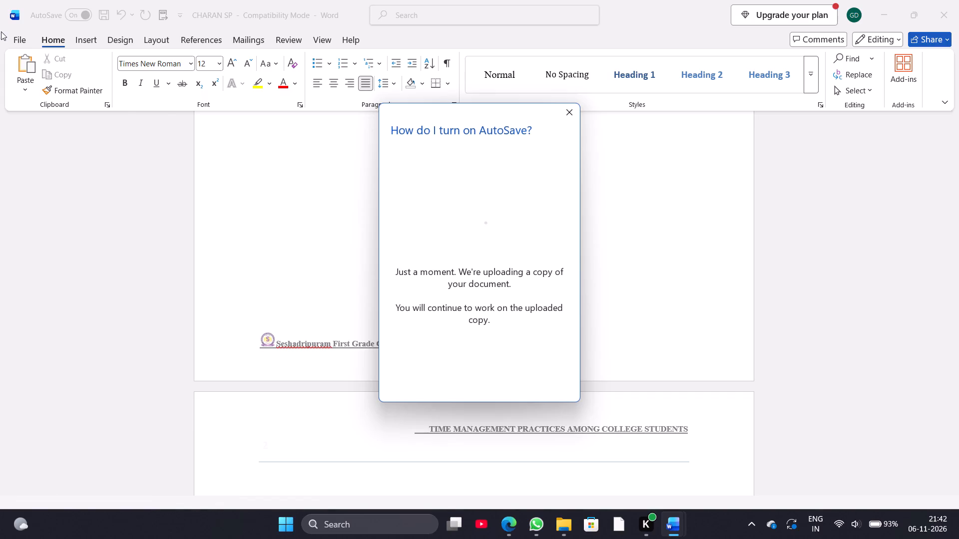
Open the recent document "Research Project Guidelines- 30.09.2026 (3)" from Downloads.
left_click(17, 37)
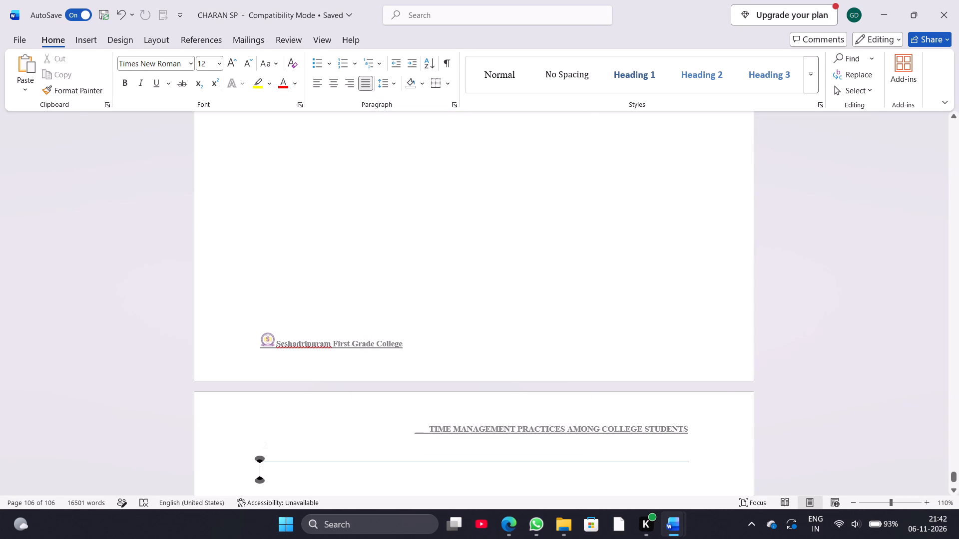
scroll(306, 169, "down", 1)
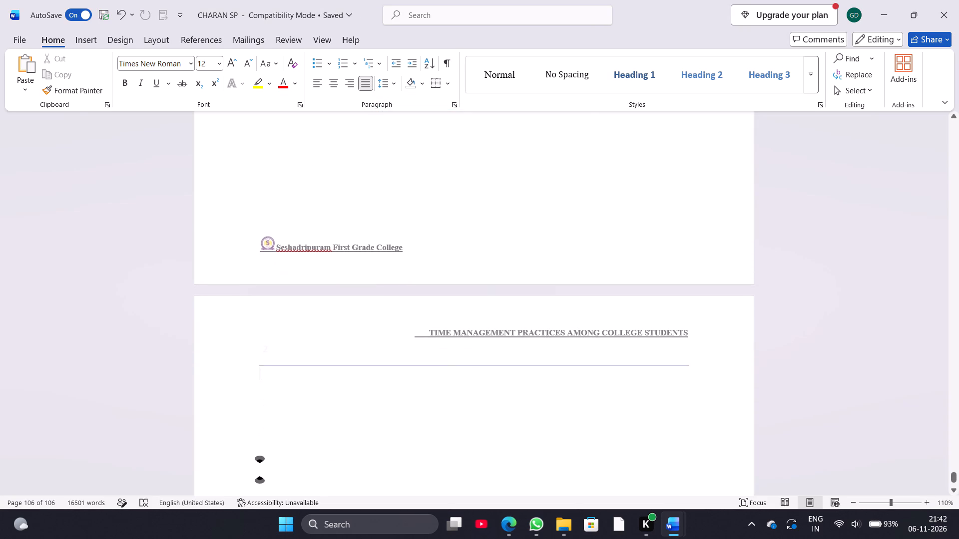
left_click(22, 38)
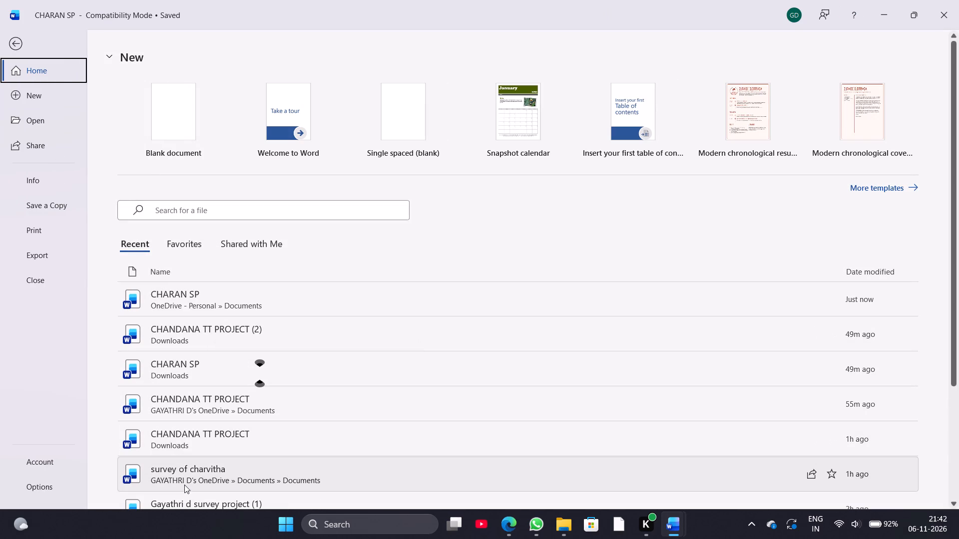
left_click(44, 193)
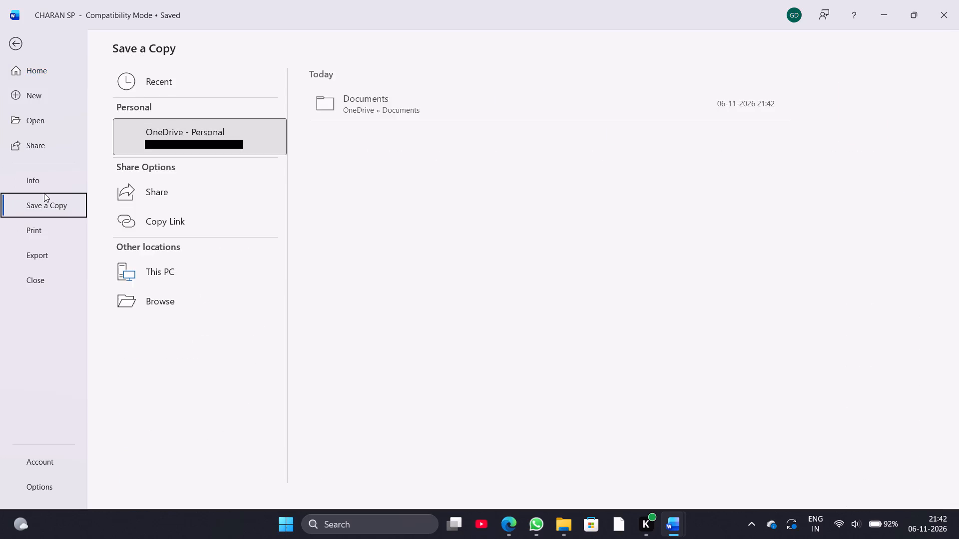
left_click(41, 187)
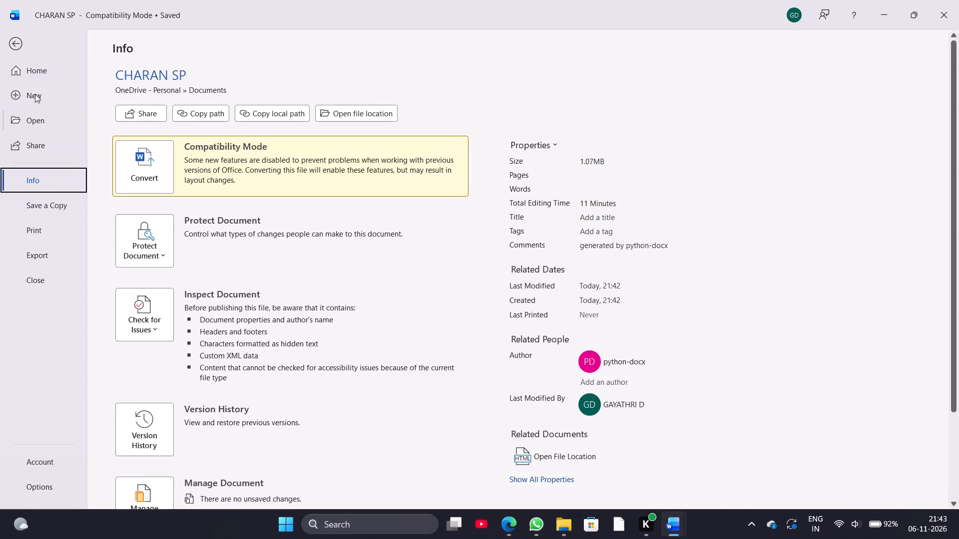
left_click(37, 121)
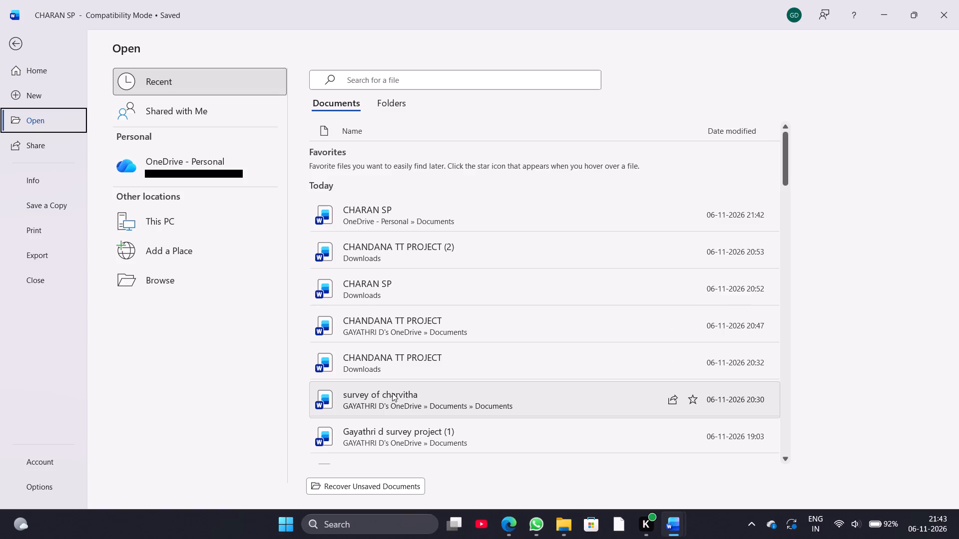
scroll(395, 418, "down", 2)
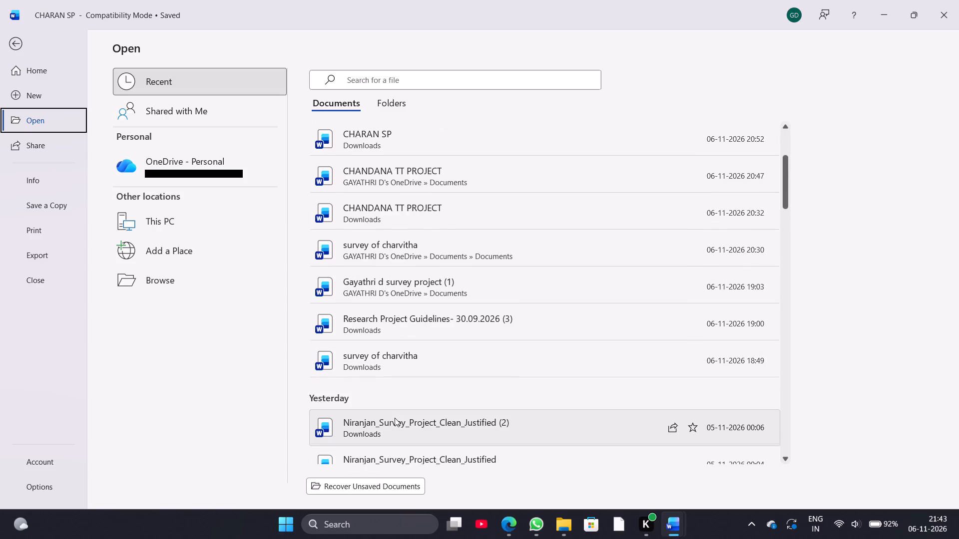
left_click(383, 319)
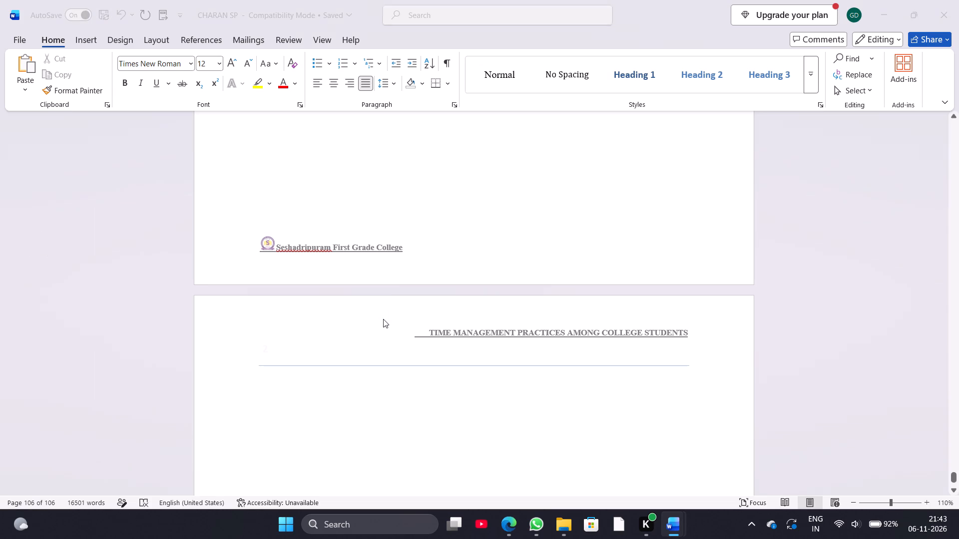
Copy the log book section, from "Title" through the log sheet tables, from the guidelines onto the report's last page.
scroll(436, 365, "down", 20)
scroll(436, 365, "down", 20)
scroll(436, 365, "down", 6)
scroll(436, 365, "up", 2)
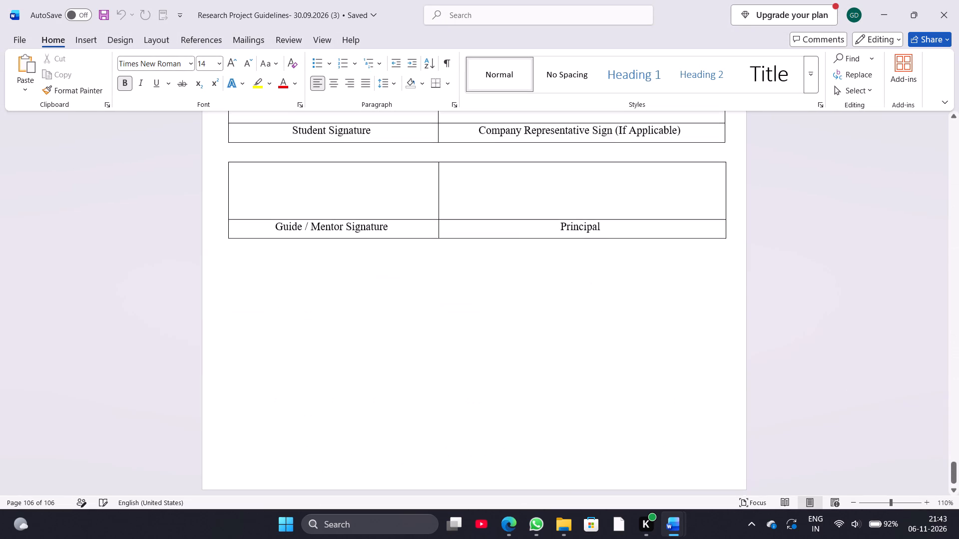
scroll(436, 365, "up", 7)
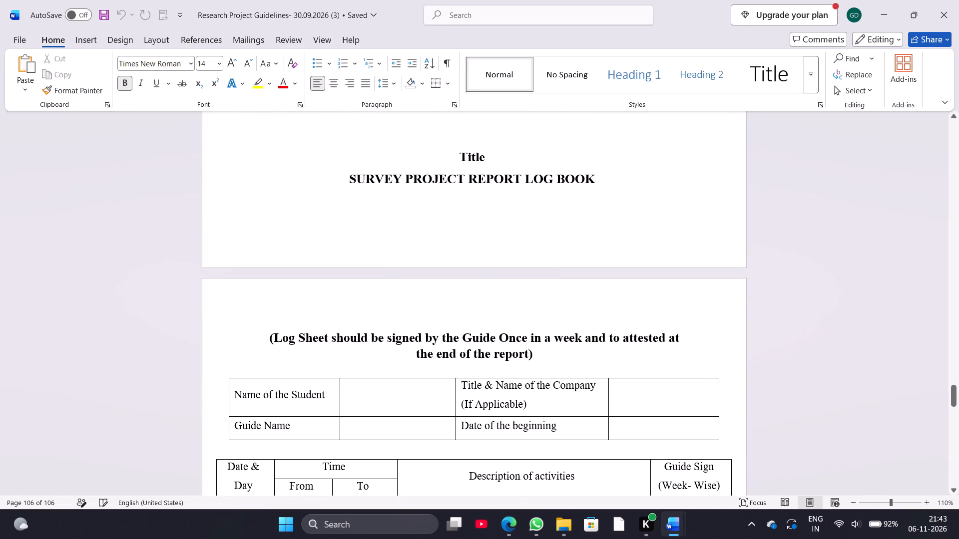
left_click(460, 150)
left_click_drag(460, 150, 669, 538)
key("ctrl+c")
key("ctrl+f")
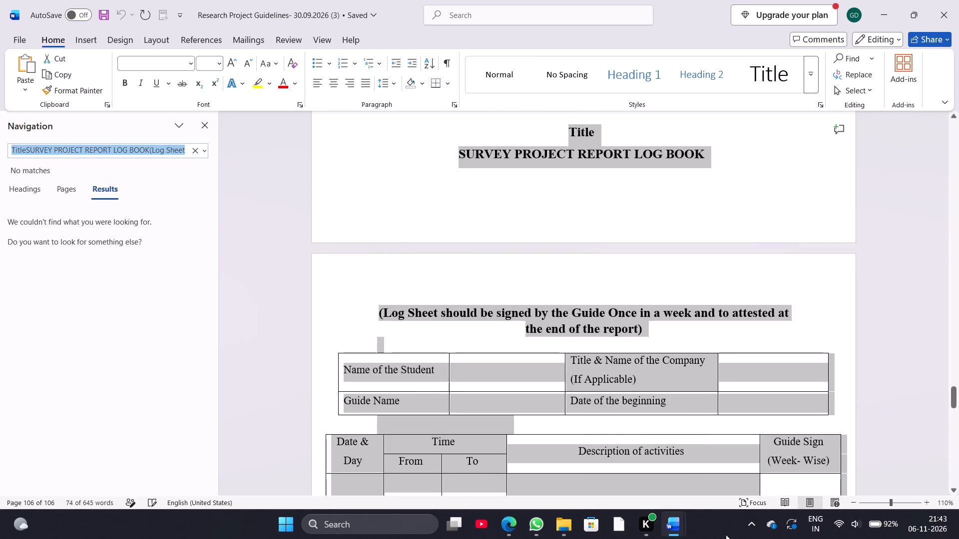
left_click(211, 126)
key("ctrl+c")
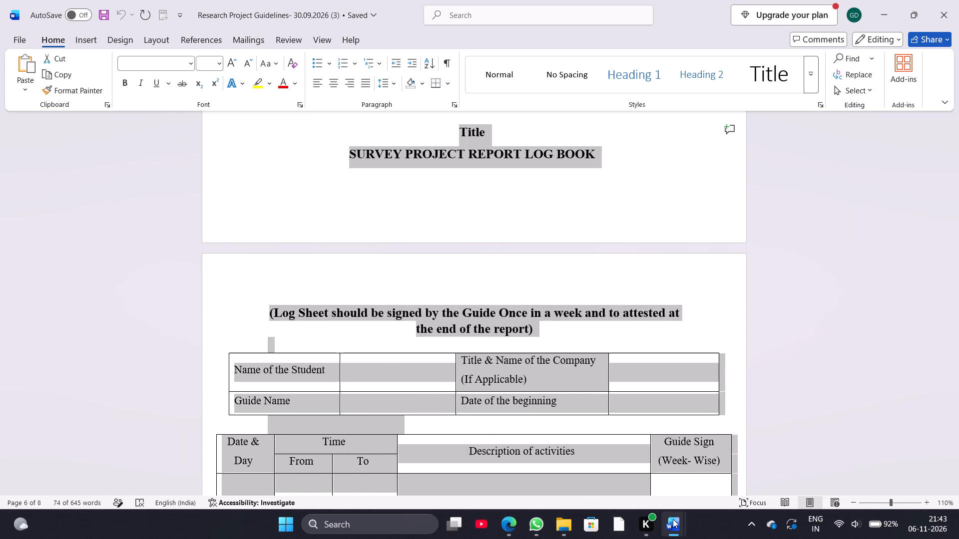
left_click(572, 480)
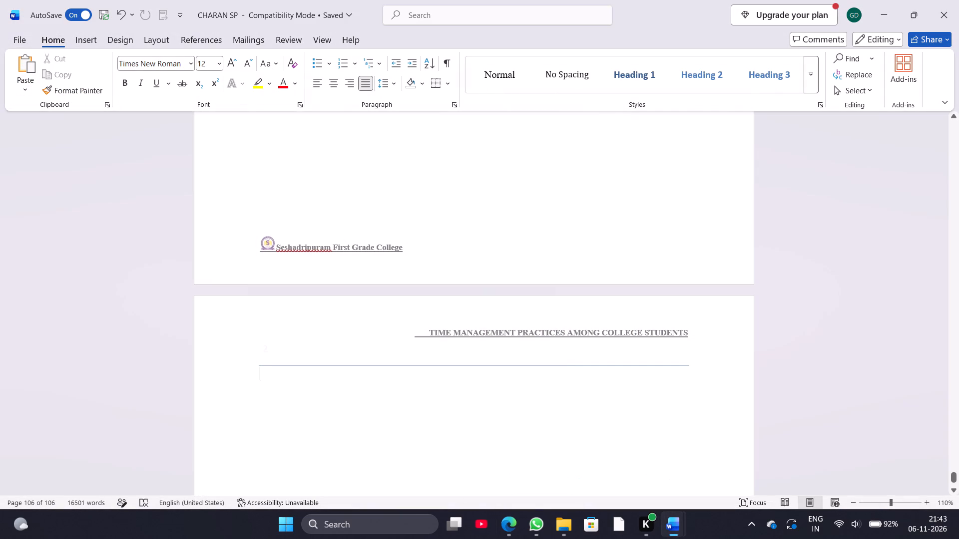
key("ctrl+v")
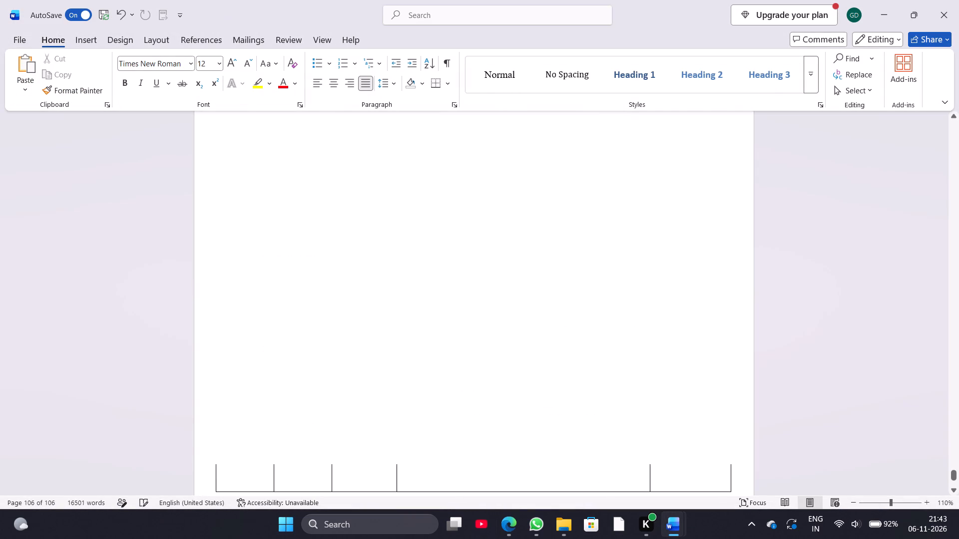
Delete the bracketed note about the guide signing the log sheet, along with the blank line above the details table.
scroll(572, 480, "up", 7)
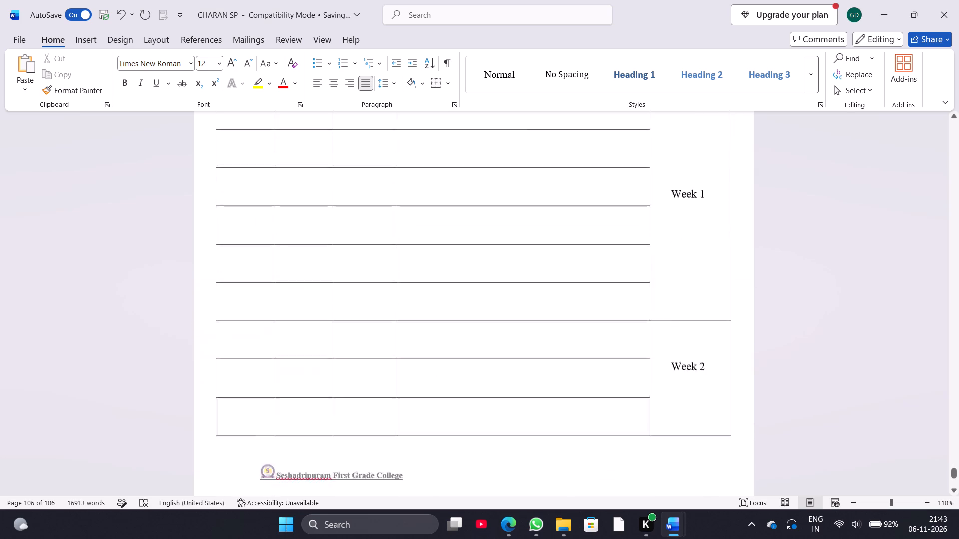
scroll(572, 480, "up", 4)
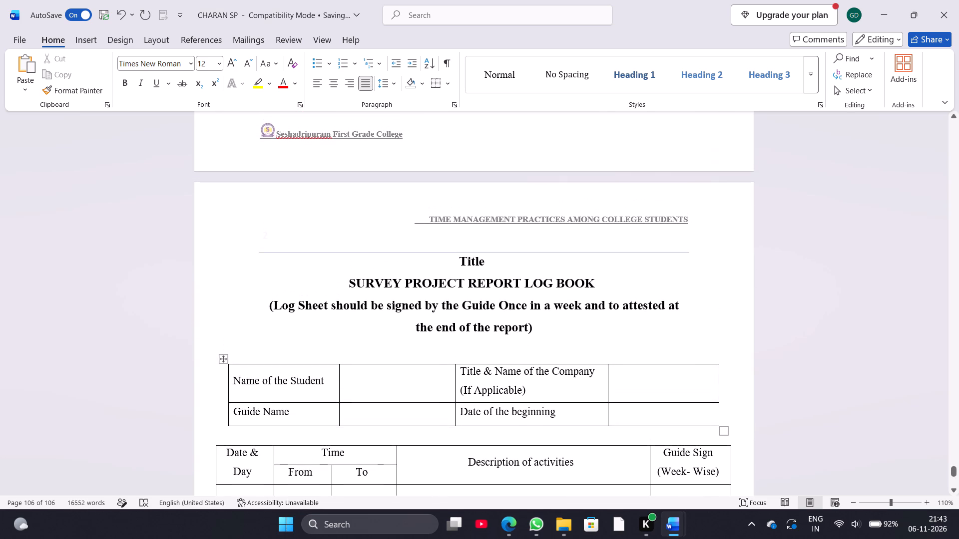
left_click_drag(266, 309, 490, 342)
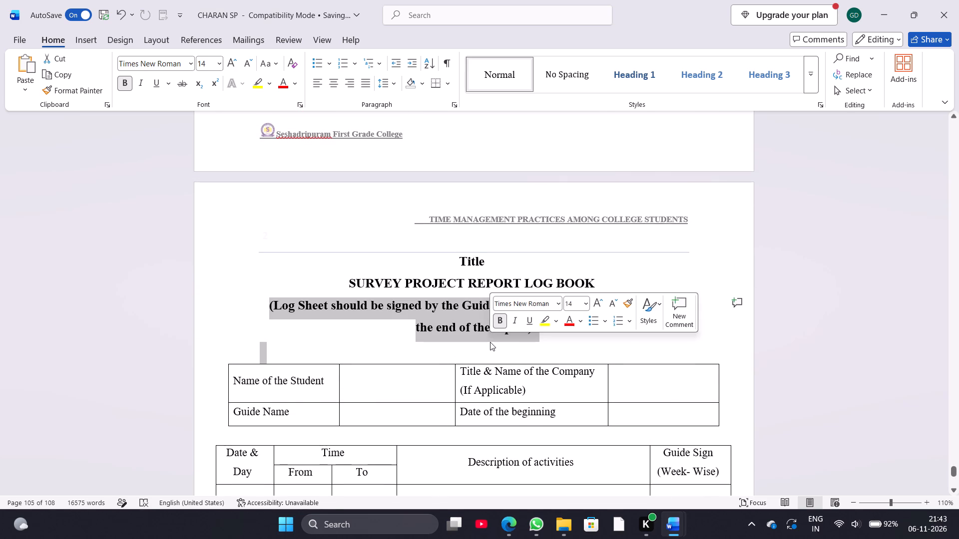
key("Delete")
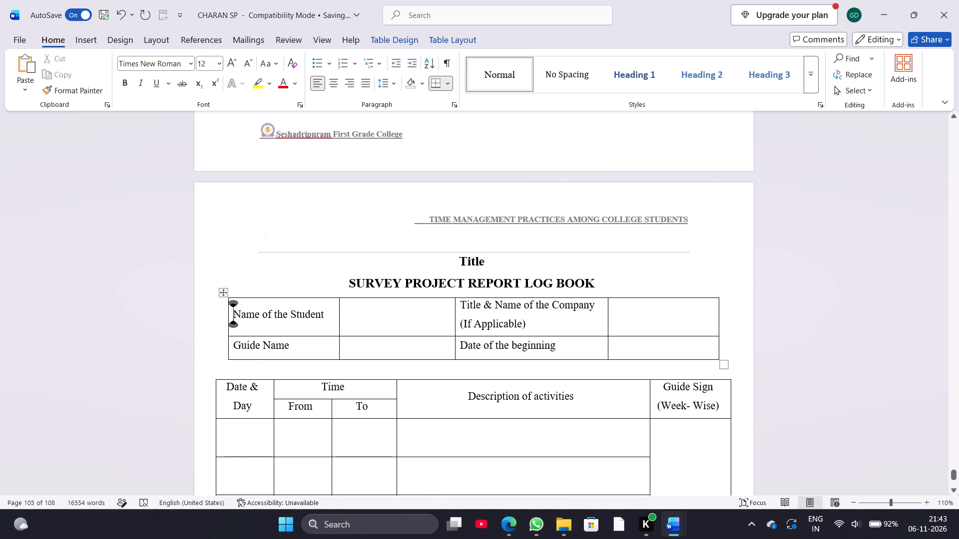
Replace the "Title" placeholder above the log book heading with TIME MANAGEMENT PRACTICES AMONG COLLEGE STUDENTS, with blank space above it.
left_click_drag(457, 265, 492, 266)
key("Delete")
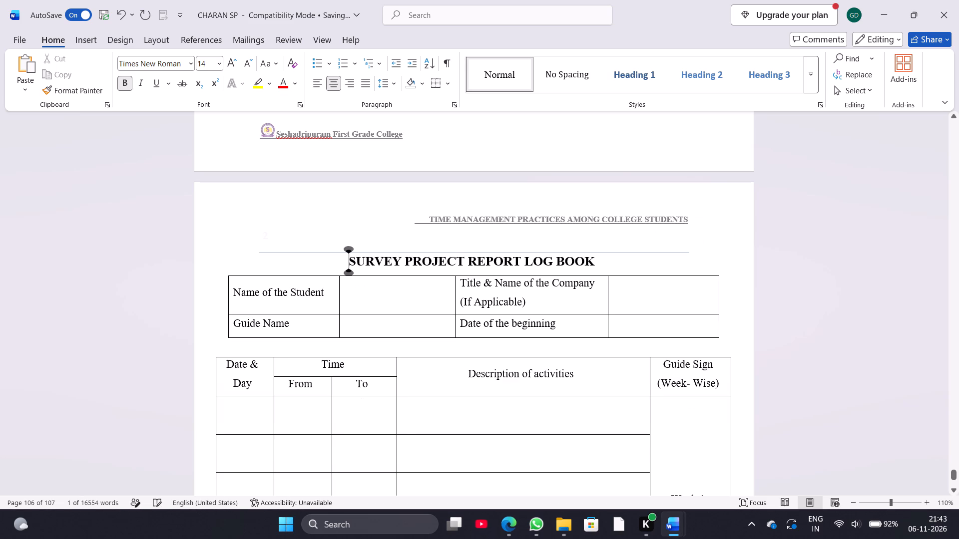
key("Return")
key("Return")
key("Return")
key("Return")
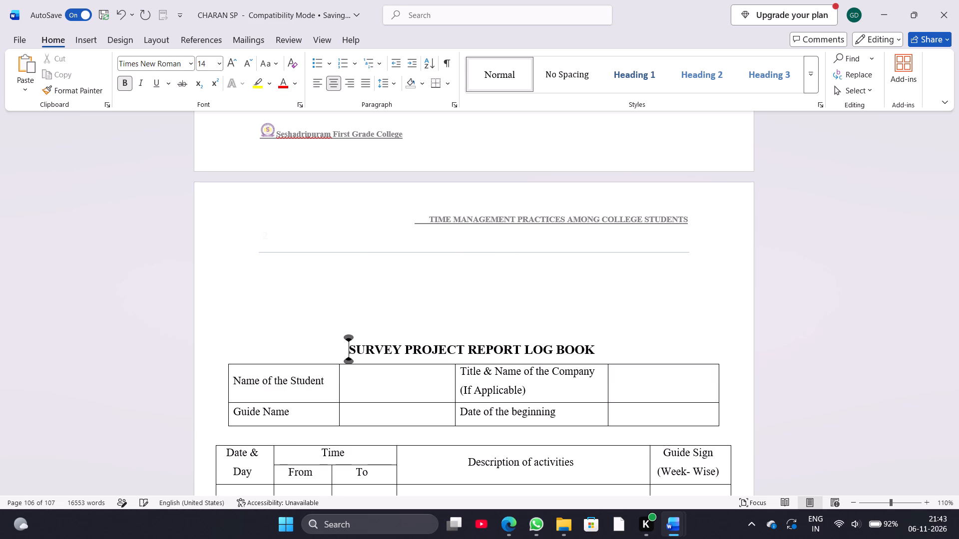
left_click(421, 290)
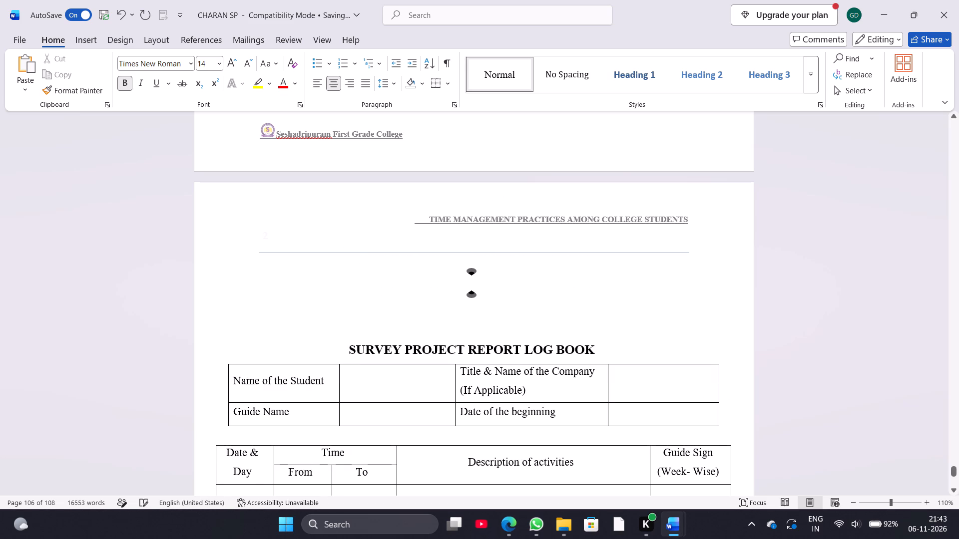
Copy the title TIME MANAGEMENT PRACTICES AMONG COLLEGE STUDENTS from the cover page onto the blank line above the log book heading.
scroll(413, 276, "up", 13)
scroll(413, 276, "up", 20)
scroll(413, 276, "up", 20)
scroll(413, 276, "up", 20)
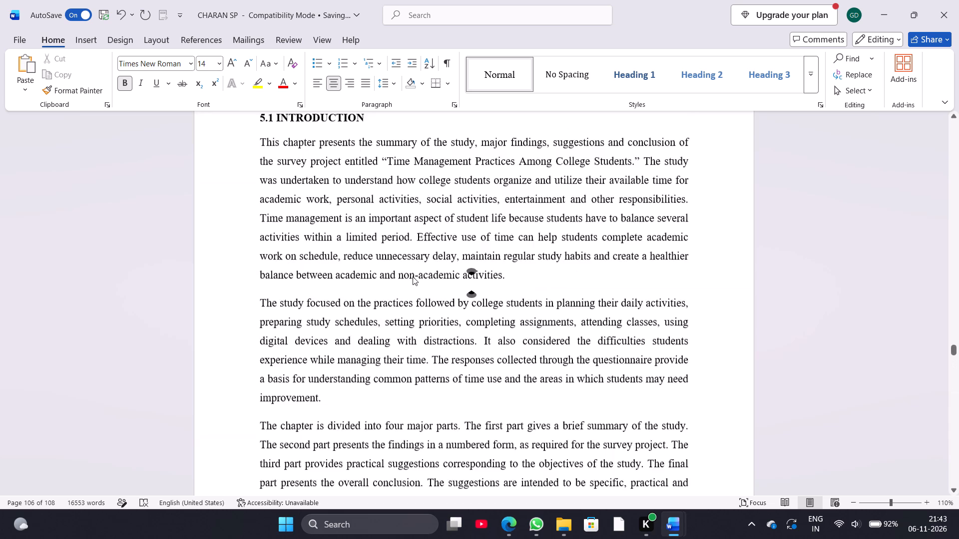
scroll(413, 276, "up", 20)
scroll(413, 276, "up", 20)
scroll(413, 276, "up", 20)
scroll(413, 276, "up", 10)
scroll(413, 276, "up", 15)
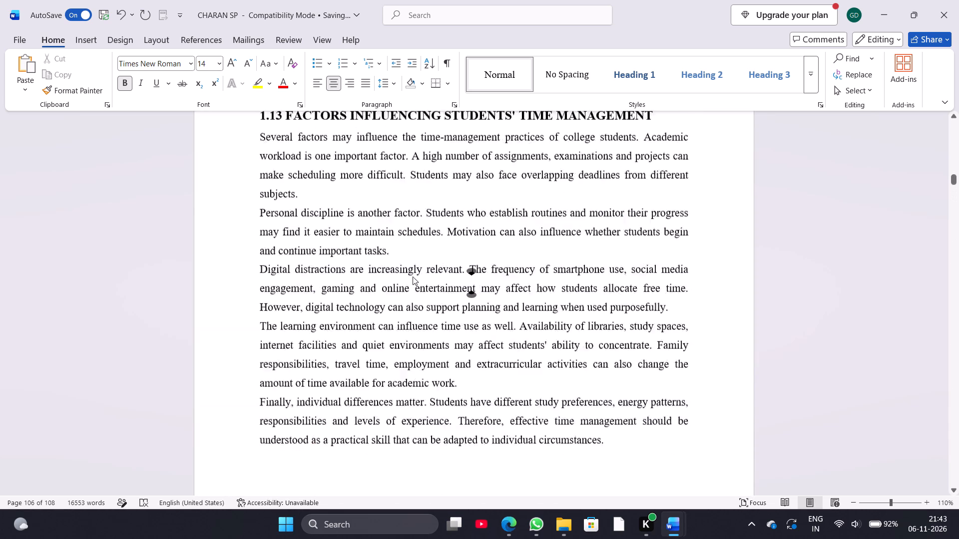
scroll(413, 276, "up", 16)
scroll(413, 276, "left", 17)
scroll(413, 276, "left", 20)
scroll(413, 276, "left", 20)
scroll(413, 276, "left", 20)
scroll(381, 165, "up", 20)
scroll(381, 165, "up", 20)
scroll(381, 165, "up", 20)
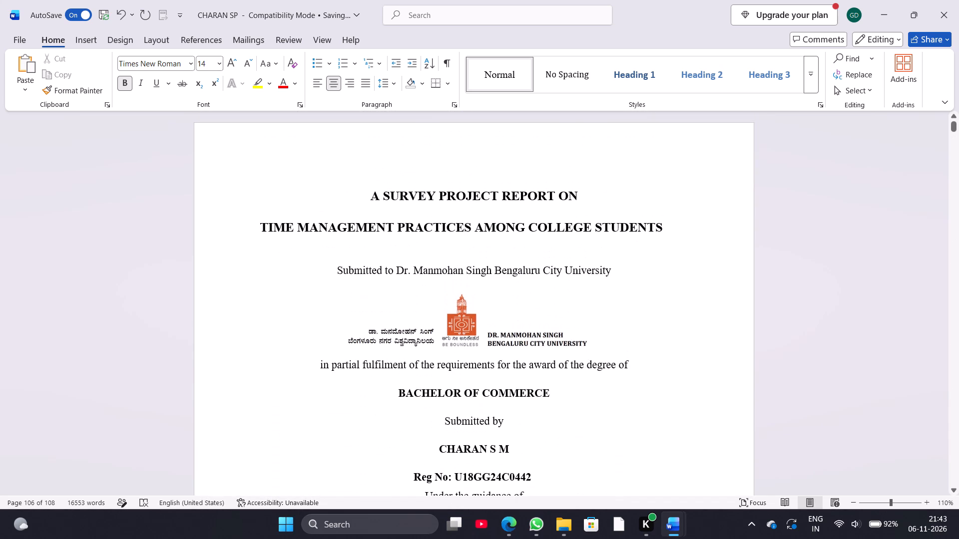
scroll(296, 221, "up", 20)
scroll(296, 221, "up", 20)
scroll(296, 221, "up", 20)
left_click_drag(256, 224, 632, 231)
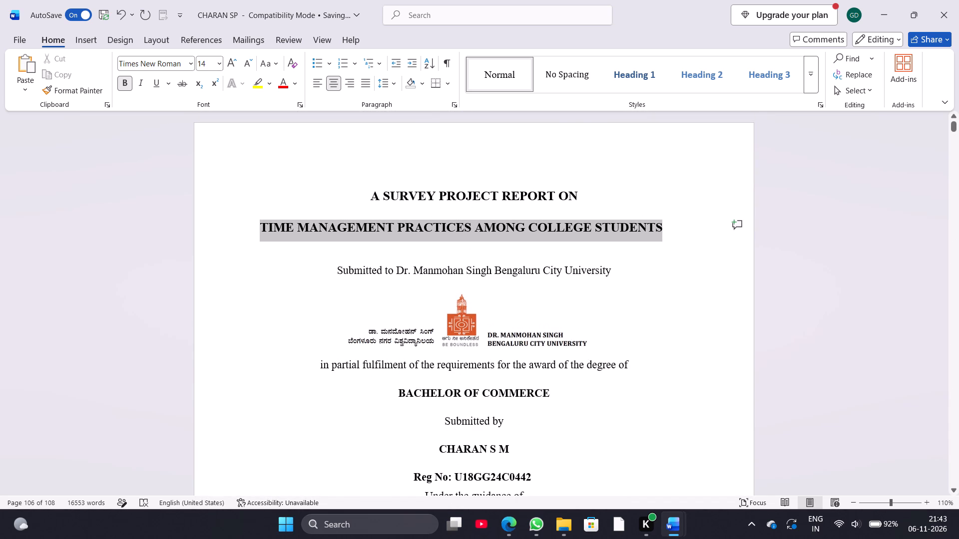
left_click_drag(632, 231, 632, 232)
key("ctrl+c")
scroll(632, 232, "down", 11)
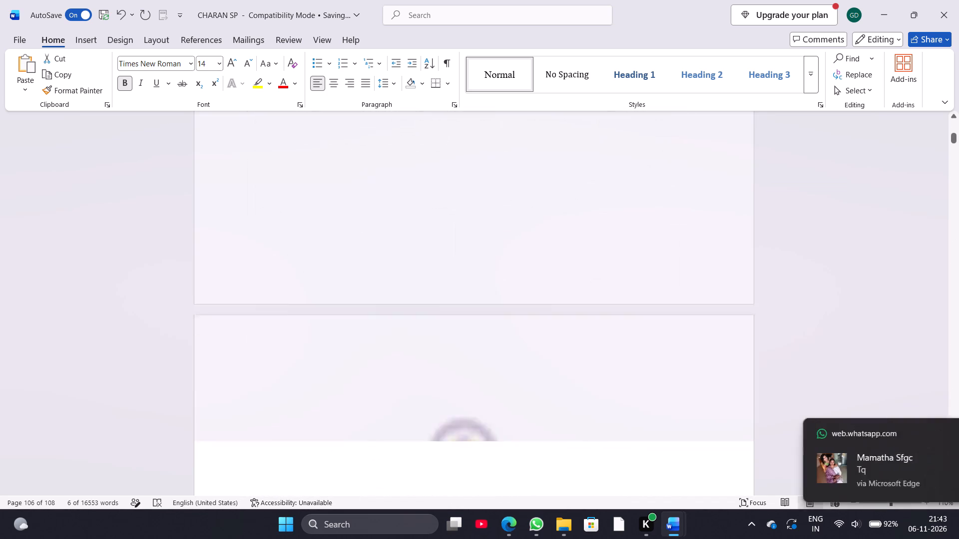
scroll(632, 232, "down", 20)
scroll(632, 232, "down", 20)
scroll(632, 232, "down", 20)
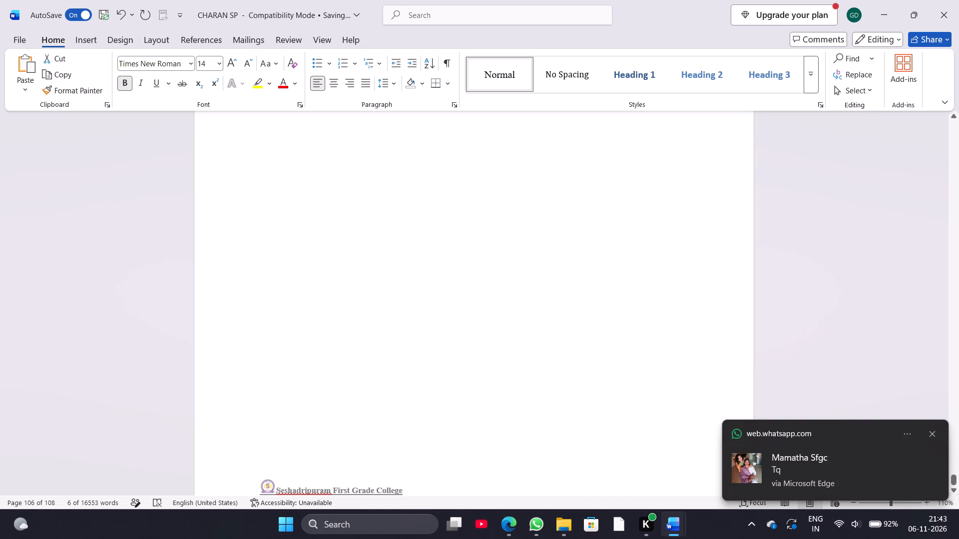
scroll(632, 232, "down", 2)
scroll(632, 232, "up", 11)
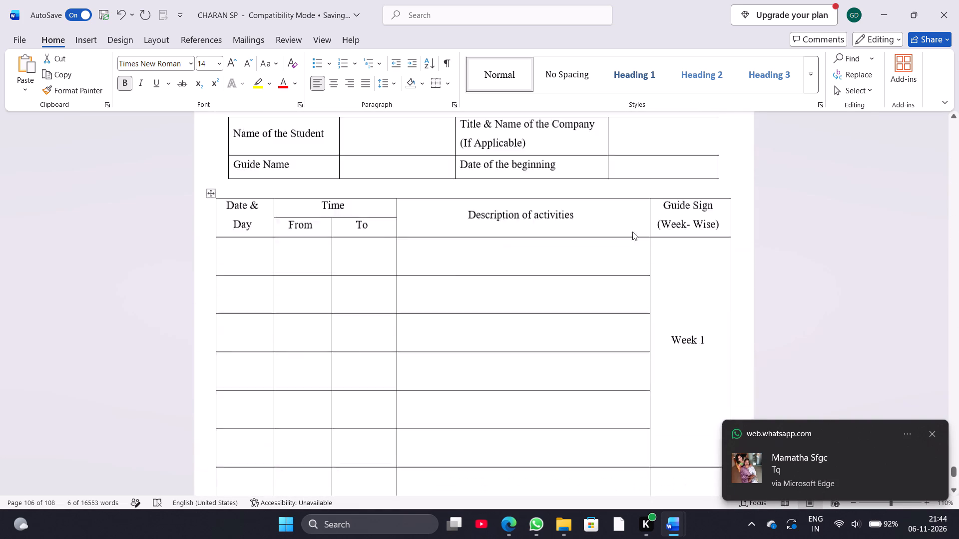
scroll(632, 232, "up", 1)
scroll(632, 232, "down", 3)
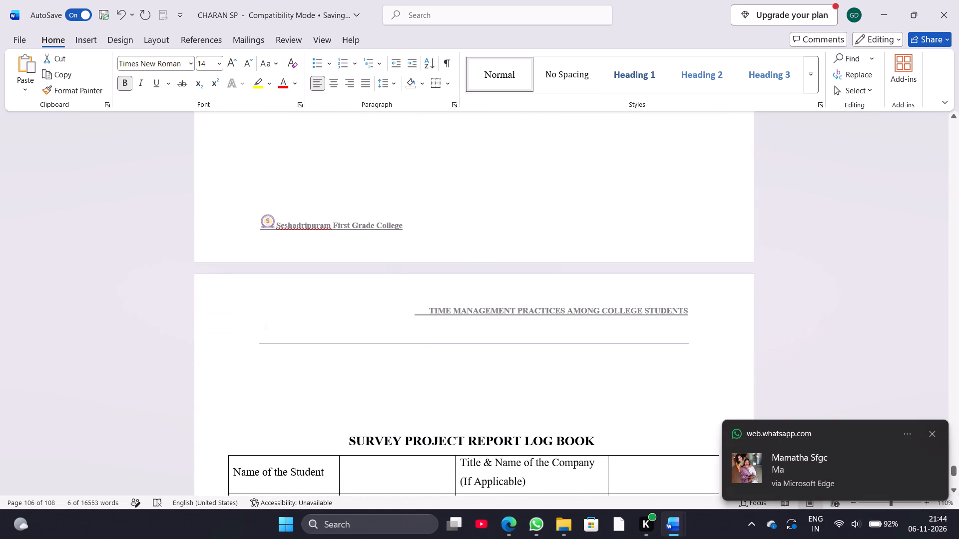
left_click(444, 371)
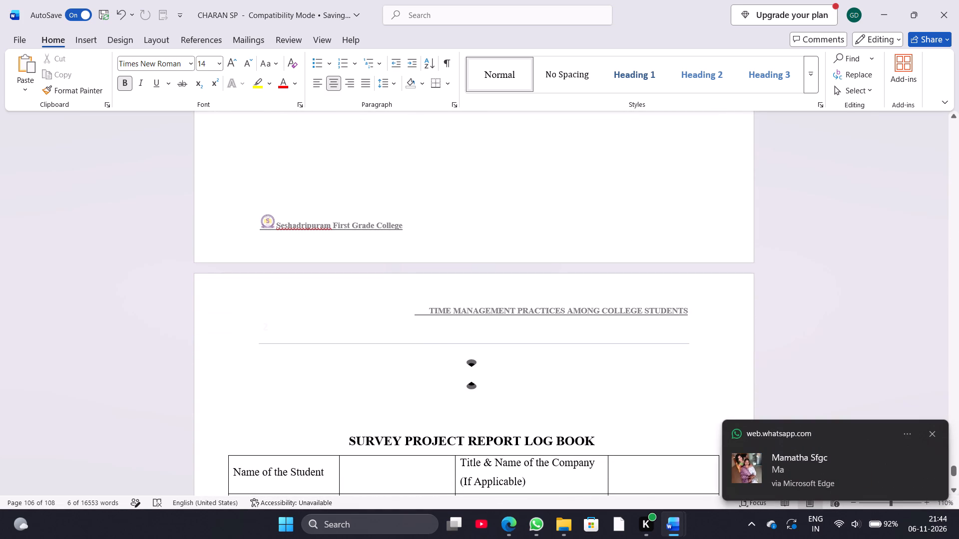
key("ctrl+v")
Remove the blank lines between the title and SURVEY PROJECT REPORT LOG BOOK, and keep that heading centred.
scroll(444, 371, "down", 1)
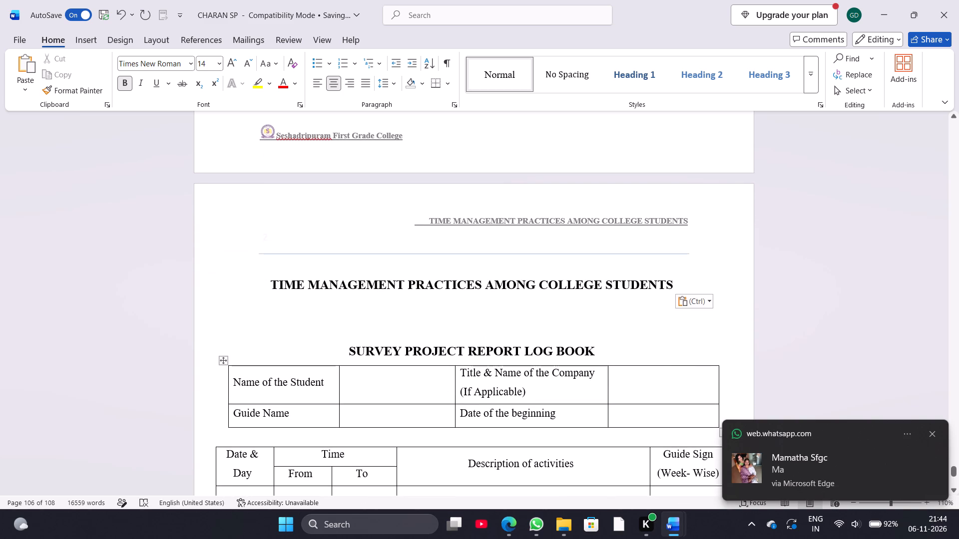
left_click(348, 345)
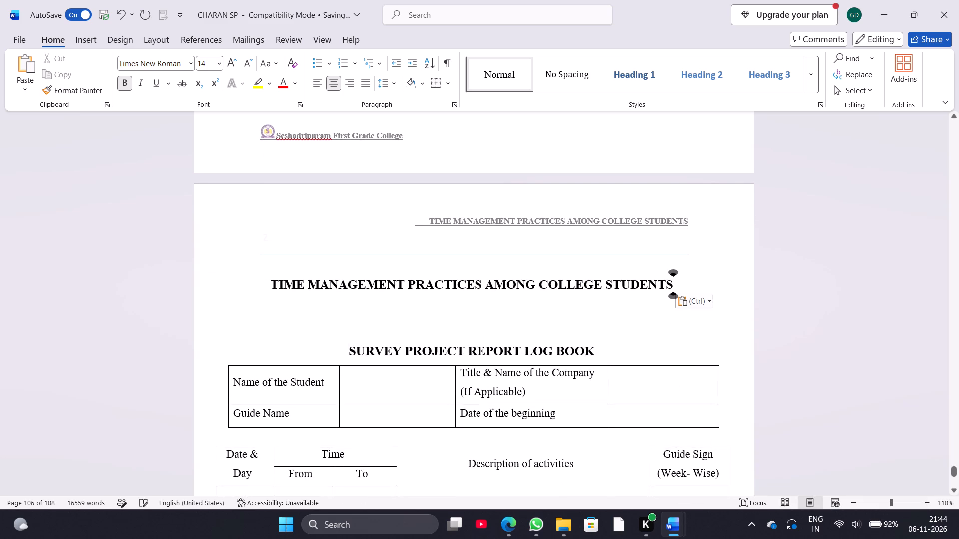
key("BackSpace")
key("BackSpace")
key("BackSpace")
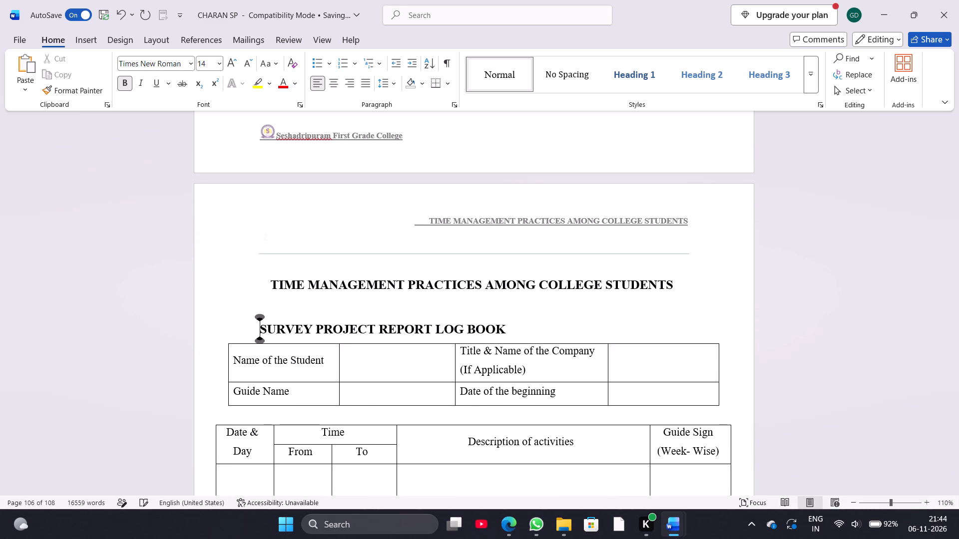
key("BackSpace")
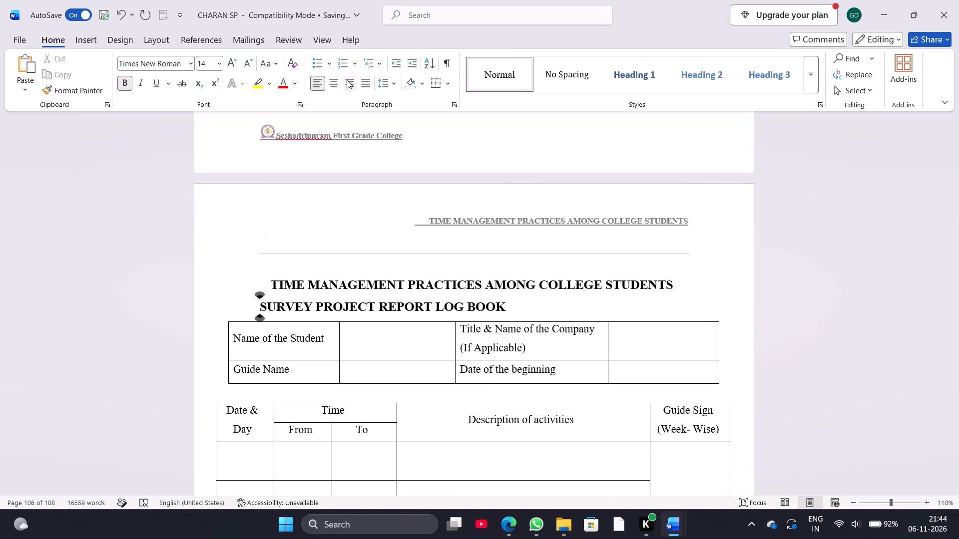
left_click(330, 81)
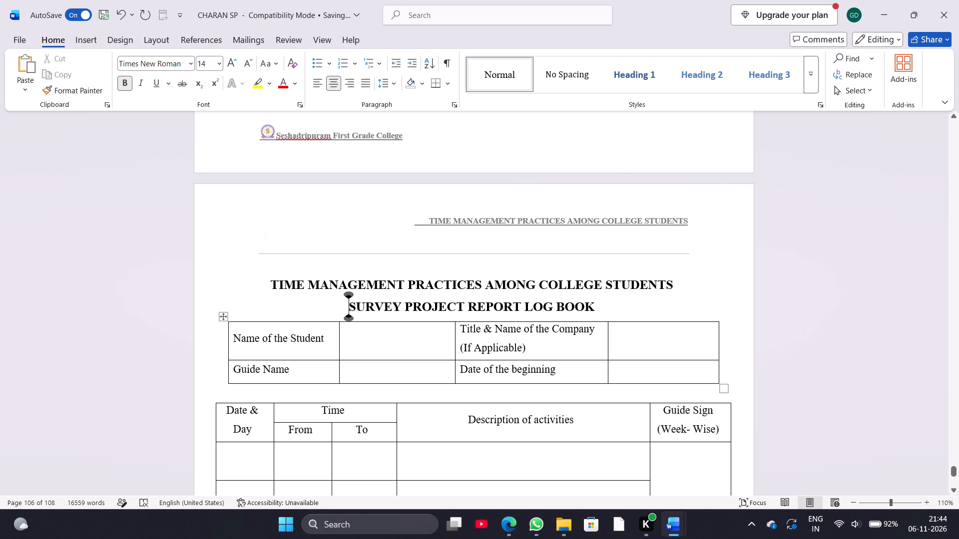
Enter the student's name in the cell beside Name of the Student in the log book details table.
left_click(354, 349)
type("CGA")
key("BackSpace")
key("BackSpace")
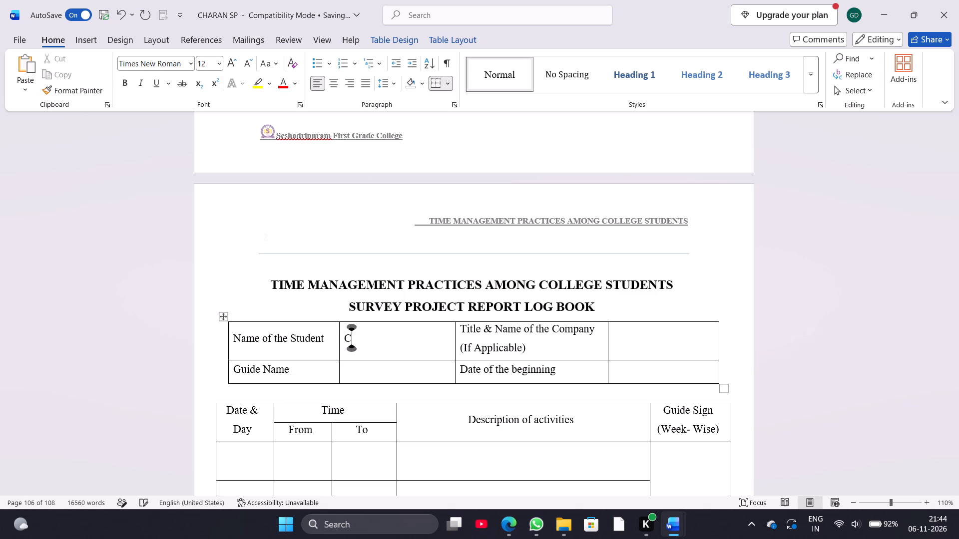
Enter the student's name in the cell beside Name of the Student.
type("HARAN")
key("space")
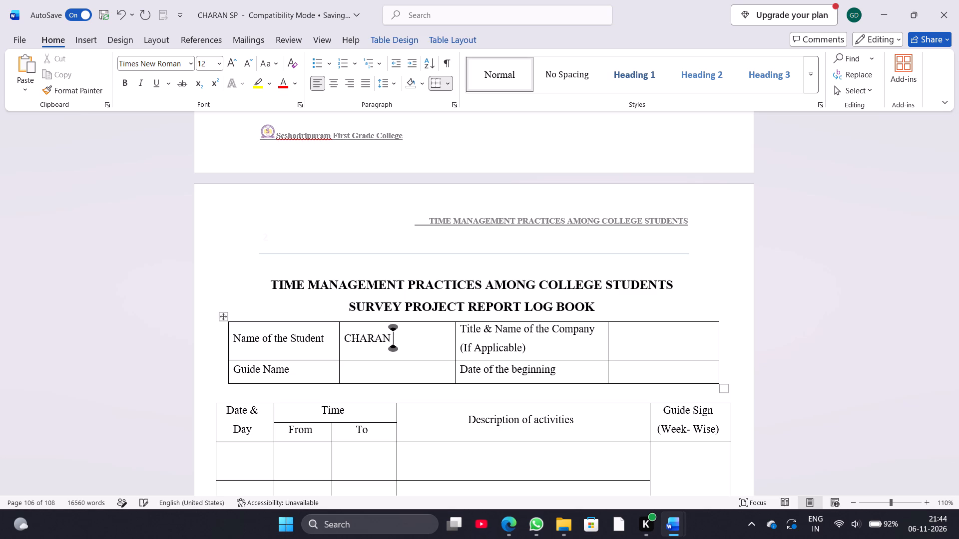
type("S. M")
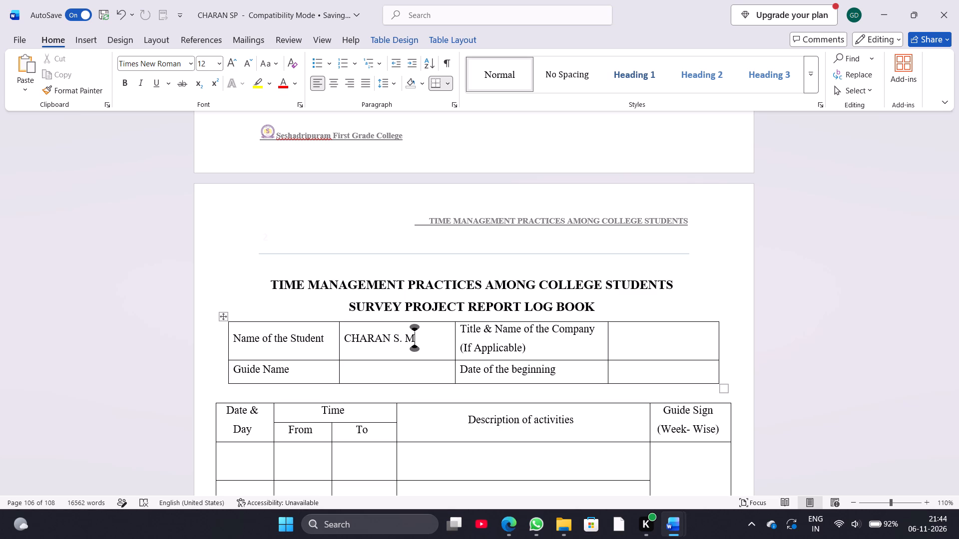
Enter the guide's name in the cell beside Guide Name.
left_click(355, 369)
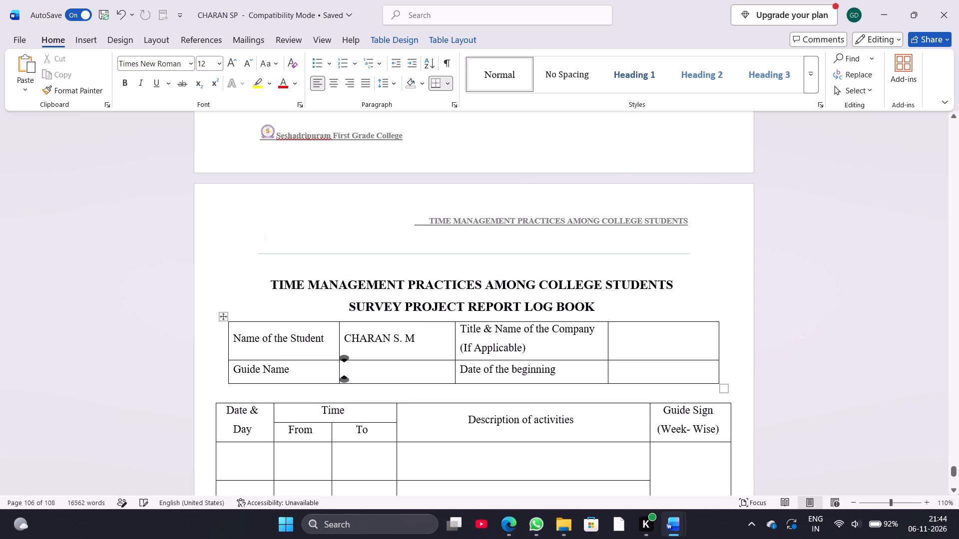
left_click(355, 369)
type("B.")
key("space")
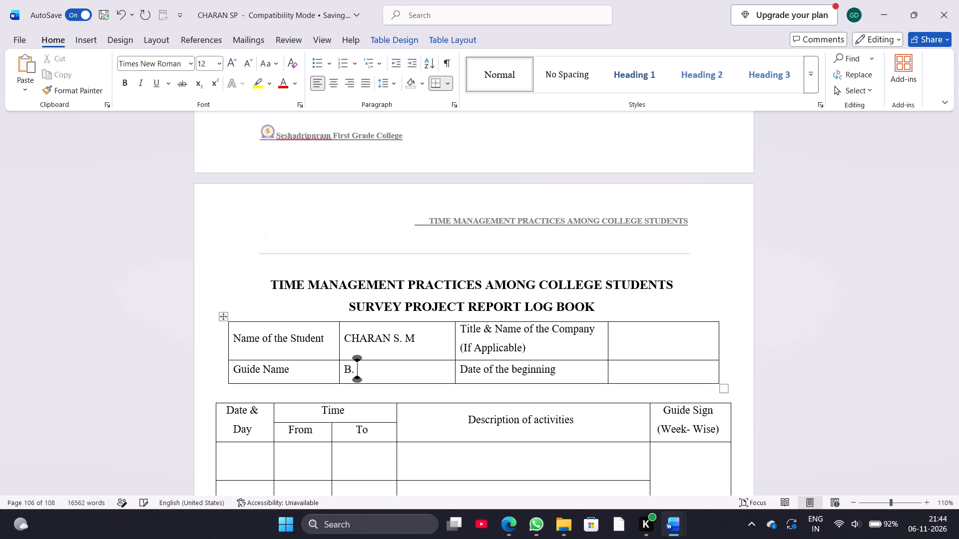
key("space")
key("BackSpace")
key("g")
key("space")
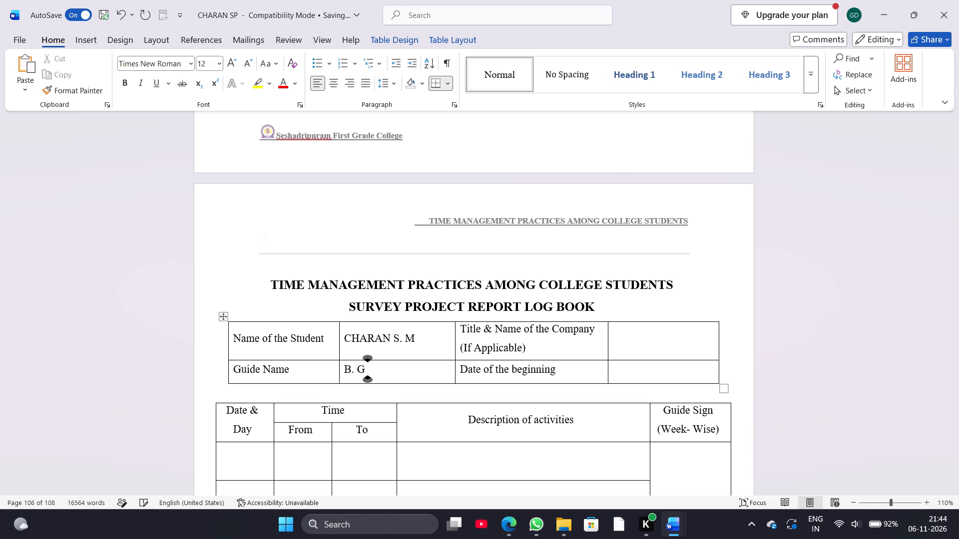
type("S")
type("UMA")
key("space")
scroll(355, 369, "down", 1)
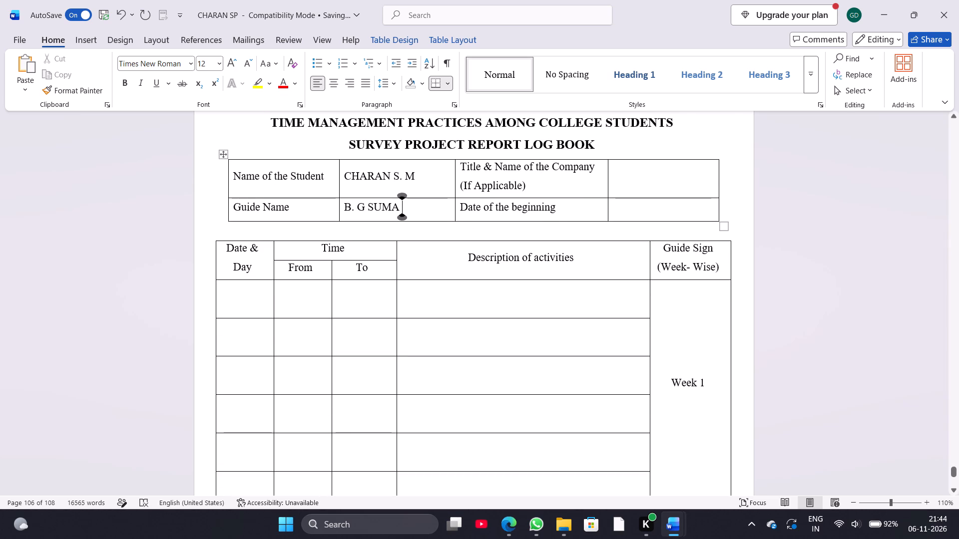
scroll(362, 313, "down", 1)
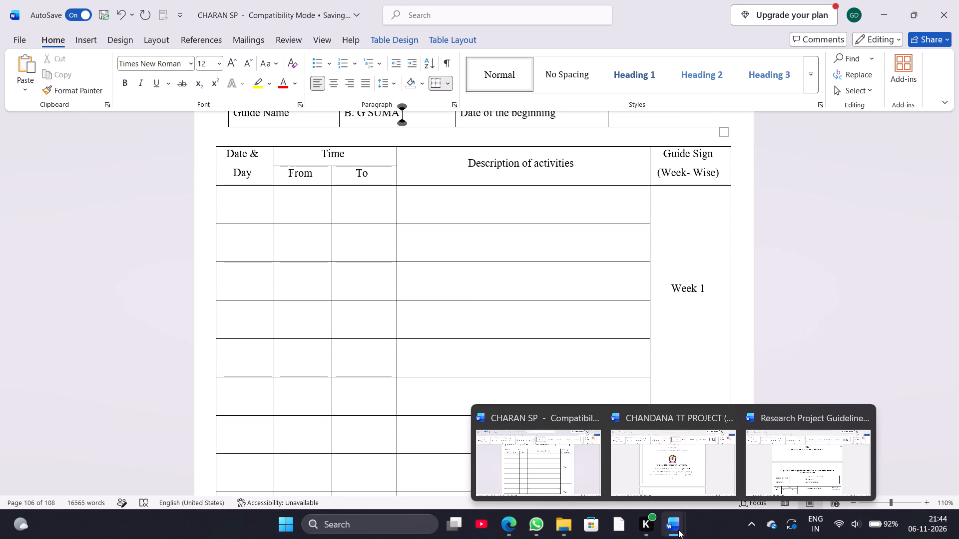
In the open report on the impact of AI tools, select the log book content from the 01/09/2026 entry through the final signature tables.
left_click(669, 468)
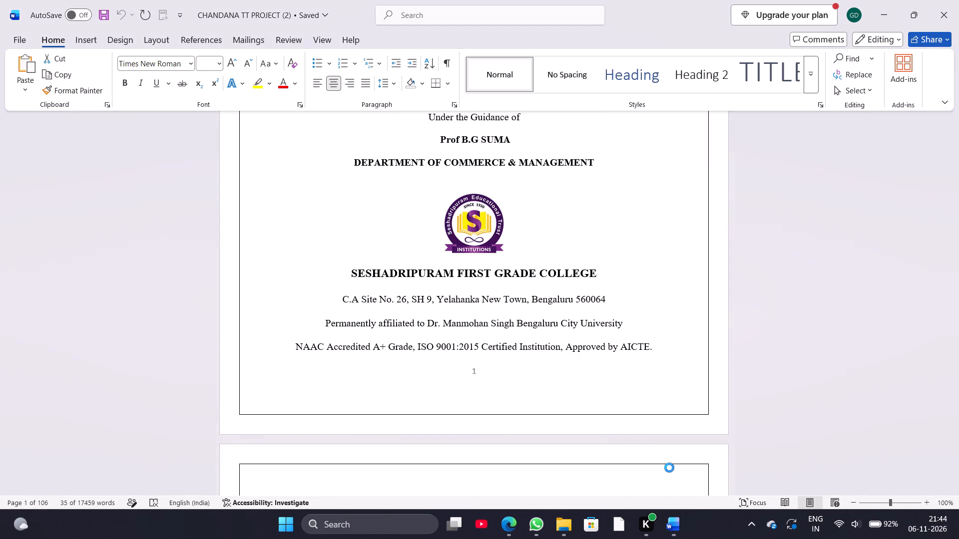
scroll(486, 396, "down", 12)
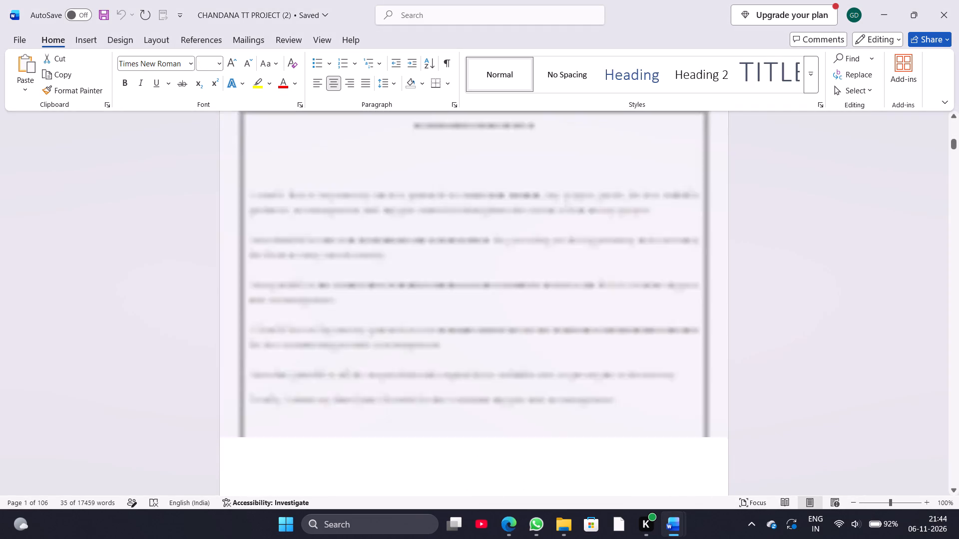
scroll(486, 396, "down", 20)
scroll(486, 396, "down", 20)
scroll(486, 396, "down", 20)
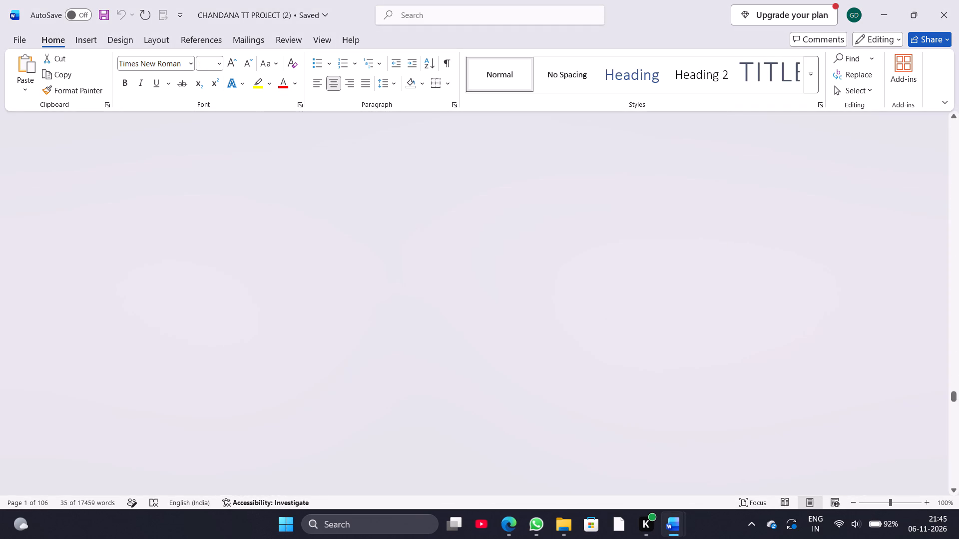
scroll(486, 396, "down", 20)
scroll(486, 396, "down", 12)
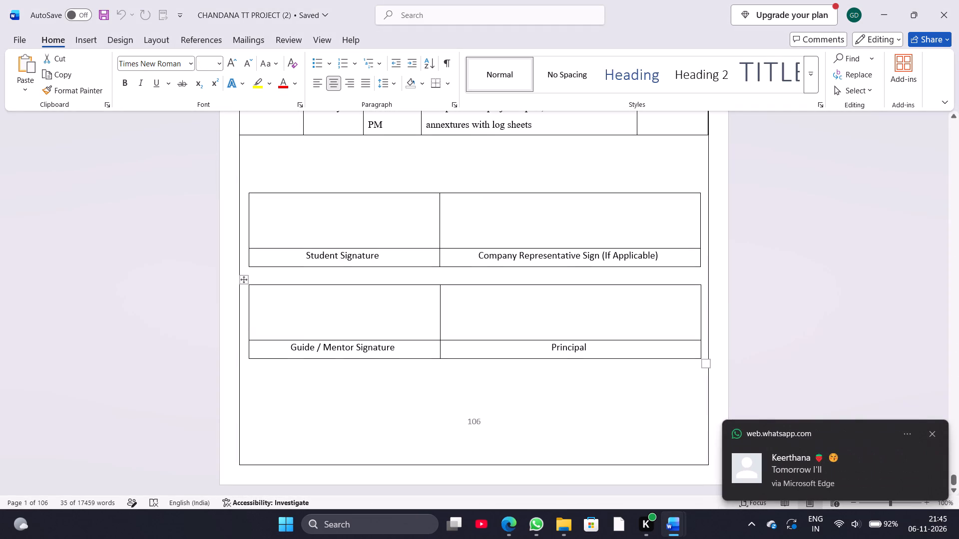
left_click(412, 397)
scroll(412, 397, "up", 8)
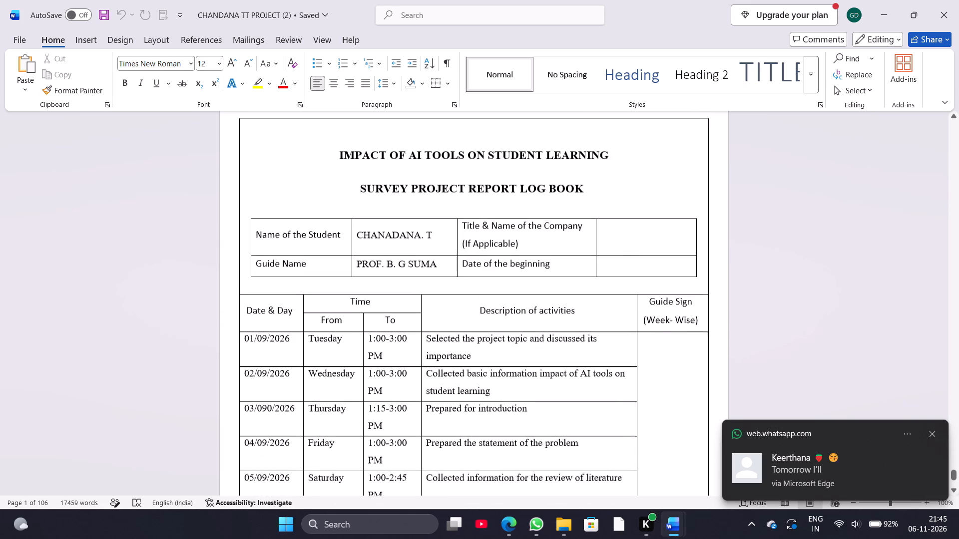
scroll(412, 397, "up", 2)
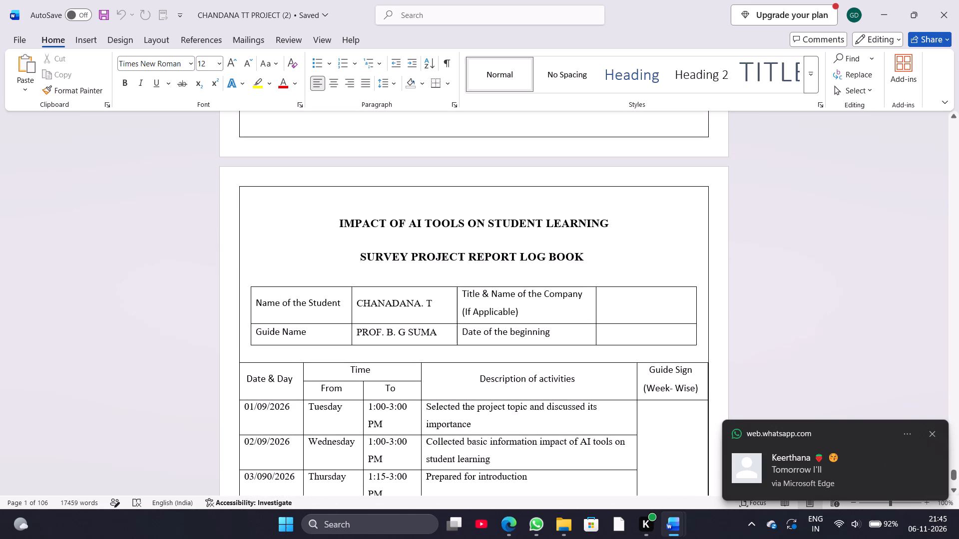
scroll(318, 369, "down", 1)
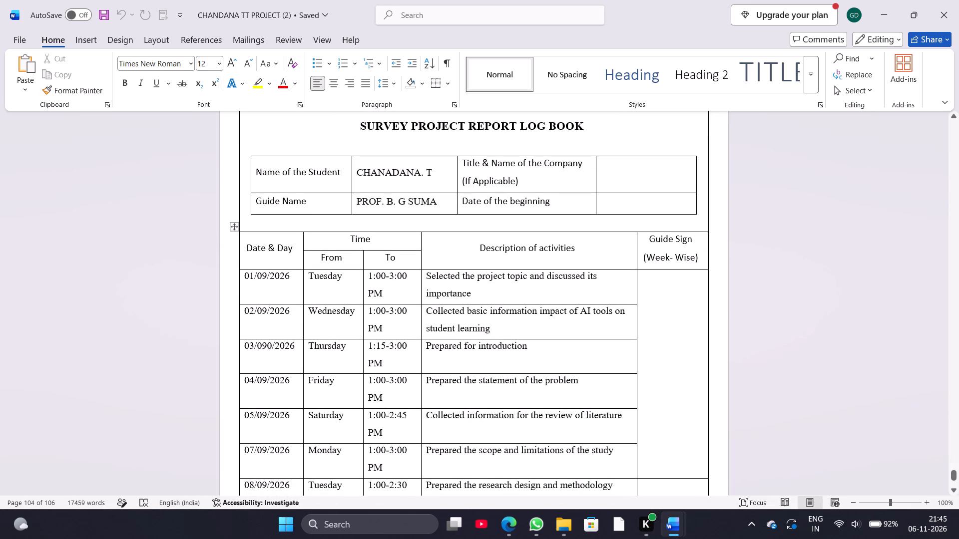
left_click(245, 274)
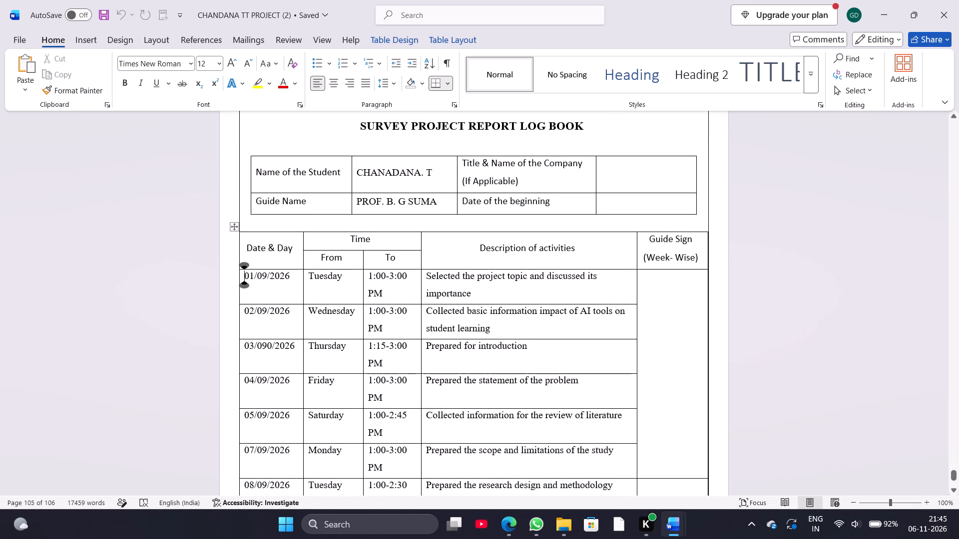
left_click_drag(245, 274, 687, 538)
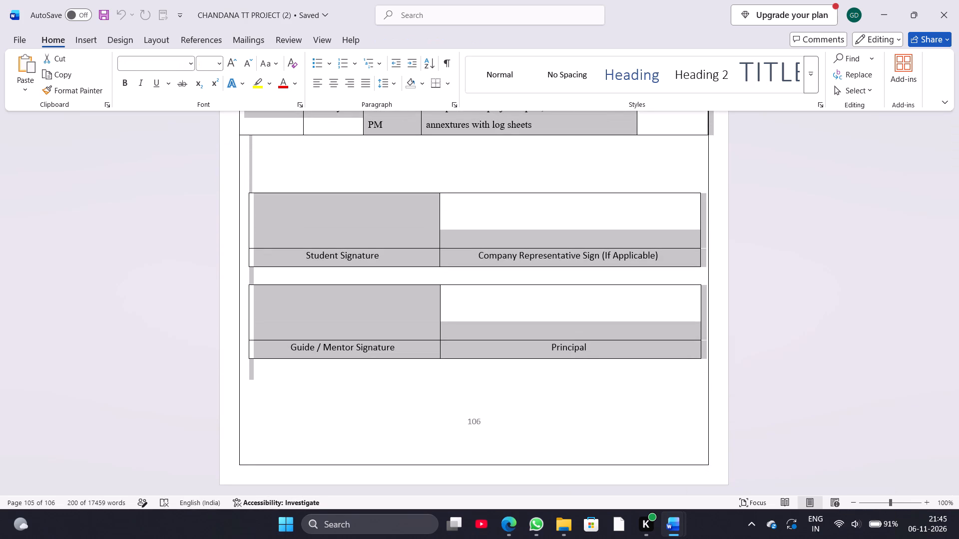
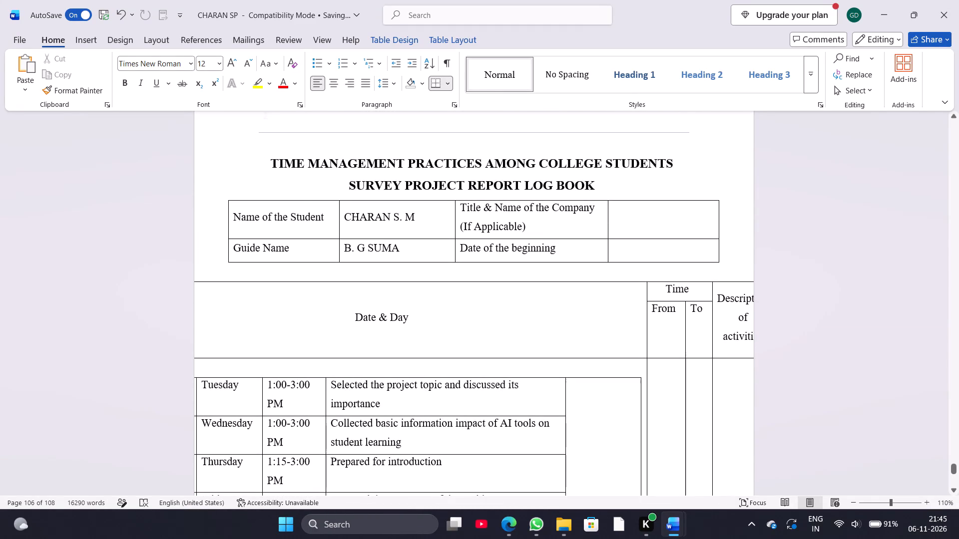
Undo the paste of the copied log book content that distorted the log table.
scroll(253, 223, "up", 2)
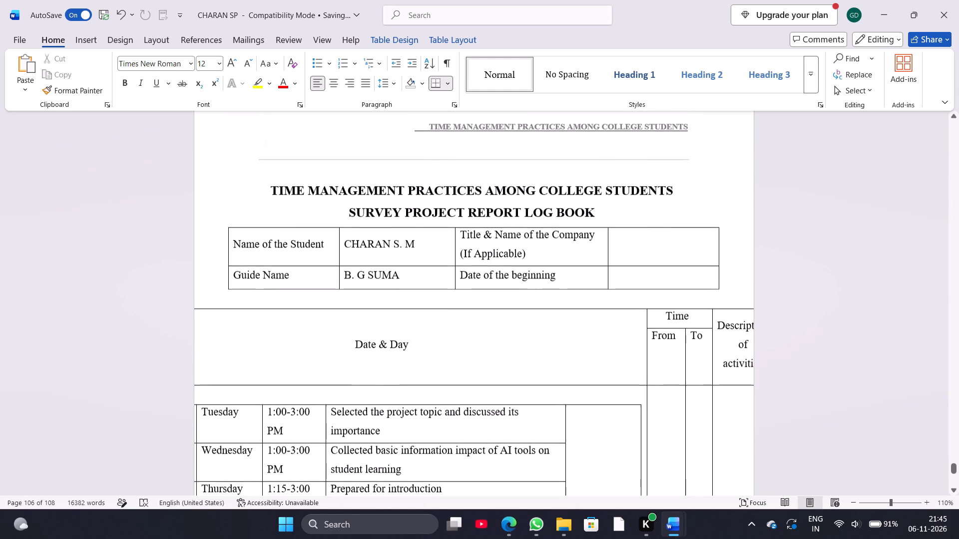
scroll(253, 223, "up", 1)
key("ctrl+z")
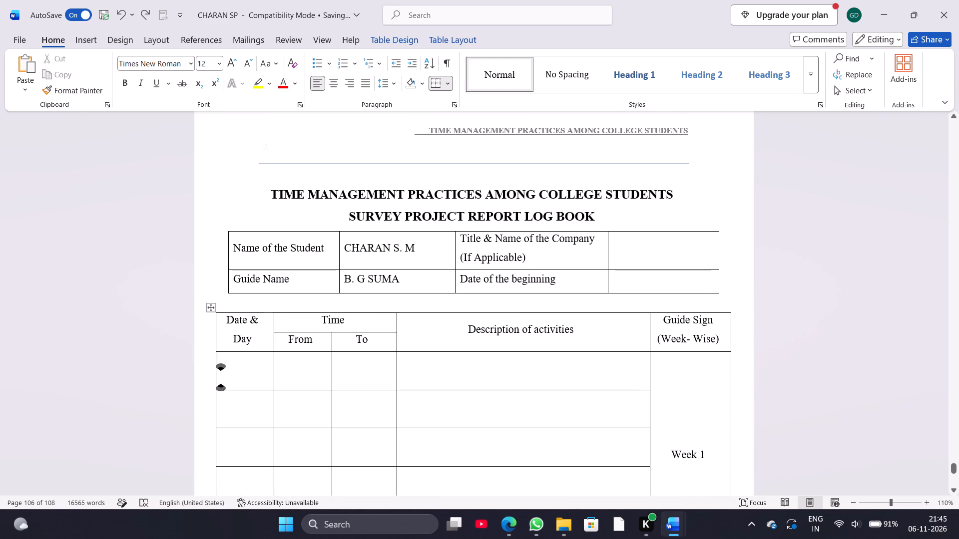
Copy only the log entries from 01/09/2026 to 21/09/2026 in the AI tools report into this log table, starting at its first empty row.
scroll(253, 223, "down", 2)
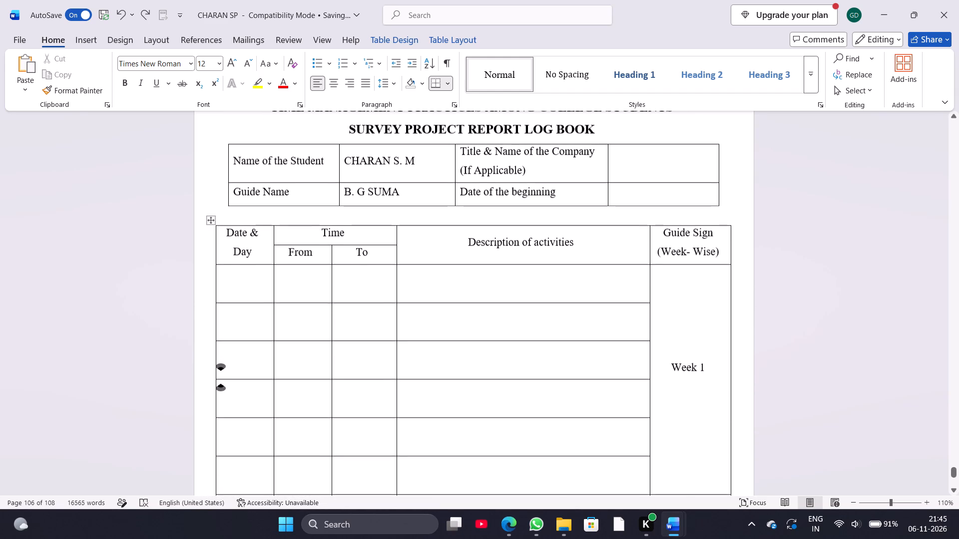
left_click(223, 272)
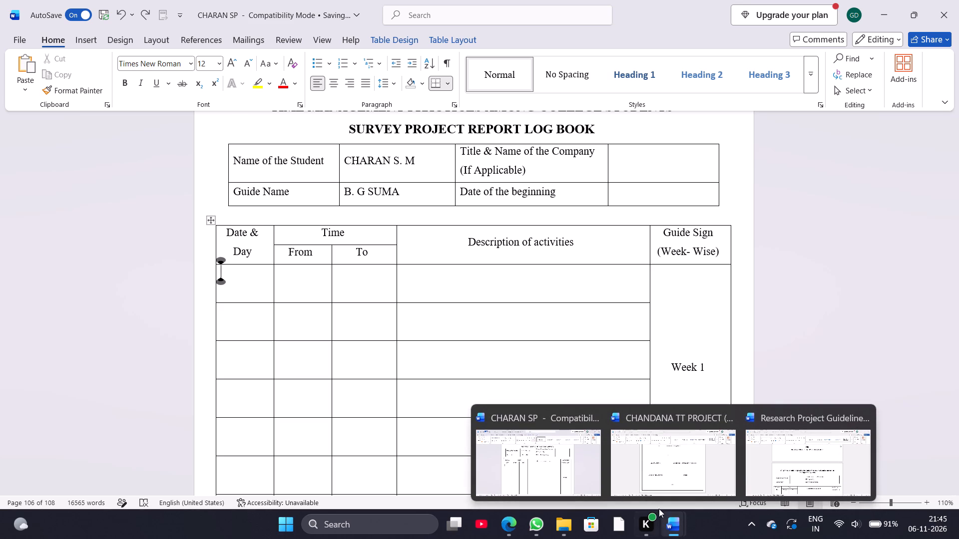
left_click(649, 476)
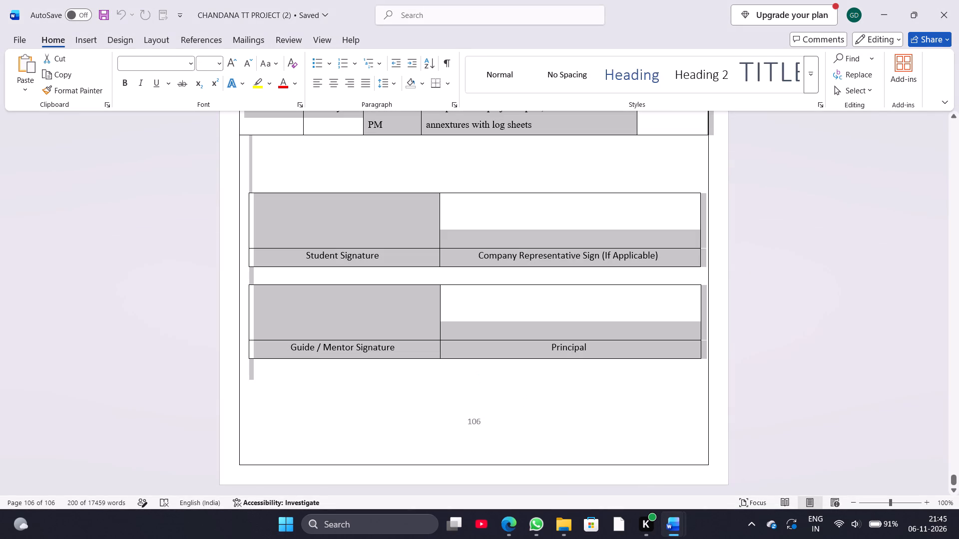
left_click(540, 407)
scroll(550, 434, "up", 4)
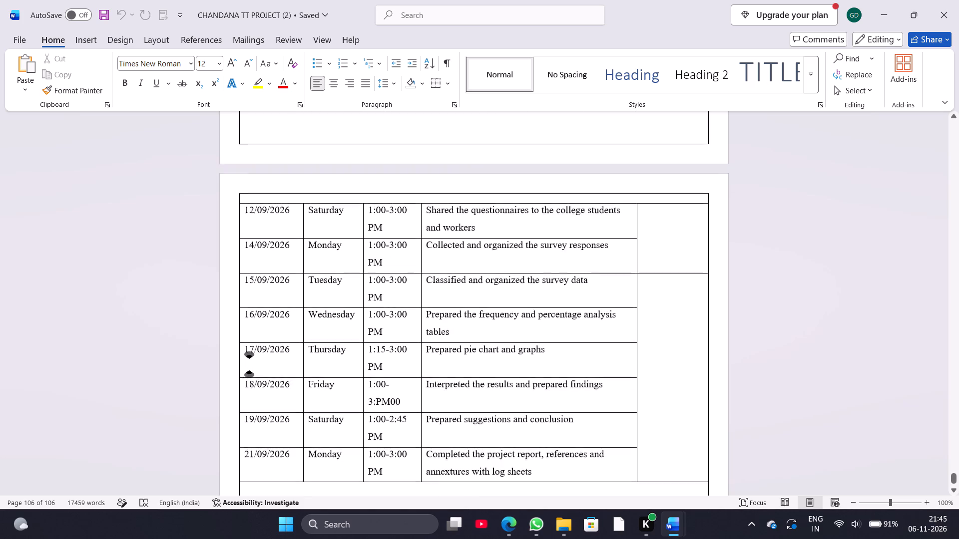
scroll(550, 434, "up", 5)
scroll(550, 434, "down", 1)
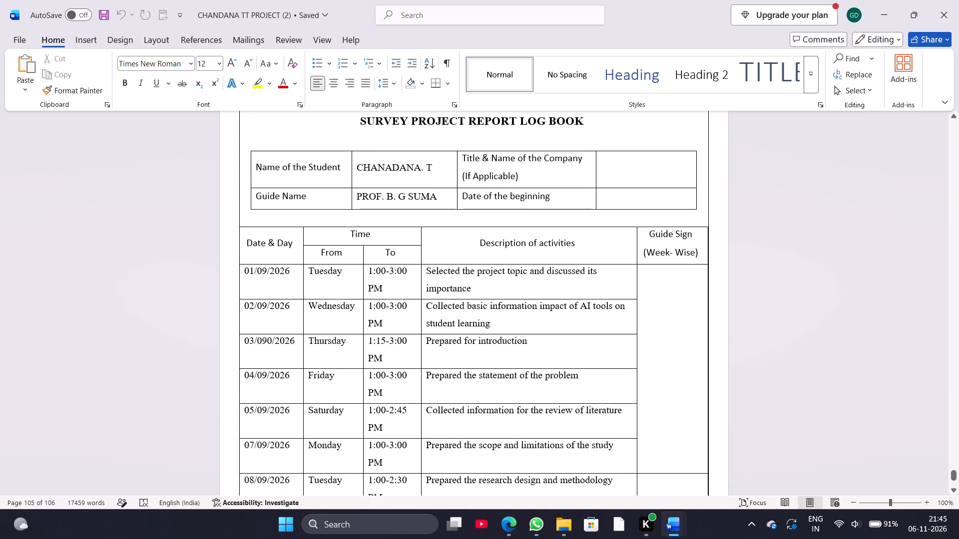
left_click(245, 269)
left_click_drag(245, 269, 570, 367)
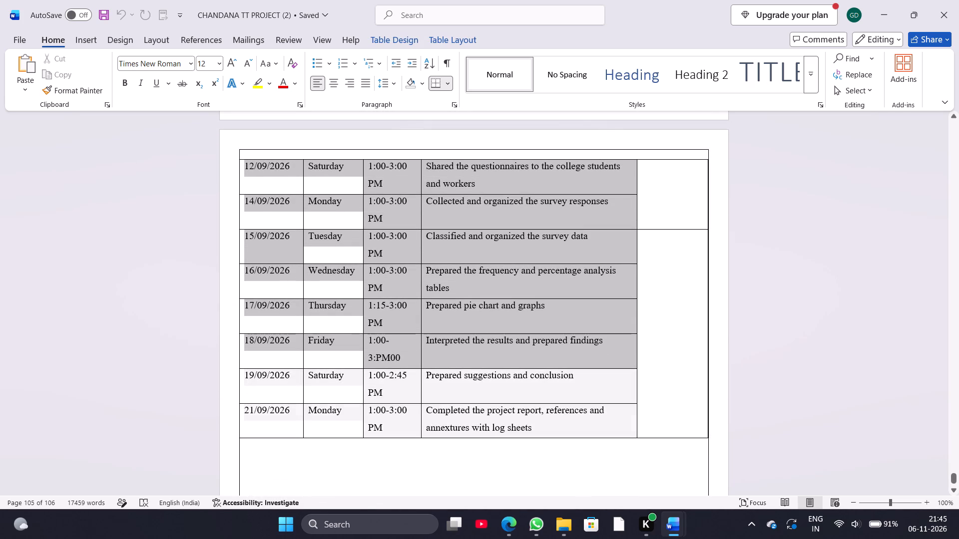
left_click_drag(570, 367, 569, 406)
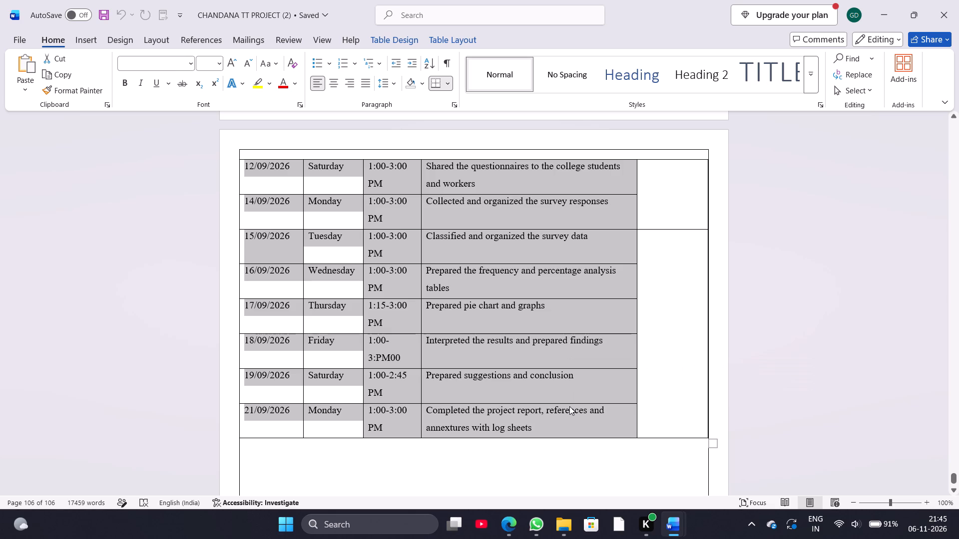
key("ctrl+c")
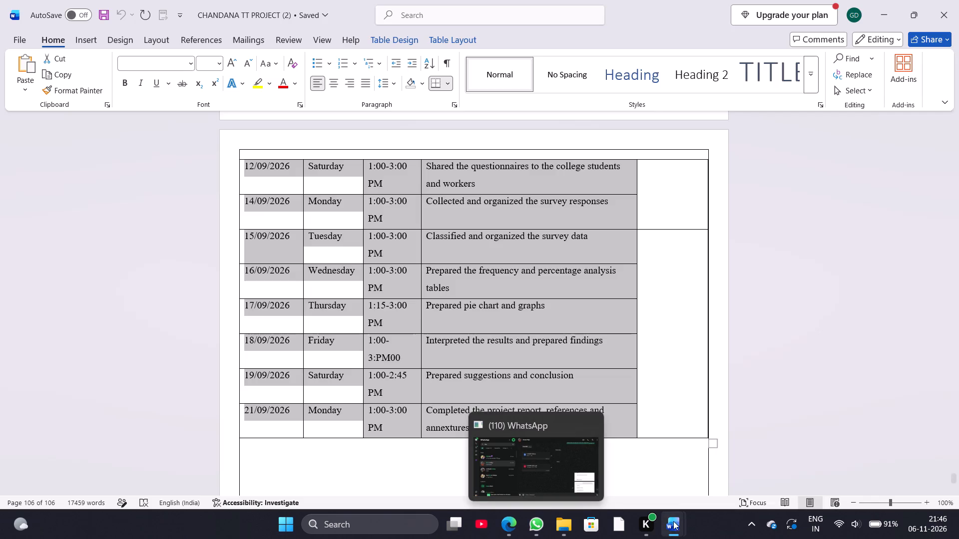
left_click(517, 483)
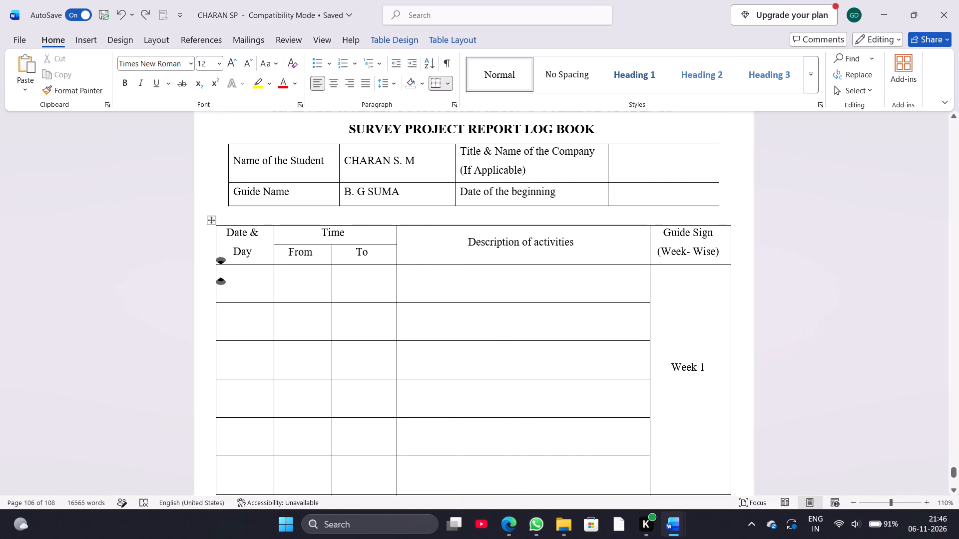
key("ctrl+v")
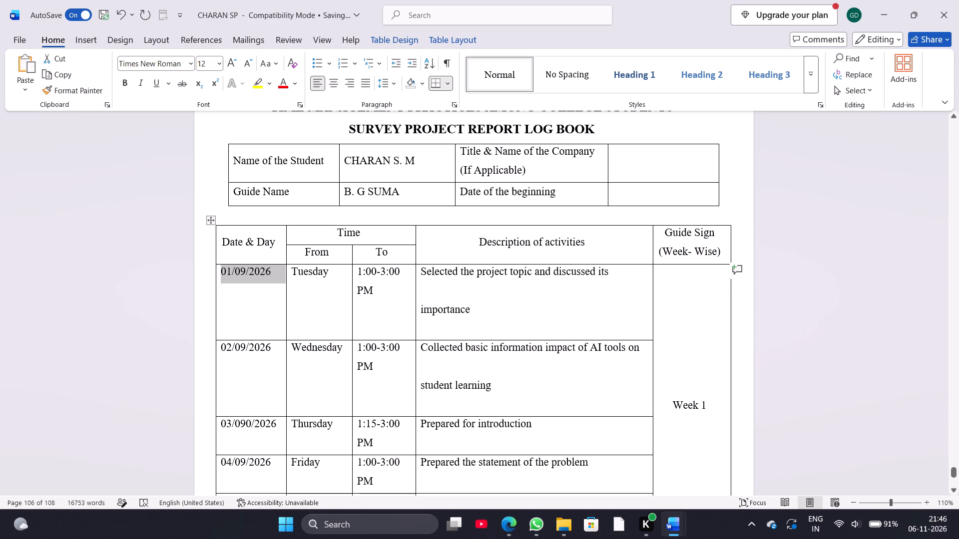
Set the line spacing of the activity descriptions for 01/09/2026 and 02/09/2026 to 1.5.
double_click(420, 271)
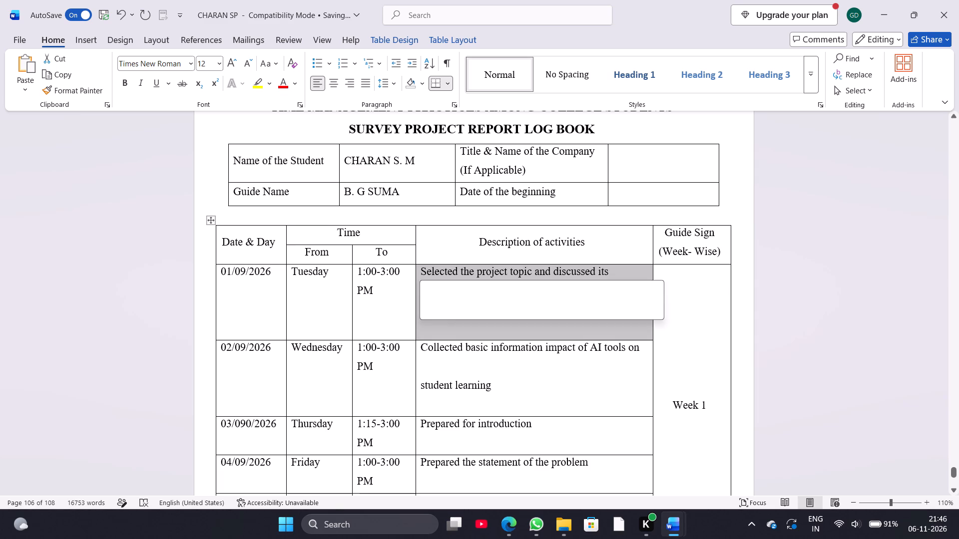
left_click(420, 271)
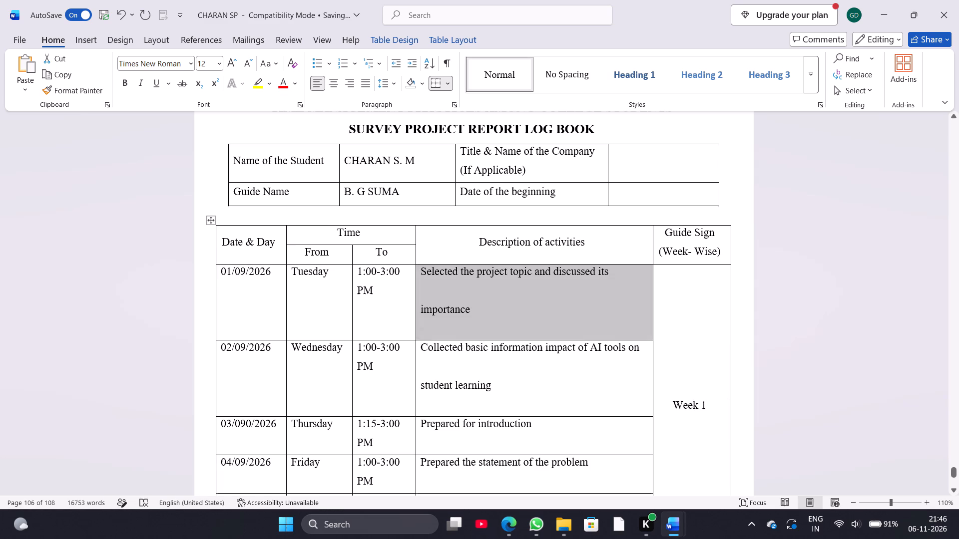
left_click(387, 84)
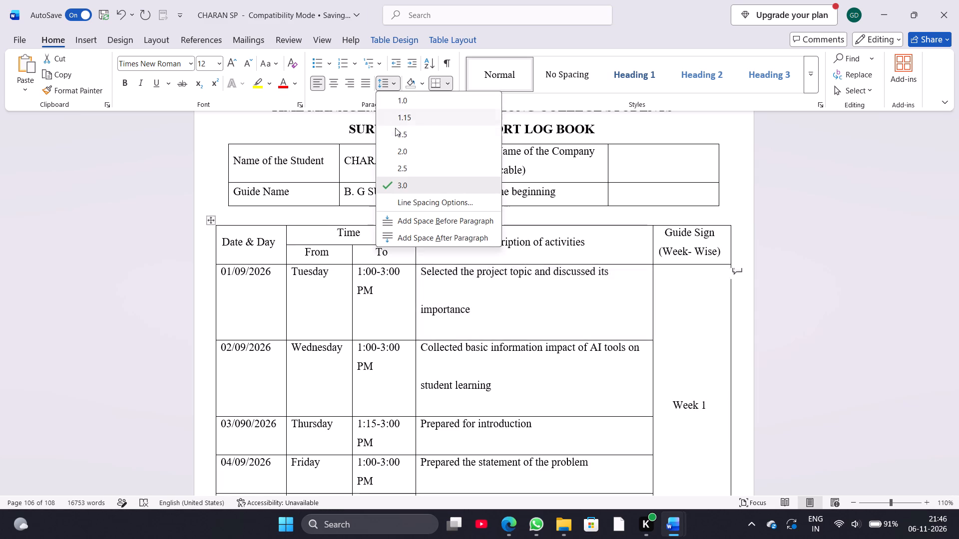
left_click(397, 131)
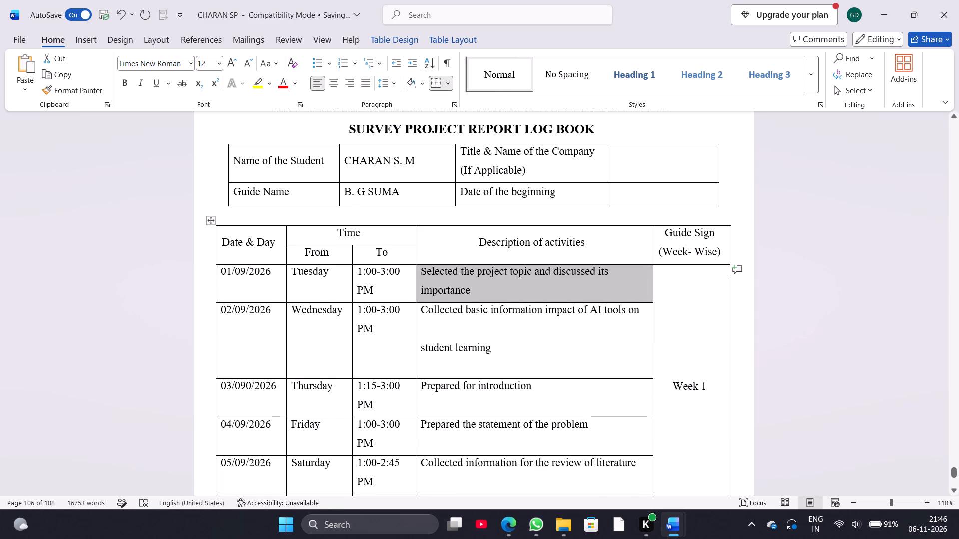
scroll(447, 194, "down", 1)
double_click(421, 261)
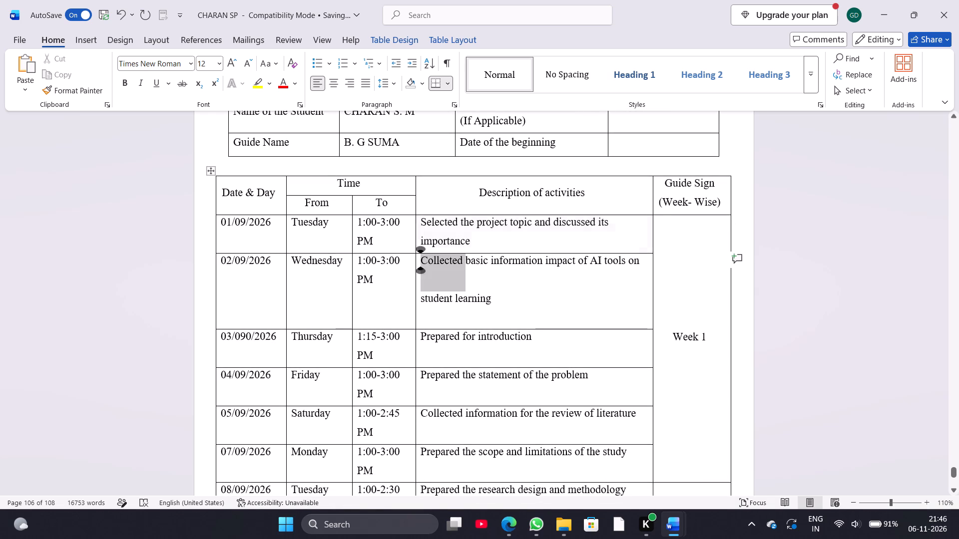
left_click(419, 260)
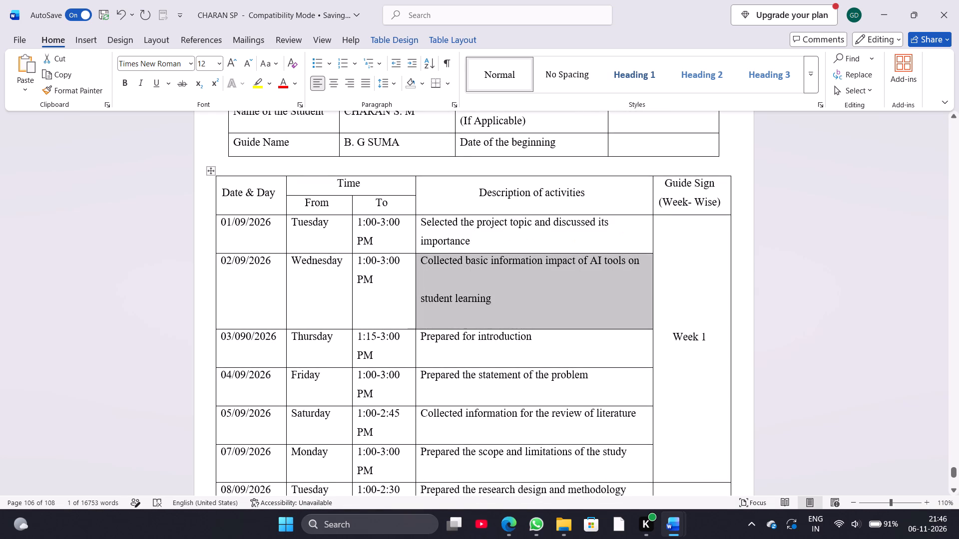
left_click(391, 81)
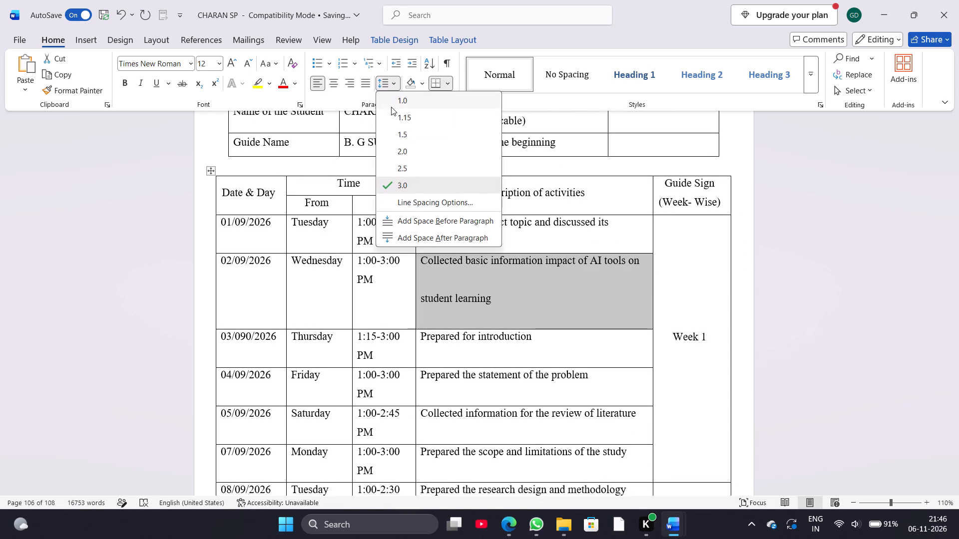
left_click(395, 130)
Set the line spacing of the activity descriptions for 12/09/2026, 16/09/2026 and 21/09/2026 to 1.5.
scroll(450, 255, "down", 1)
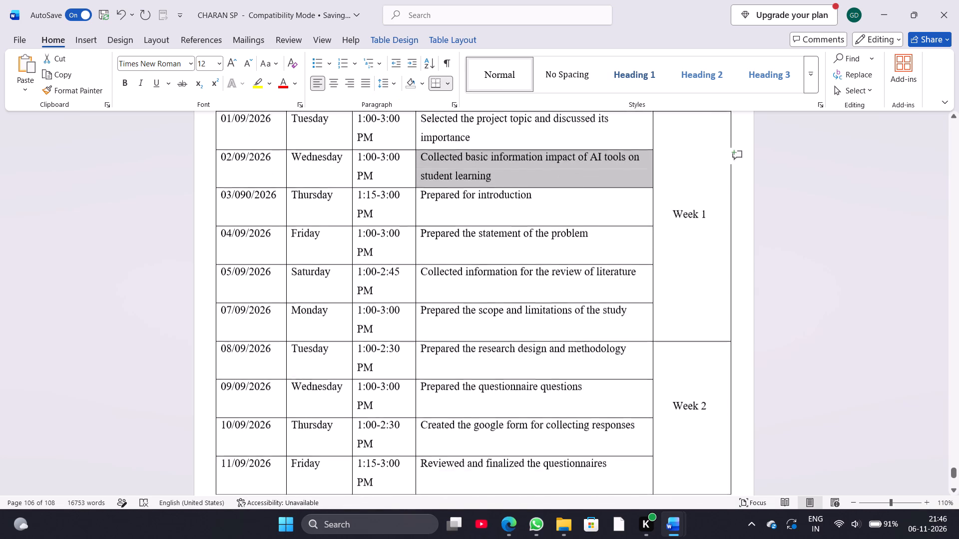
scroll(450, 255, "down", 2)
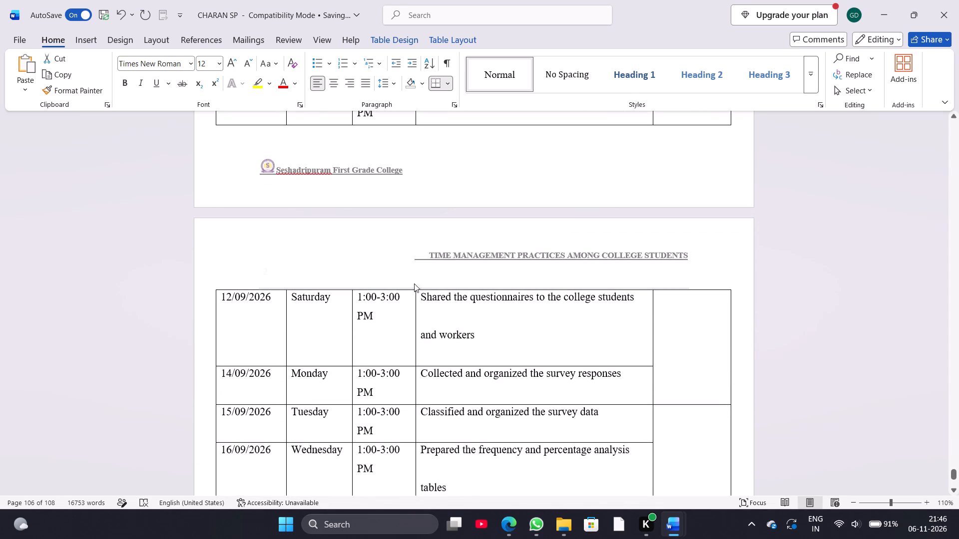
left_click(418, 298)
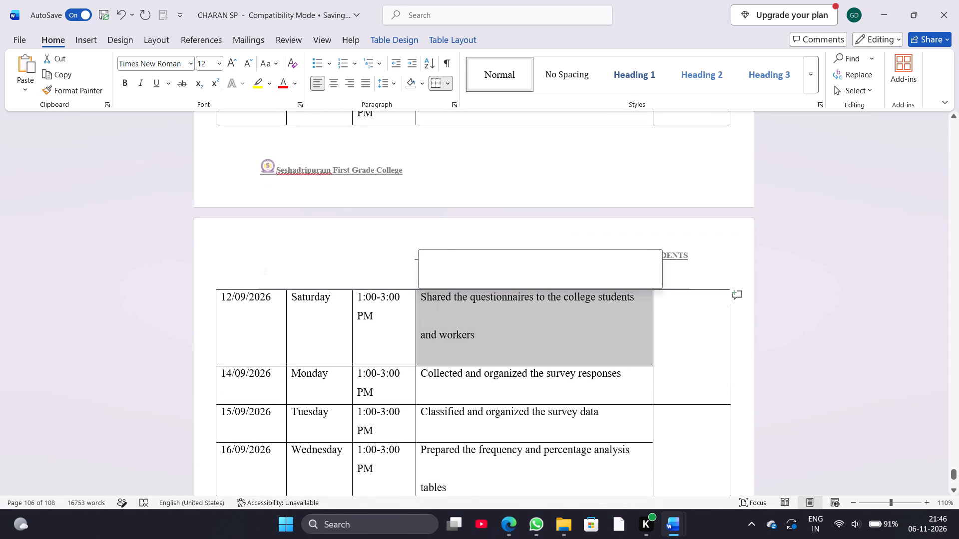
left_click(380, 83)
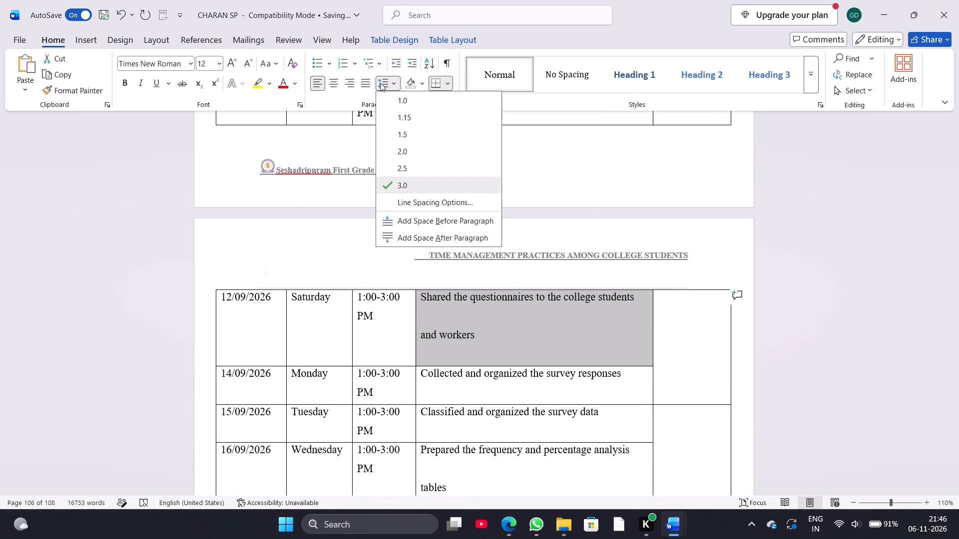
left_click(401, 133)
scroll(451, 296, "down", 1)
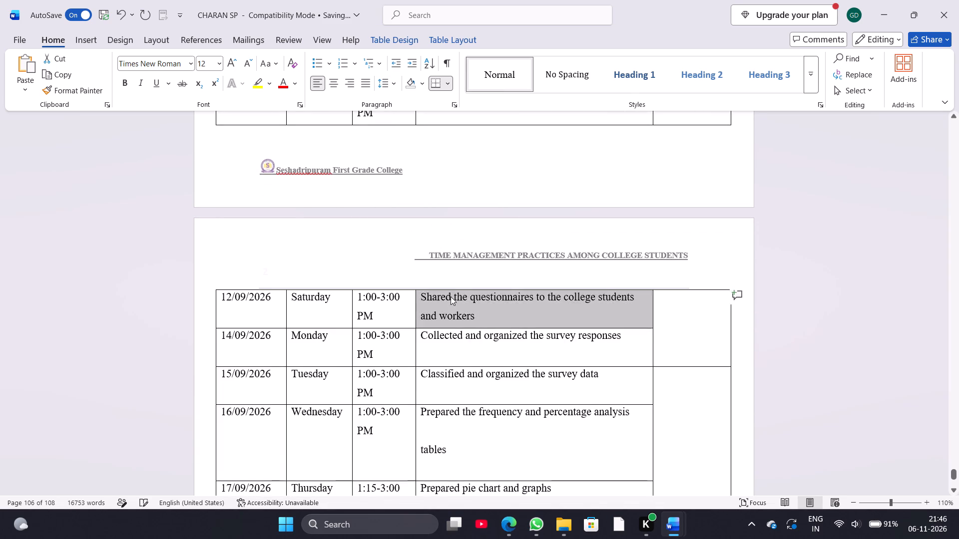
scroll(451, 296, "down", 1)
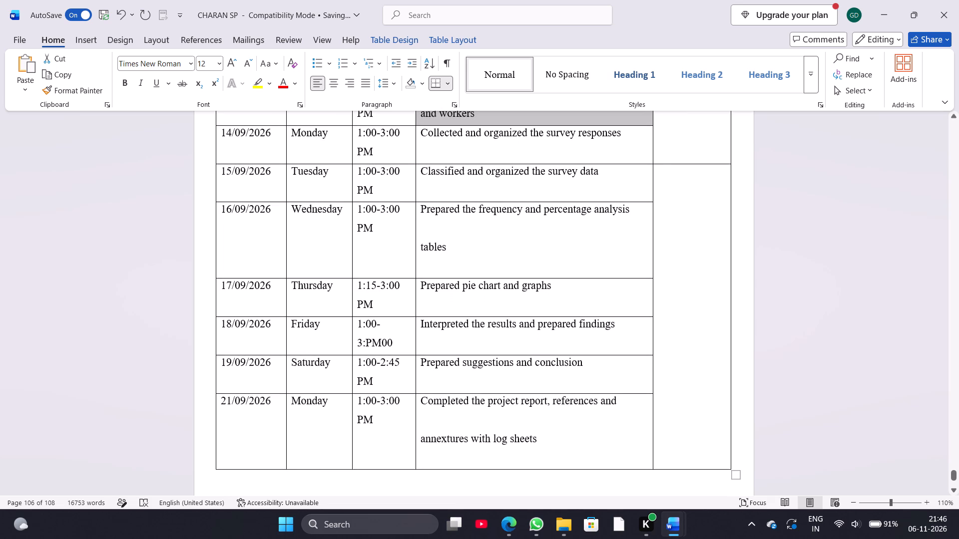
left_click(417, 209)
left_click(381, 85)
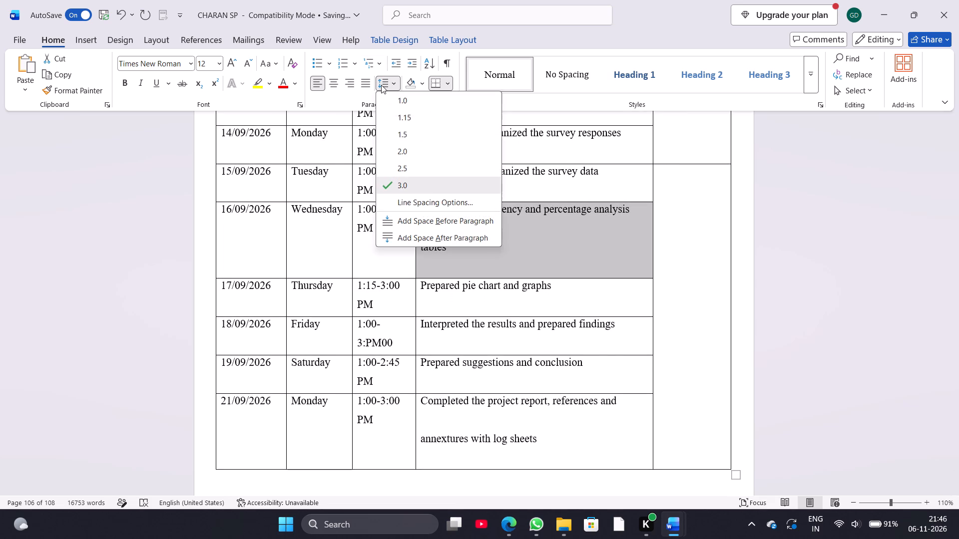
left_click(403, 139)
scroll(441, 269, "down", 1)
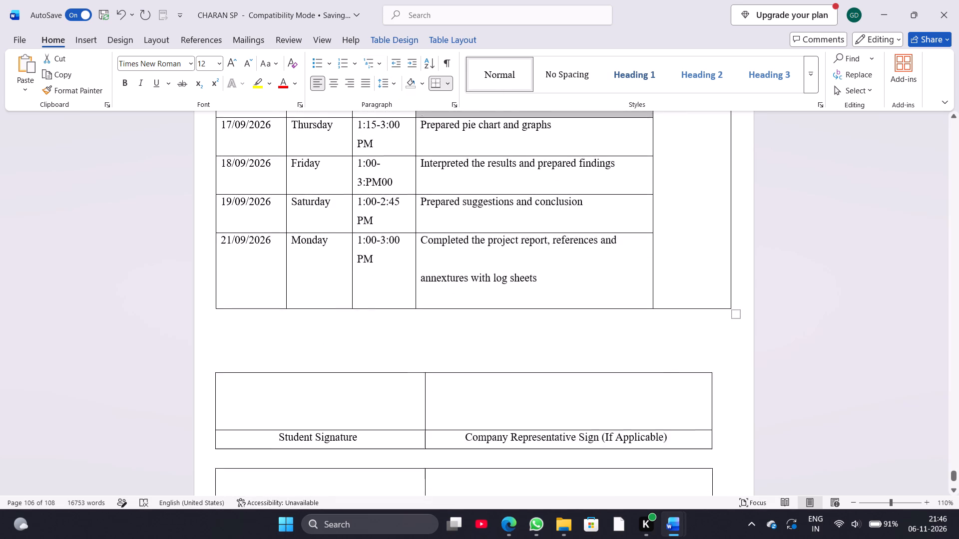
left_click(417, 223)
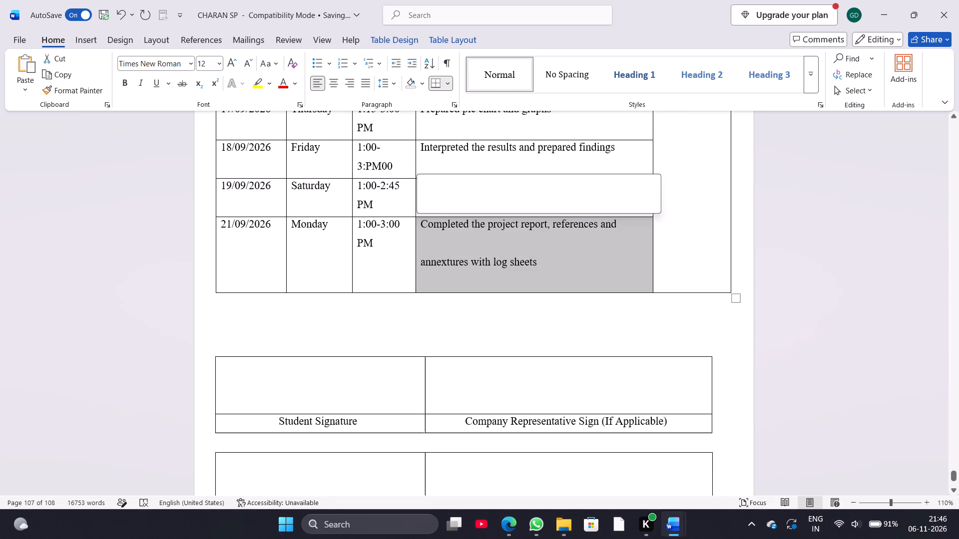
left_click(391, 85)
left_click(399, 131)
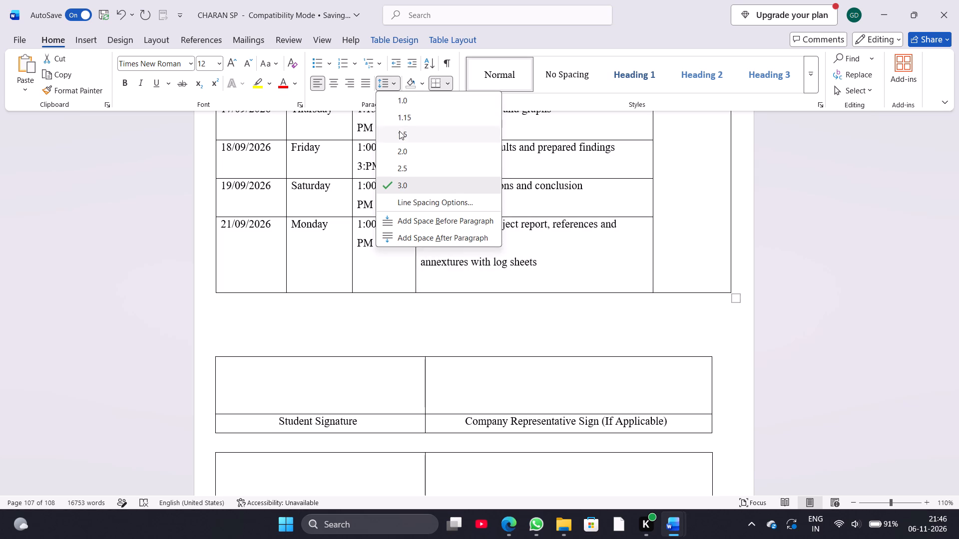
Delete the empty paragraphs on the blank last page after the signature tables to remove that page.
scroll(464, 253, "down", 2)
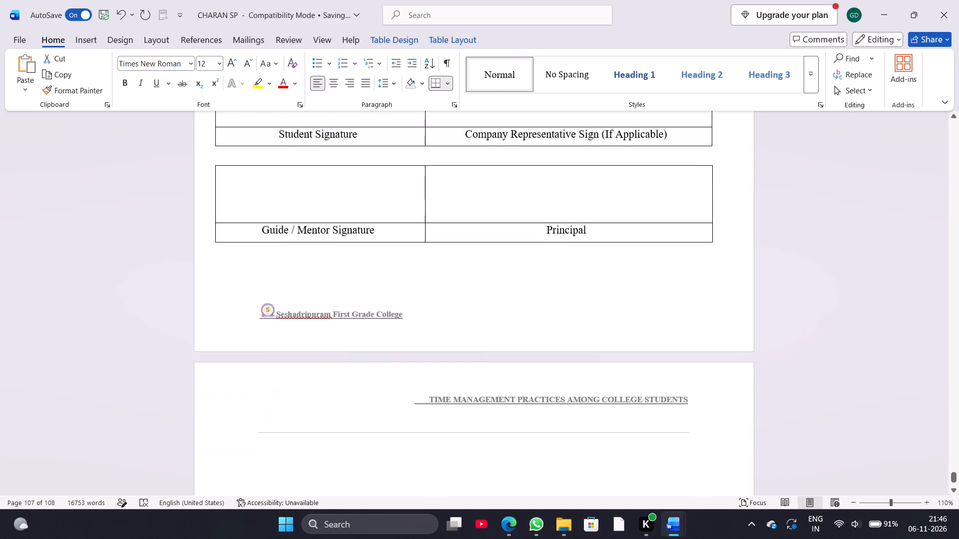
scroll(464, 253, "down", 3)
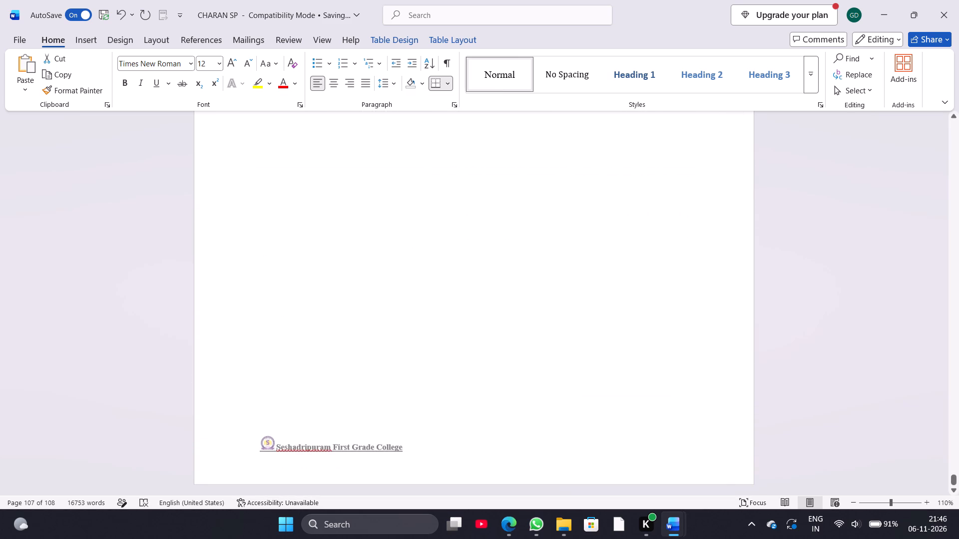
double_click(453, 284)
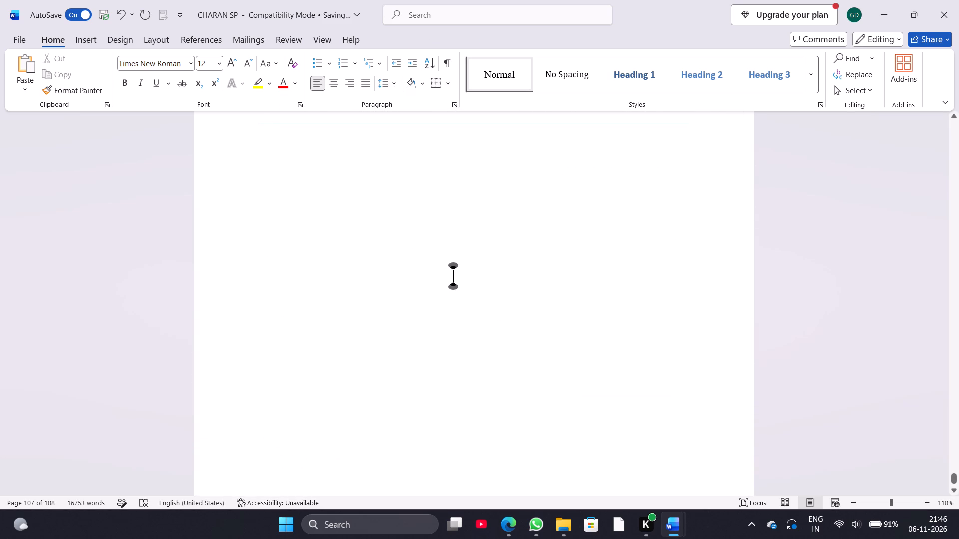
key("Delete")
key("Delete")
key("Delete")
key("BackSpace")
key("BackSpace")
key("Delete")
key("Delete")
key("BackSpace")
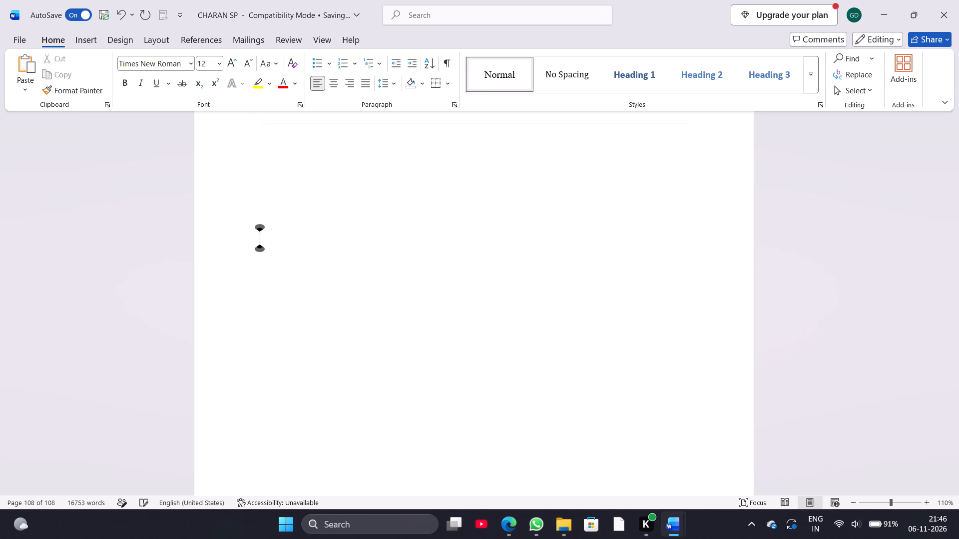
key("Delete")
key("BackSpace")
key("BackSpace")
key("Delete")
scroll(453, 284, "down", 1)
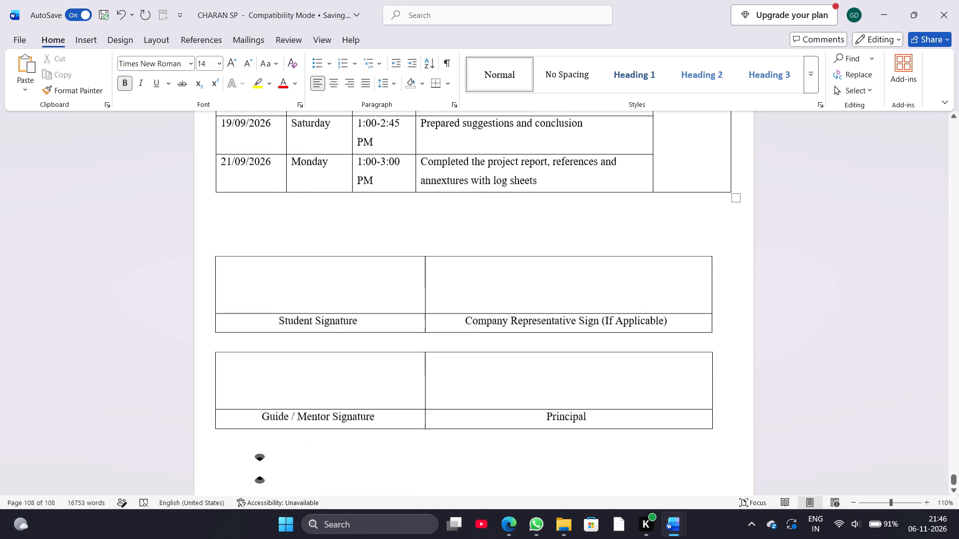
scroll(453, 284, "down", 2)
scroll(453, 284, "up", 6)
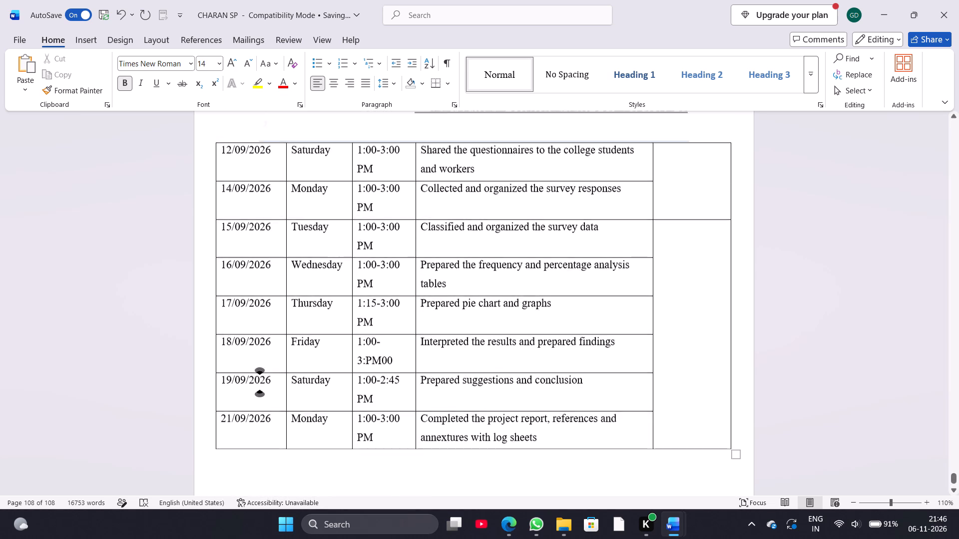
Look back through the report from the log book at the end to the acknowledgement page, checking page layout and gaps.
scroll(453, 284, "up", 7)
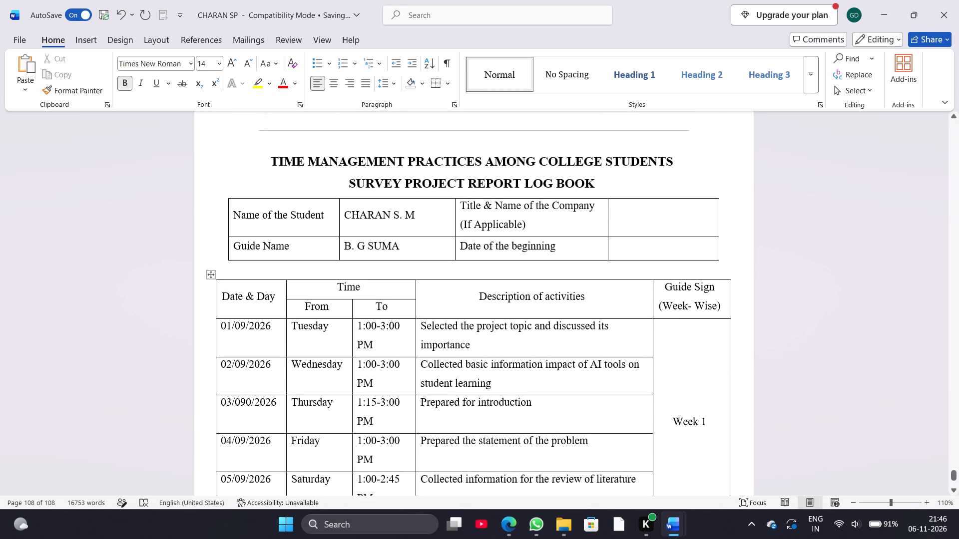
scroll(346, 195, "up", 2)
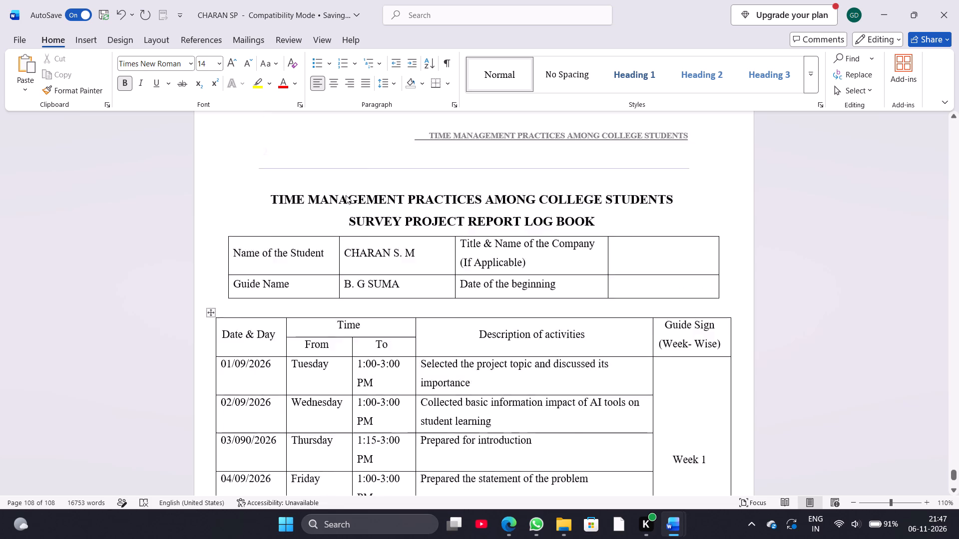
scroll(346, 195, "up", 7)
scroll(346, 195, "down", 1)
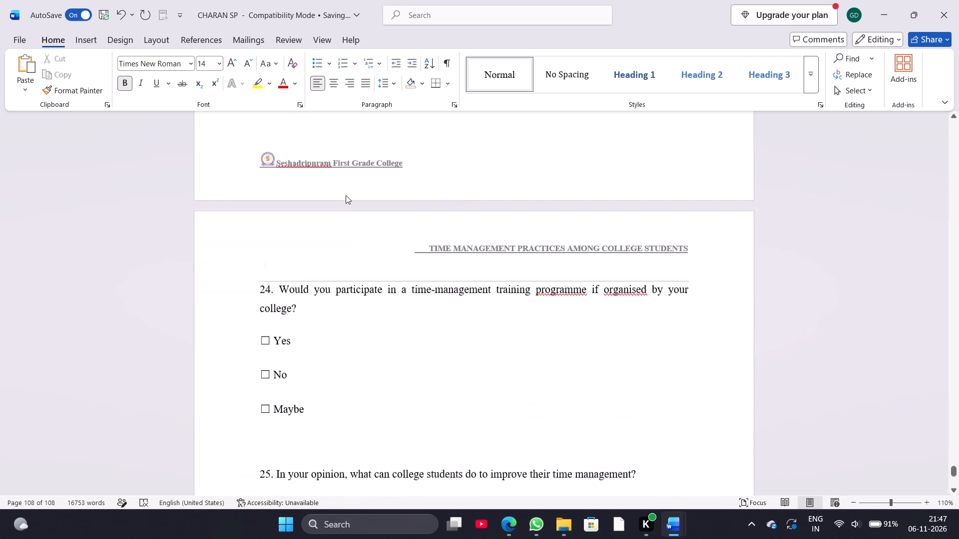
scroll(346, 195, "down", 1)
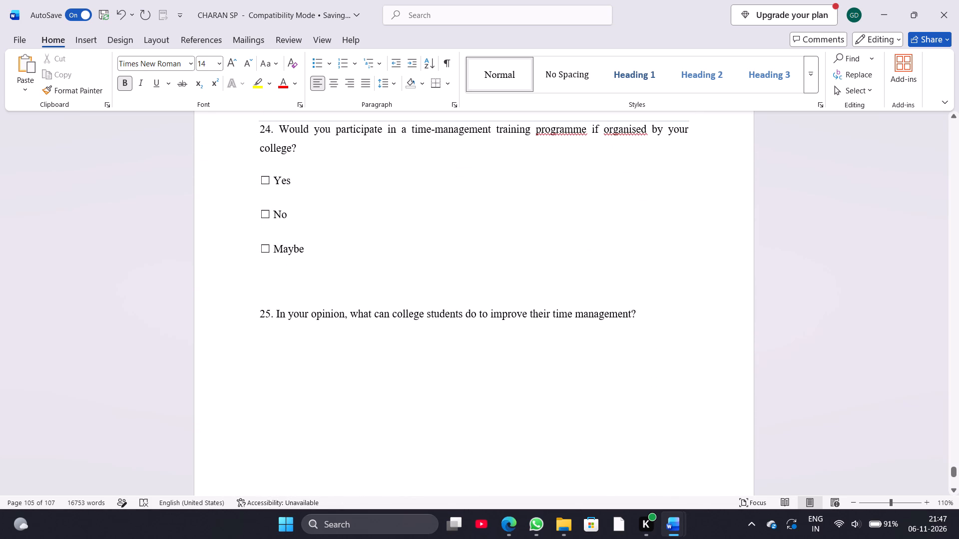
scroll(324, 242, "up", 10)
scroll(324, 242, "up", 20)
scroll(324, 242, "up", 20)
scroll(324, 242, "up", 20)
scroll(324, 242, "up", 20)
scroll(324, 242, "up", 20)
scroll(324, 242, "up", 9)
left_click(324, 261)
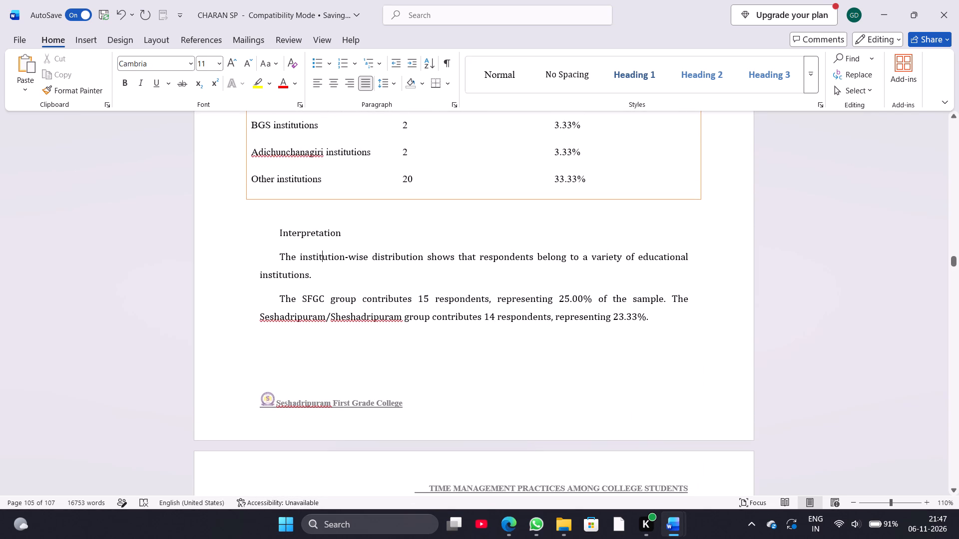
scroll(324, 261, "up", 19)
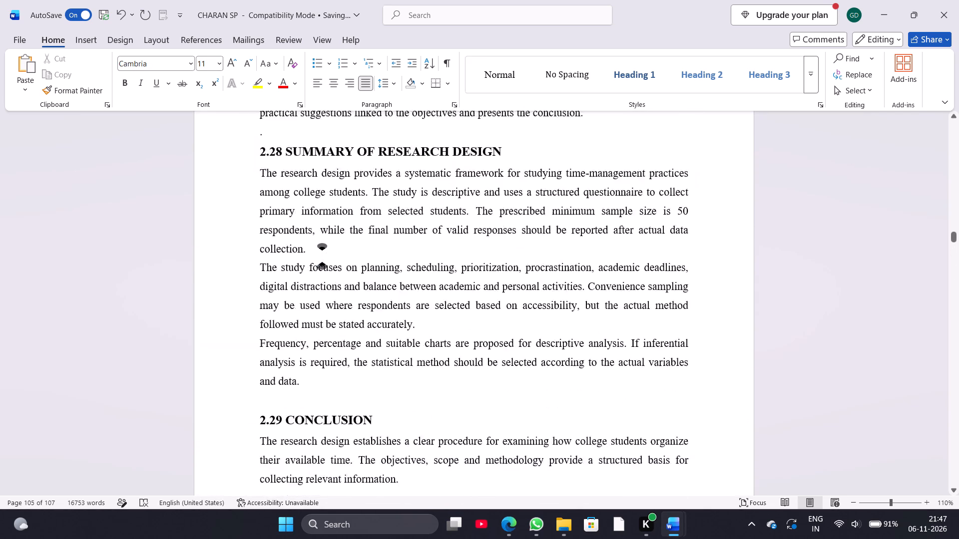
scroll(324, 261, "up", 3)
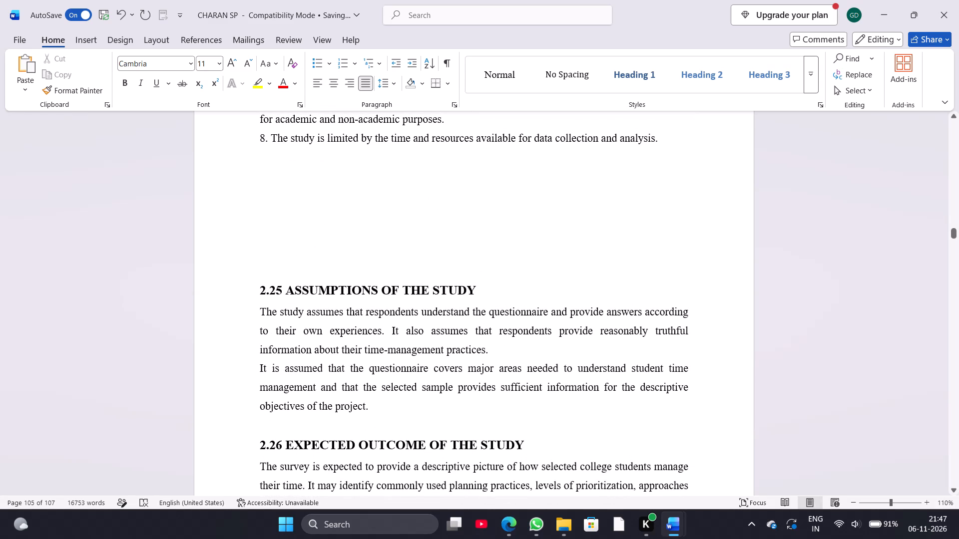
left_click(321, 347)
scroll(321, 347, "up", 10)
scroll(321, 347, "up", 13)
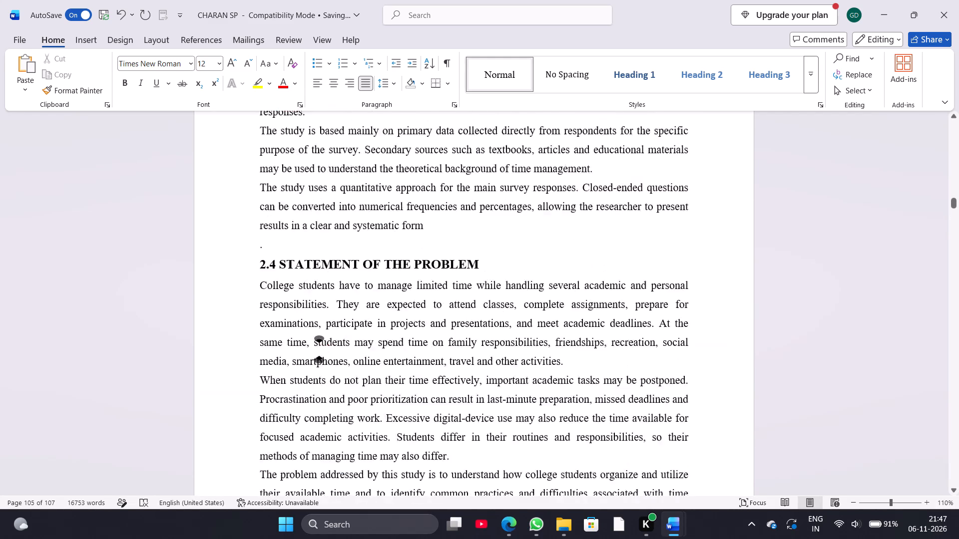
scroll(321, 347, "up", 17)
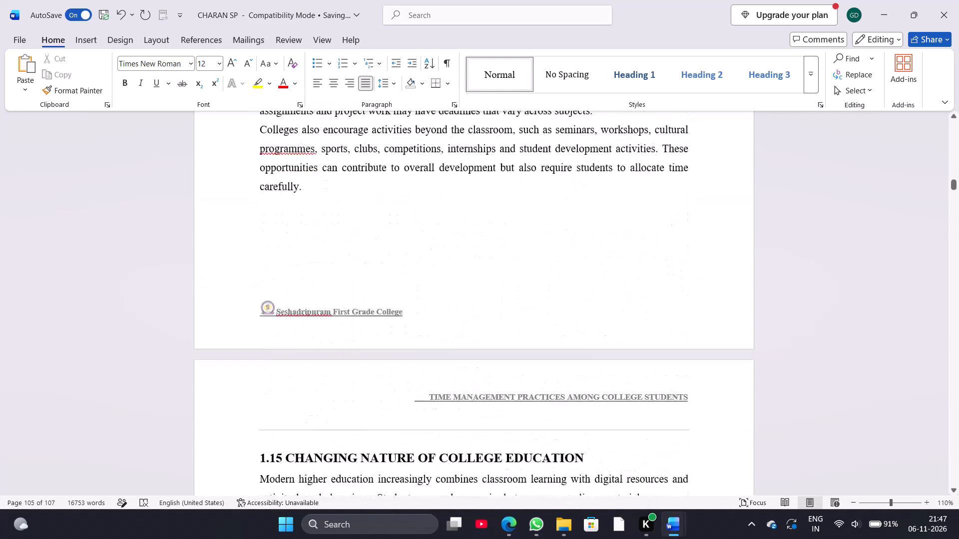
scroll(321, 347, "up", 5)
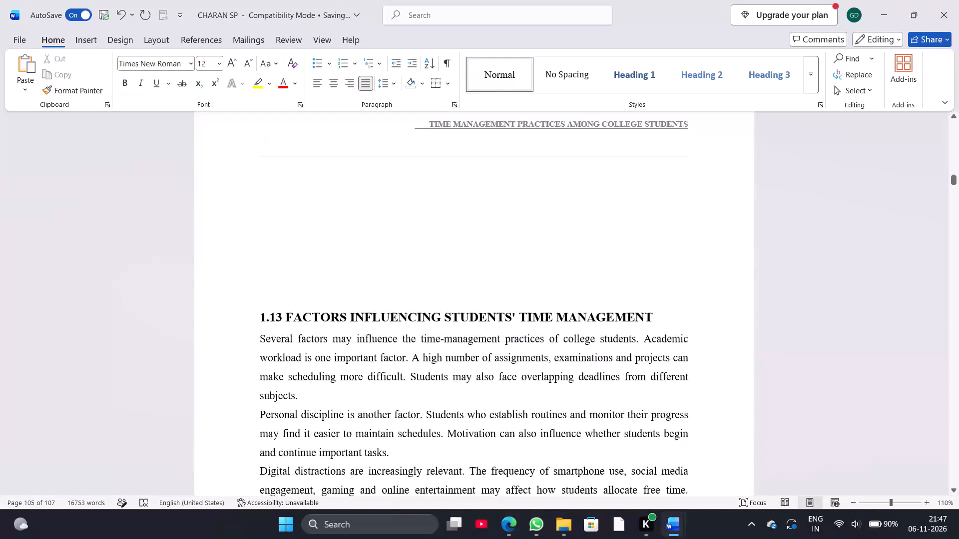
left_click(319, 318)
scroll(319, 318, "up", 10)
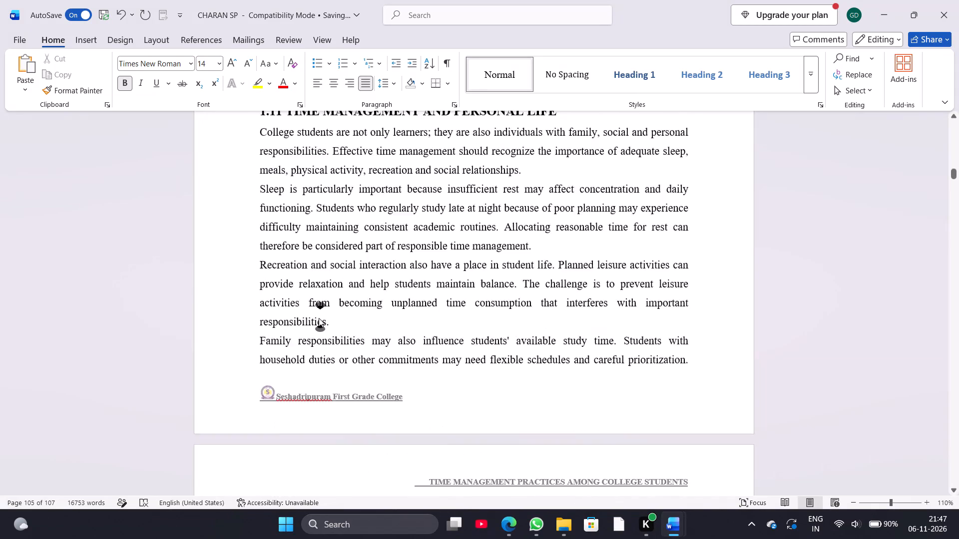
scroll(319, 318, "up", 17)
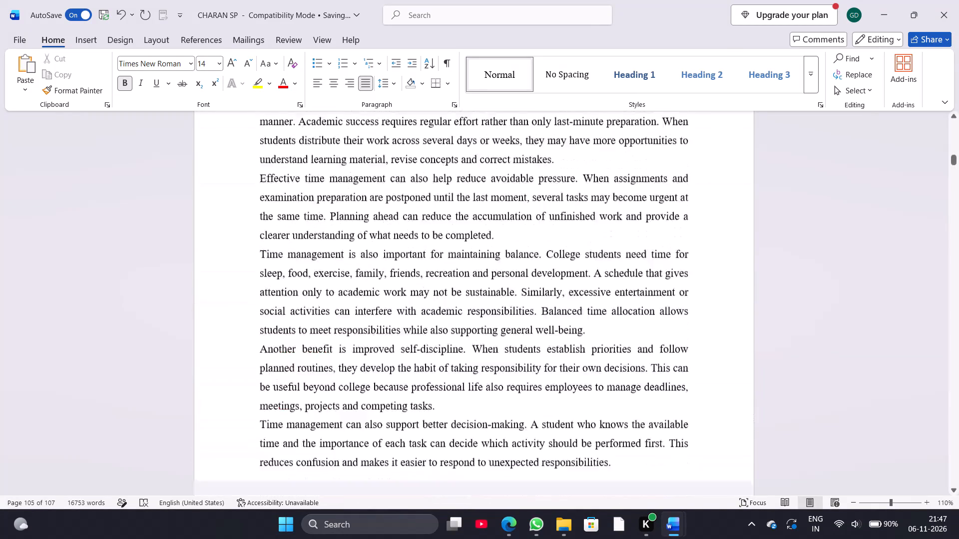
scroll(319, 318, "up", 10)
Insert an empty line above the heading 1.2 MEANING OF TIME MANAGEMENT.
scroll(319, 318, "down", 9)
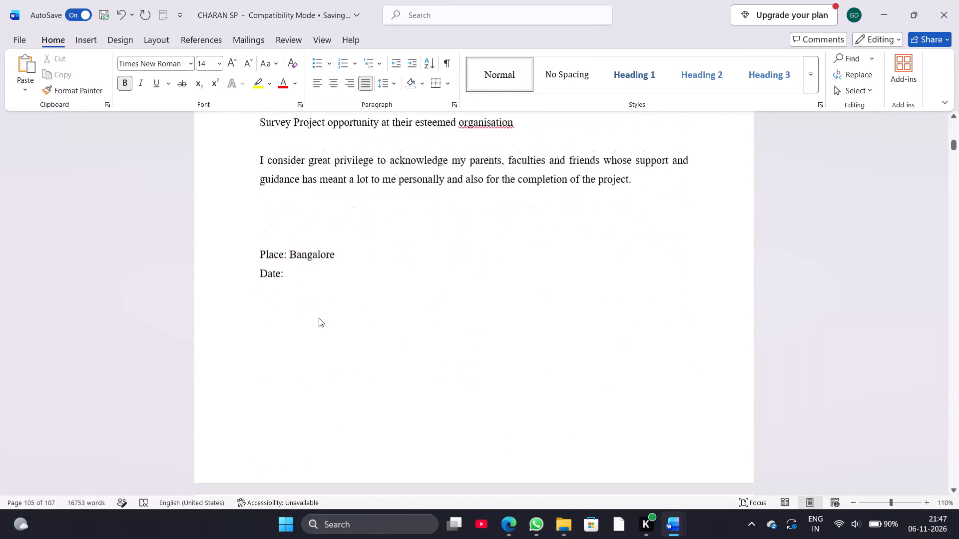
scroll(319, 318, "down", 3)
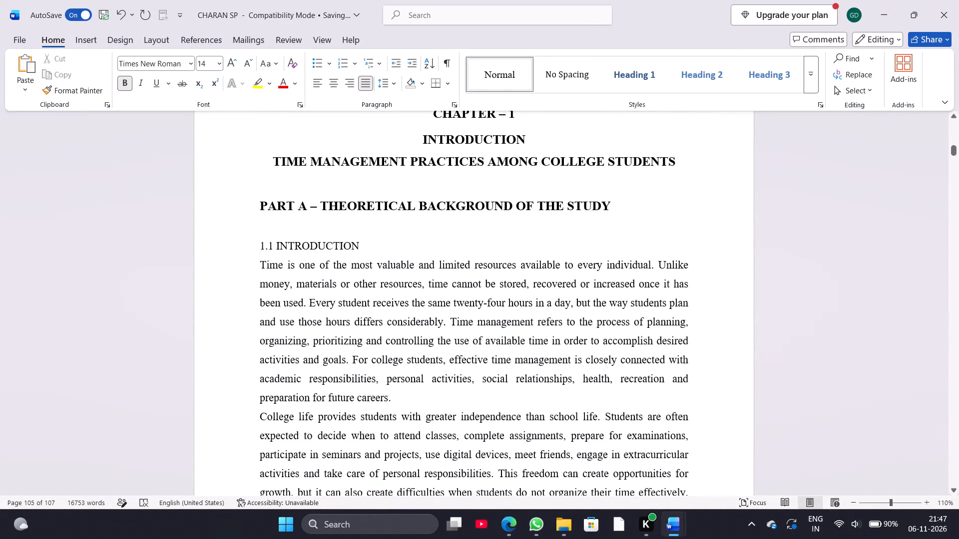
scroll(272, 283, "down", 4)
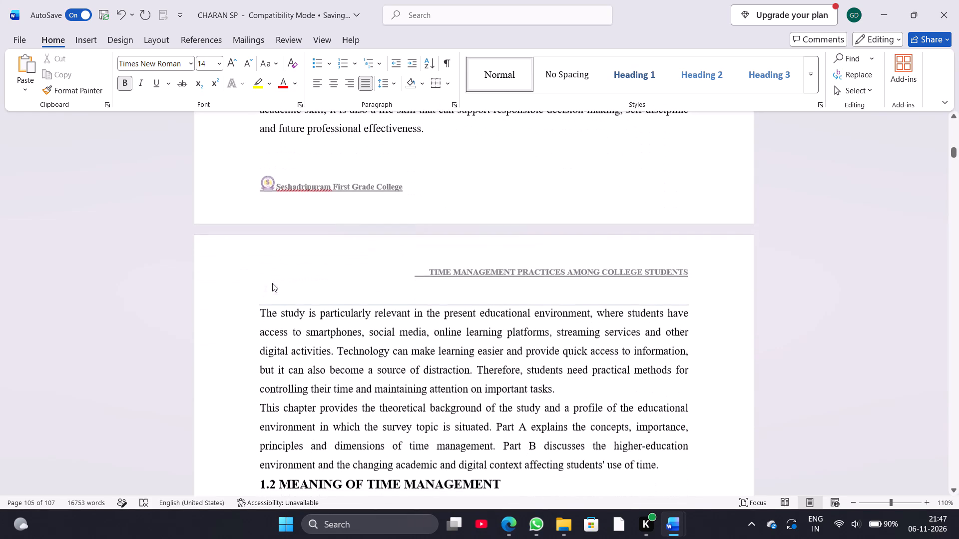
scroll(294, 307, "down", 1)
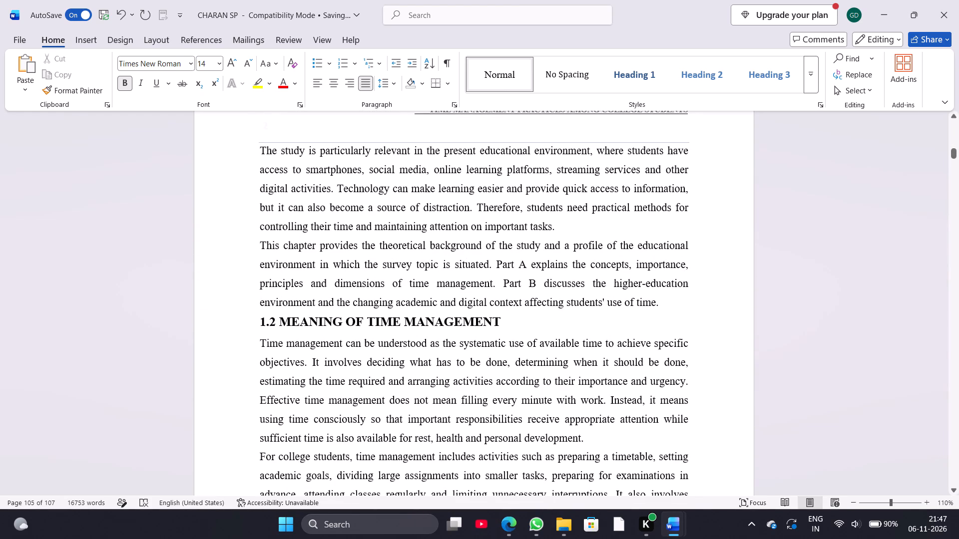
left_click(664, 300)
key("Return")
Delete the surplus empty paragraphs above the heading 1.4 IMPORTANCE OF TIME MANAGEMENT, pulling it onto the preceding page and leaving two blank lines.
scroll(664, 300, "down", 2)
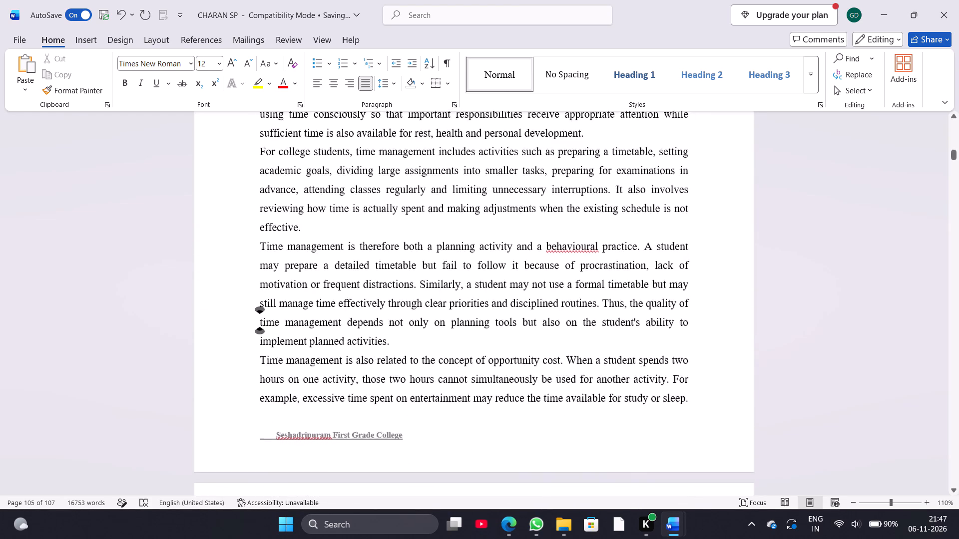
scroll(664, 300, "down", 5)
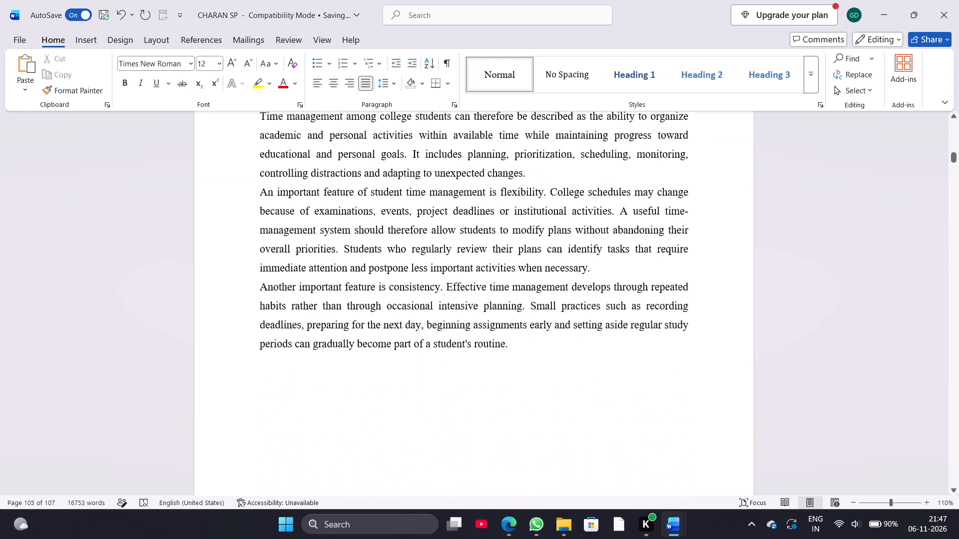
scroll(664, 300, "down", 3)
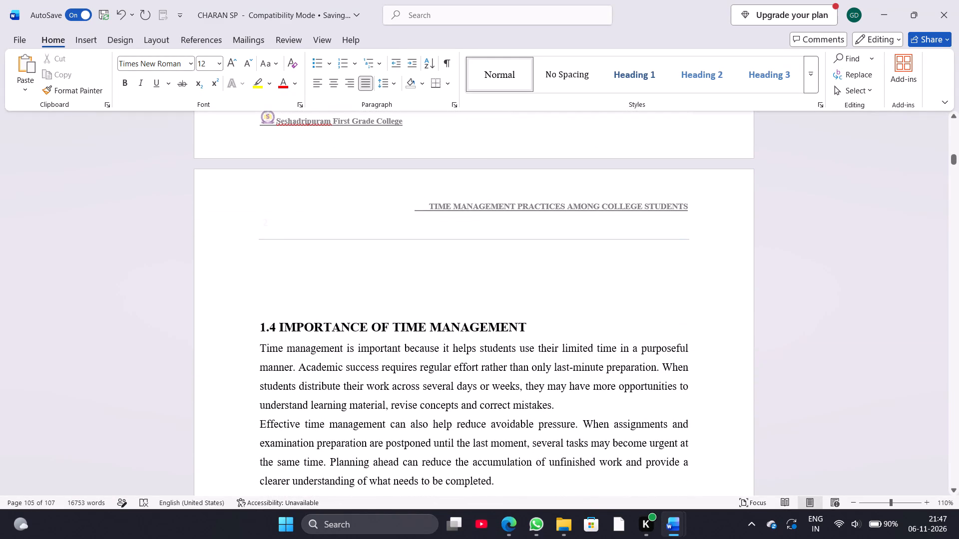
left_click(257, 331)
key("BackSpace")
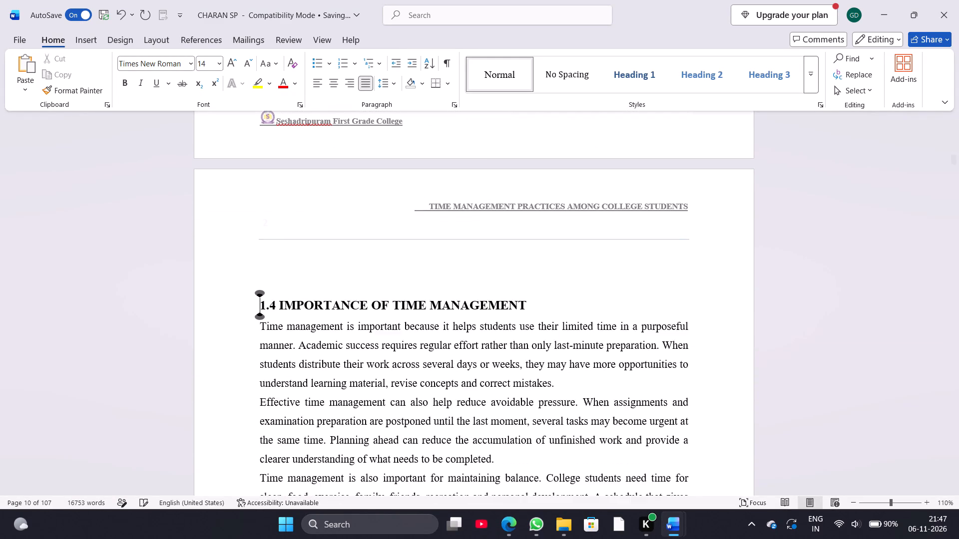
key("BackSpace")
key("BackSpace")
key("BackSpace")
key("BackSpace")
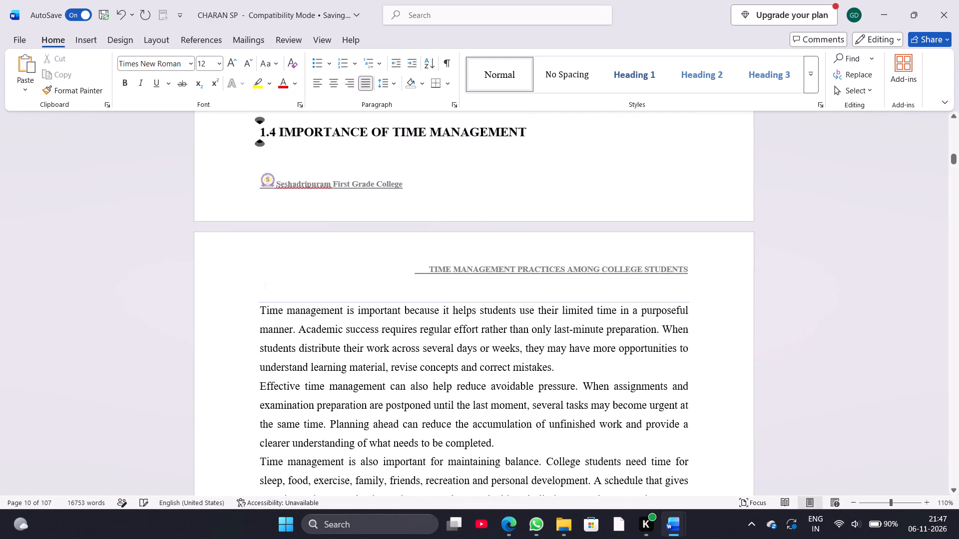
key("BackSpace")
key("BackSpace")
scroll(257, 331, "up", 3)
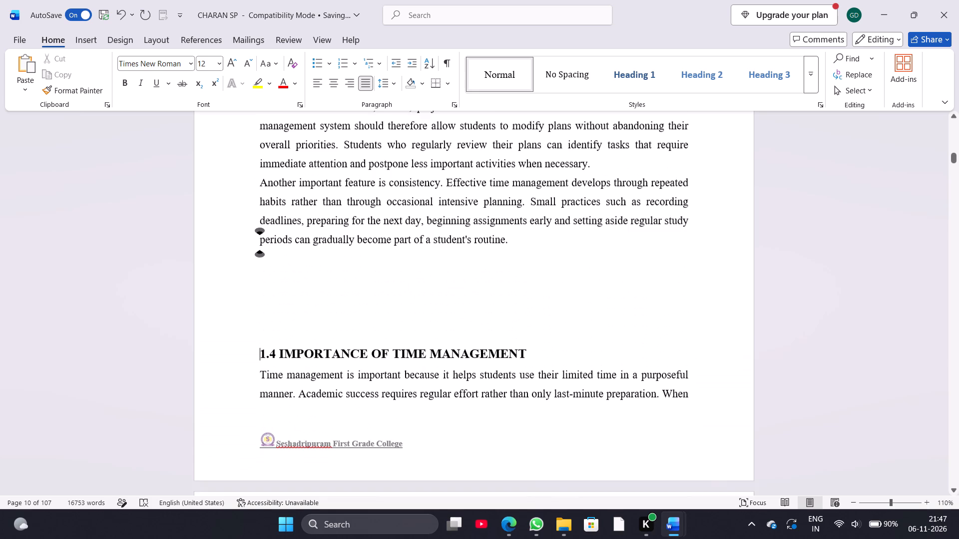
key("BackSpace")
key("BackSpace")
key("BackSpace")
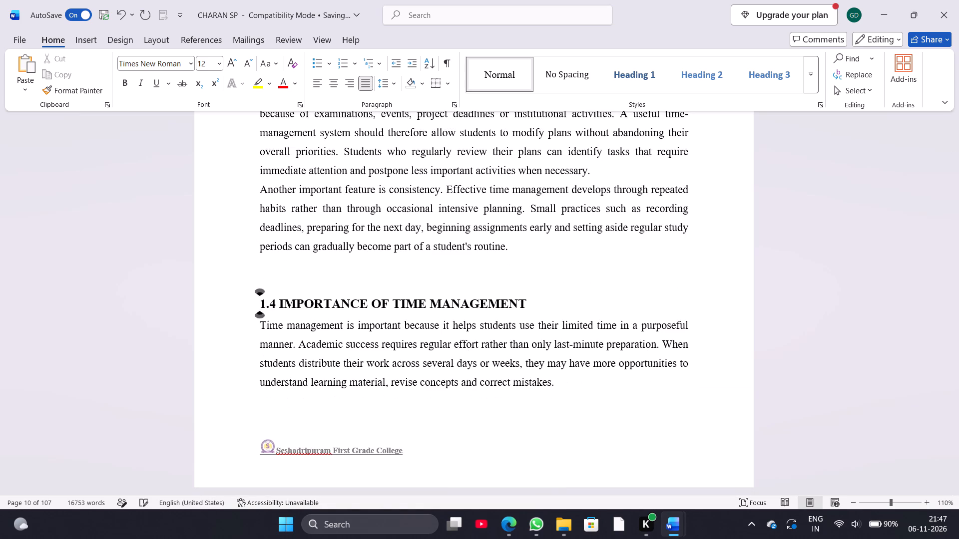
Delete the surplus empty paragraphs above the heading 1.5 OBJECTIVES OF TIME MANAGEMENT PRACTICES, leaving one blank line.
scroll(257, 331, "down", 6)
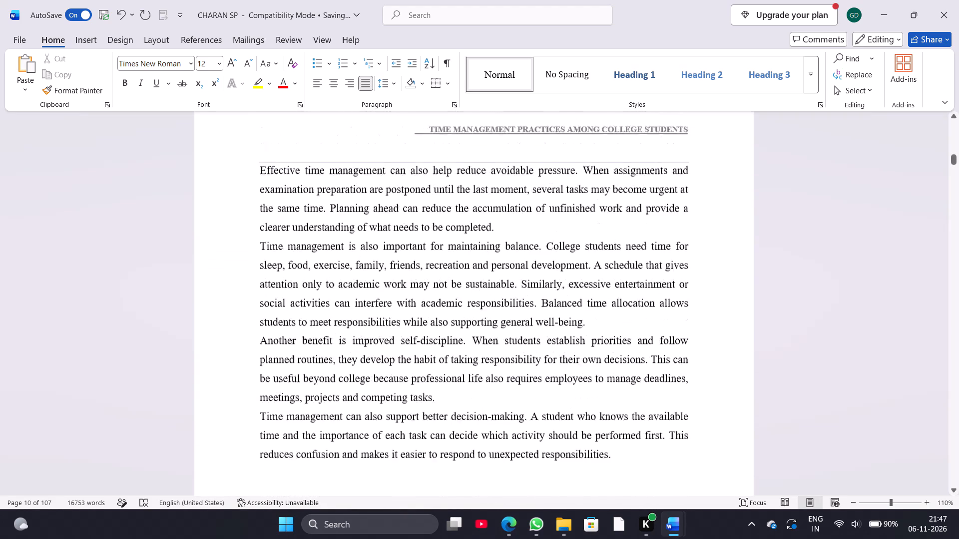
scroll(257, 331, "down", 1)
scroll(257, 331, "up", 3)
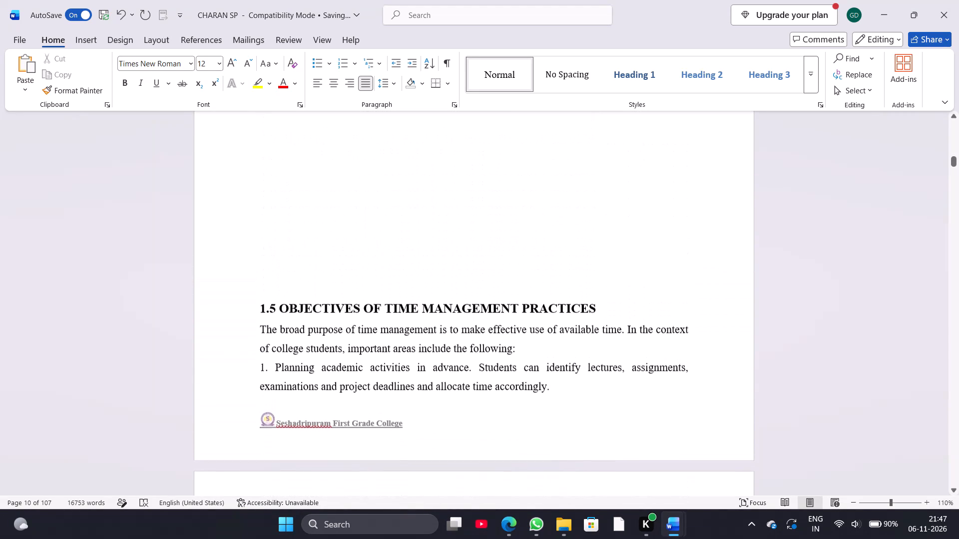
left_click(256, 313)
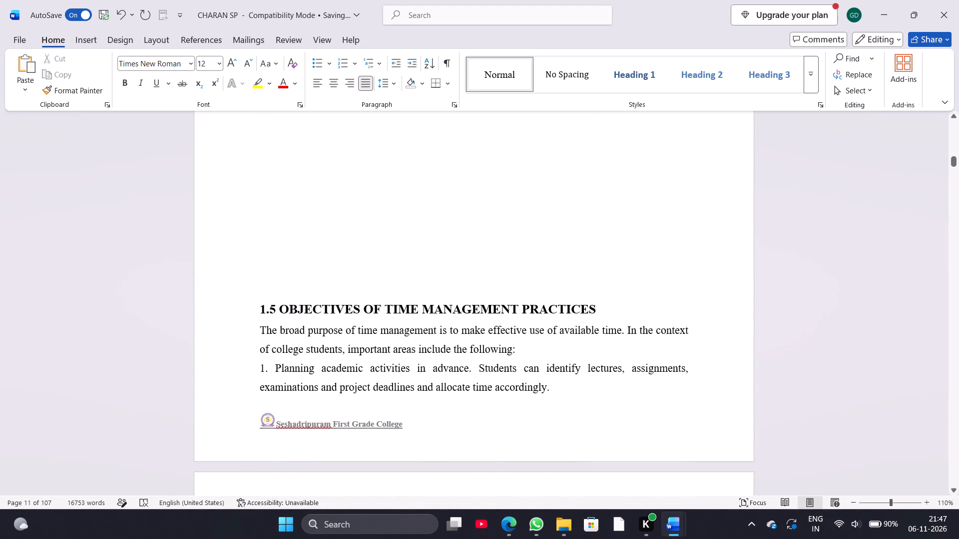
key("BackSpace")
key("BackSpace")
key("BackSpace")
key("BackSpace")
key("BackSpace")
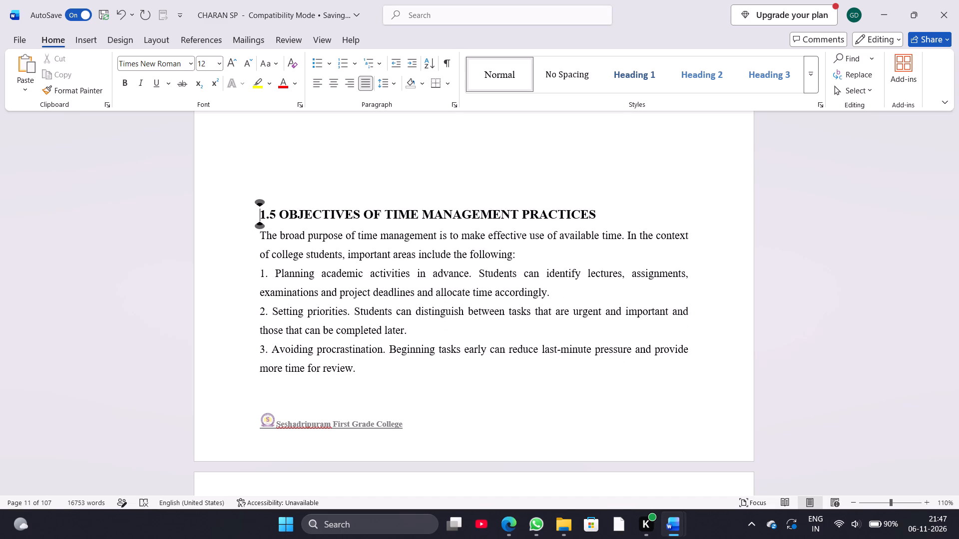
scroll(256, 313, "up", 1)
key("BackSpace")
key("BackSpace")
key("BackSpace")
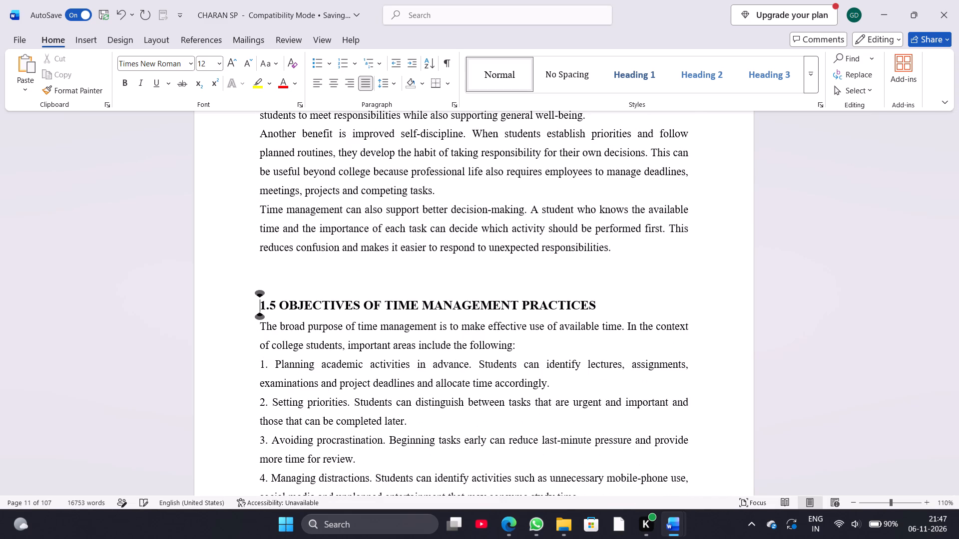
key("BackSpace")
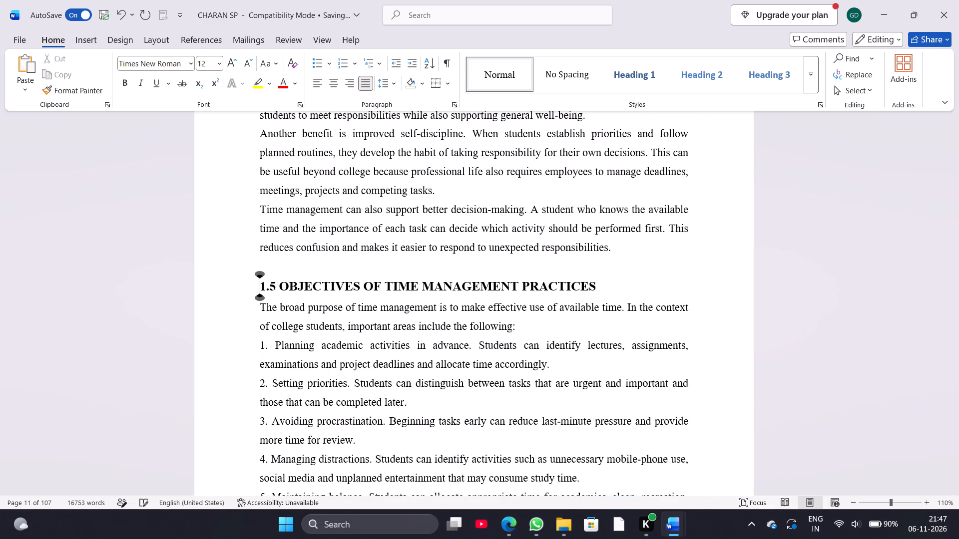
Delete the incomplete paragraph beginning "The fifth element is monitoring" just before the heading 1.7 PRIORITIZATION AND SCHEDULING.
scroll(256, 313, "down", 6)
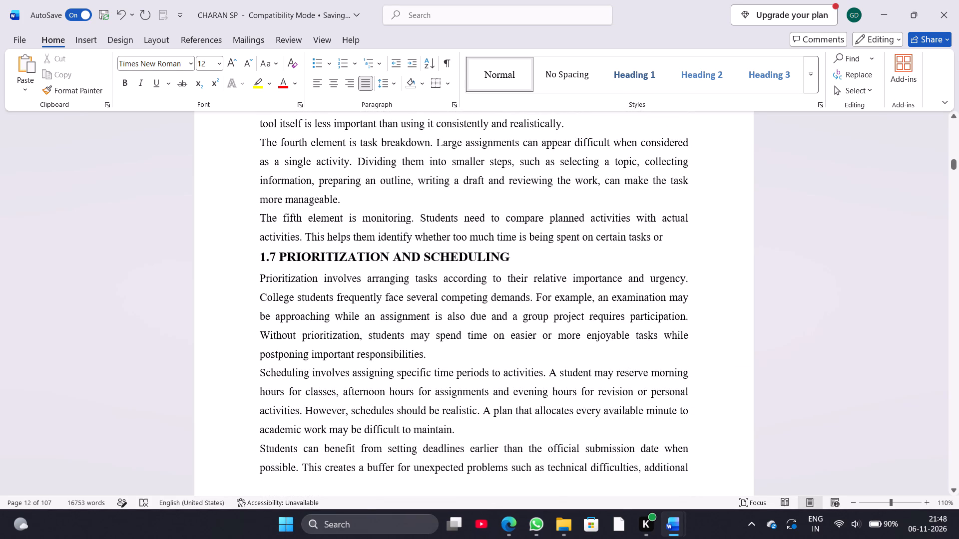
left_click_drag(257, 223, 708, 244)
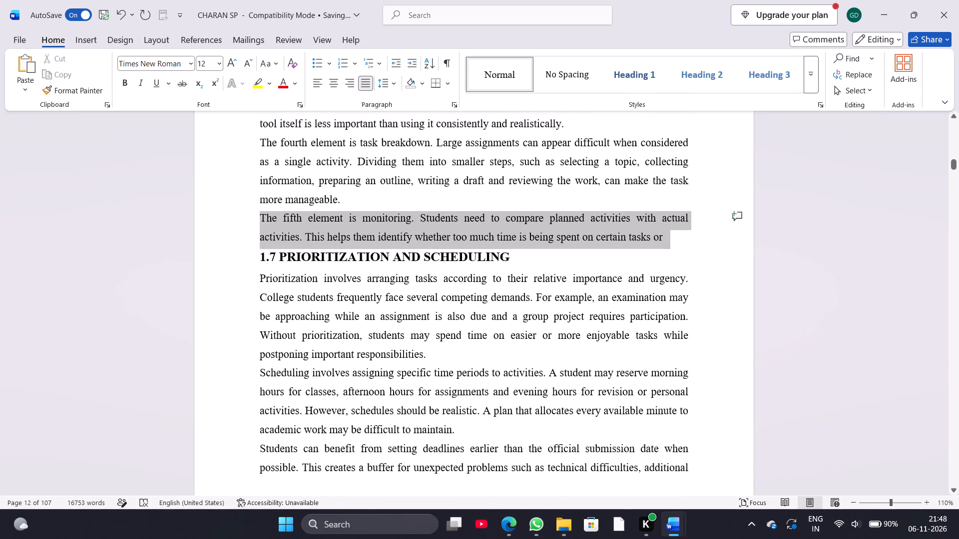
left_click_drag(708, 244, 707, 241)
key("Delete")
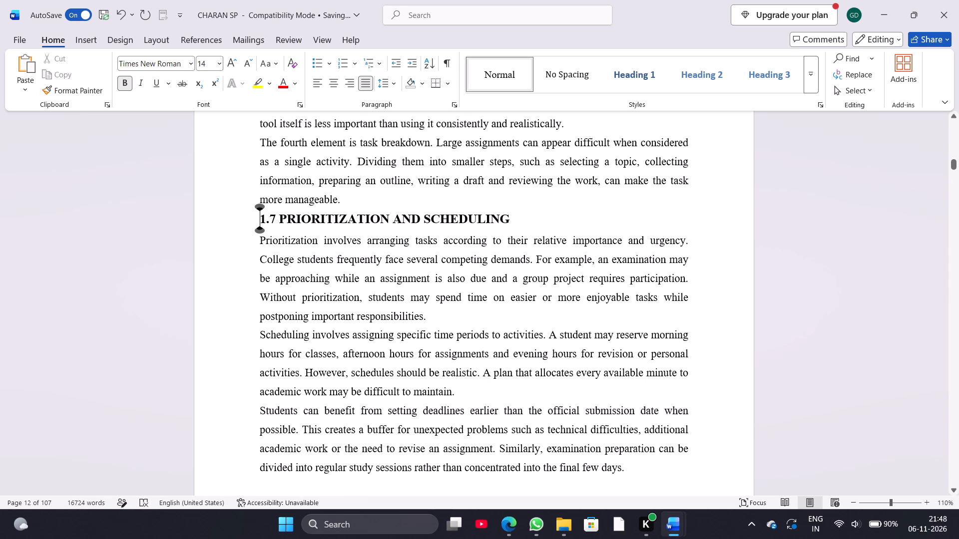
Insert an empty line between the task breakdown paragraph and the heading 1.7 PRIORITIZATION AND SCHEDULING.
left_click(438, 190)
left_click(394, 201)
key("Return")
Insert an empty line between the last procrastination paragraph and the heading 1.9 DIGITAL TECHNOLOGY AND TIME MANAGEMENT.
scroll(394, 201, "down", 5)
scroll(394, 201, "up", 1)
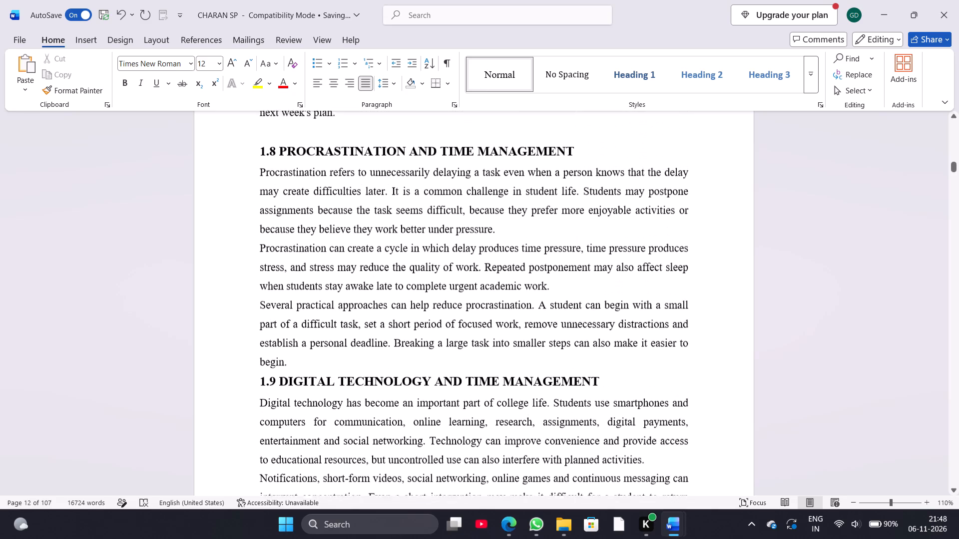
scroll(394, 201, "up", 1)
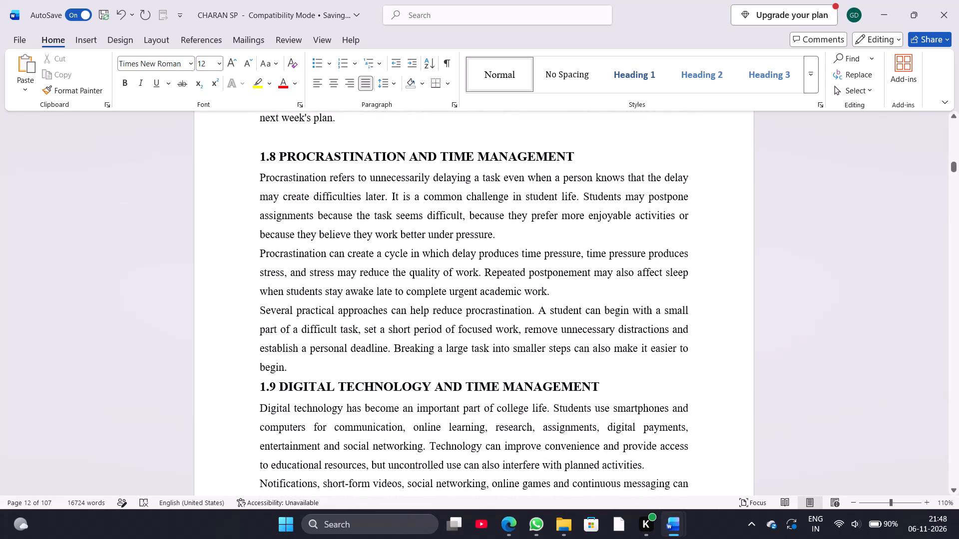
left_click(303, 372)
key("Return")
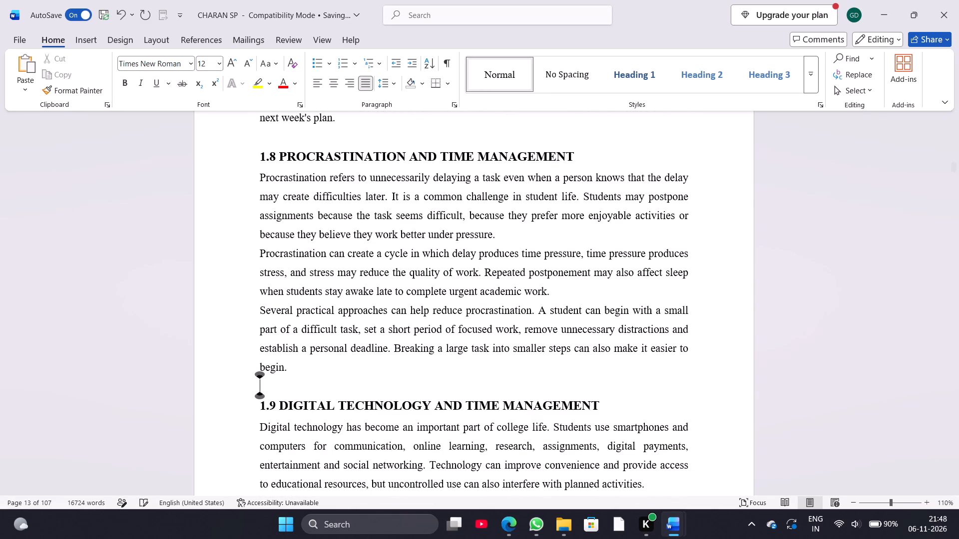
Insert three empty lines above the heading 1.11 TIME MANAGEMENT AND PERSONAL LIFE, pushing it to the top of the following page.
scroll(303, 372, "down", 4)
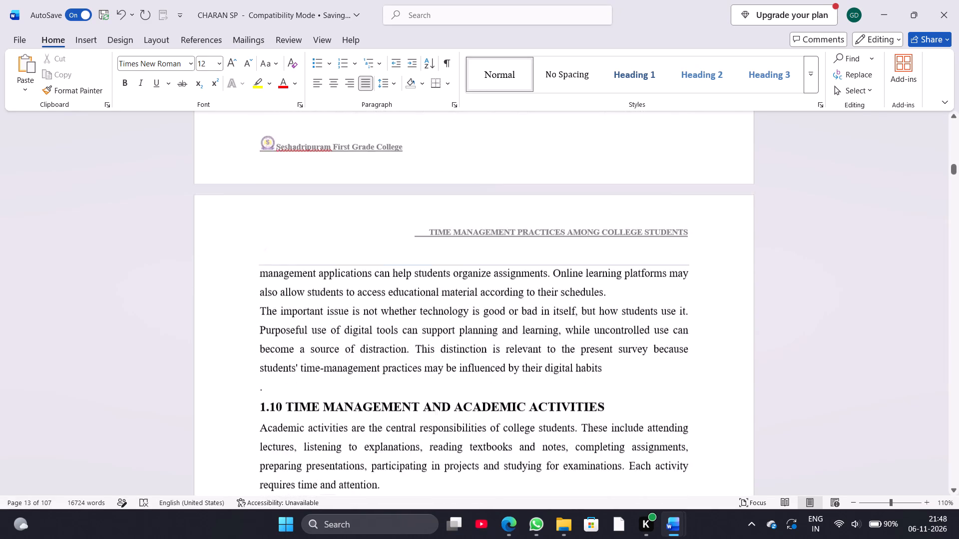
scroll(306, 366, "down", 5)
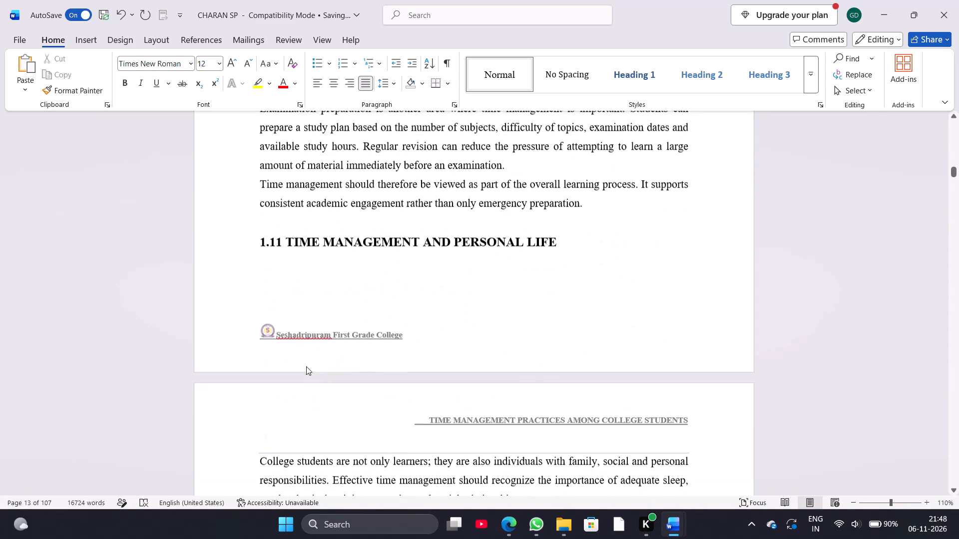
scroll(306, 366, "down", 1)
left_click(270, 180)
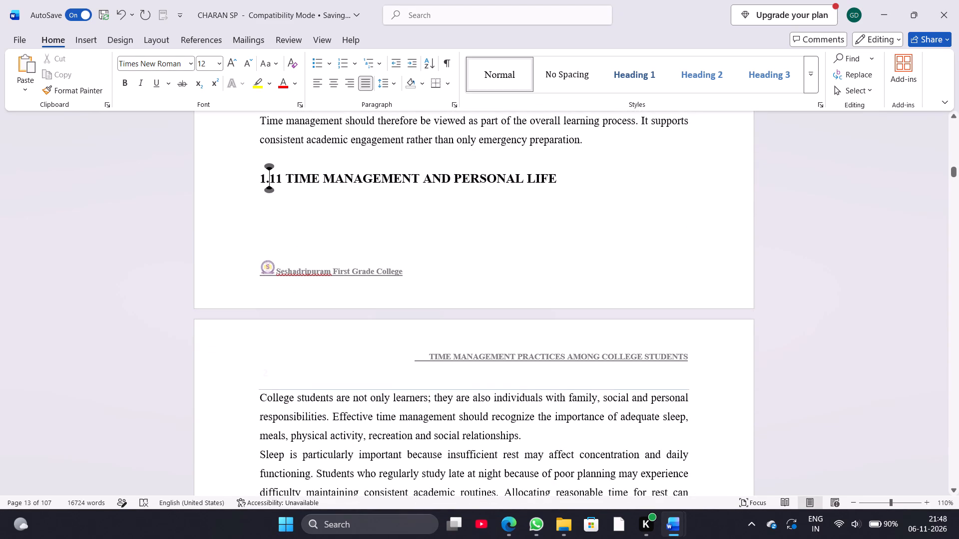
left_click(258, 180)
key("Return")
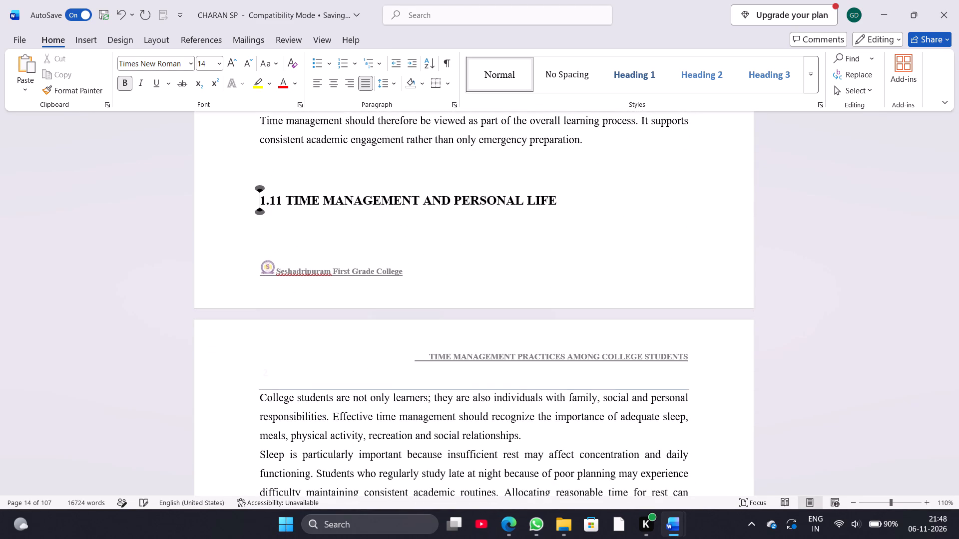
key("Return")
key("Return")
scroll(258, 180, "down", 1)
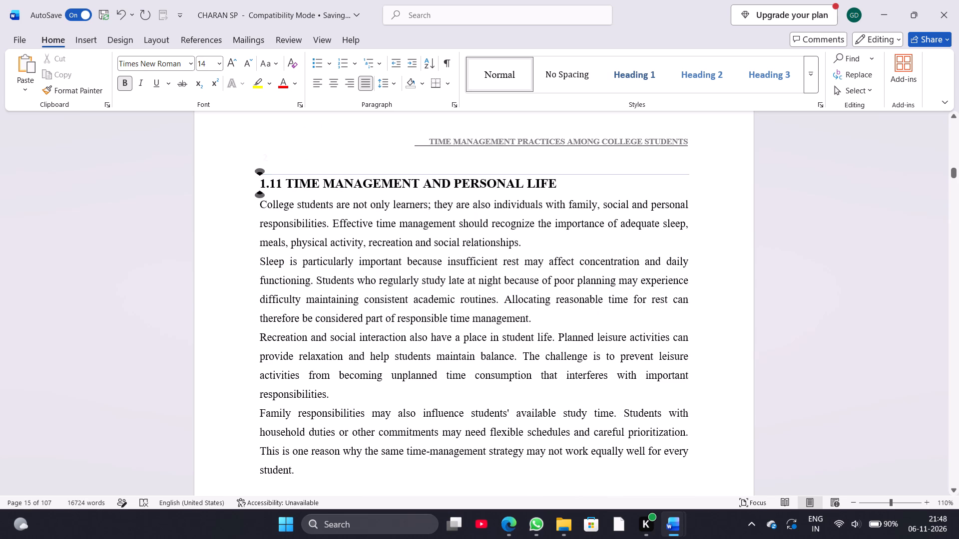
left_click(567, 187)
Delete the surplus empty paragraphs above the heading 1.12 THEORETICAL PERSPECTIVE OF THE STUDY, leaving one blank line.
scroll(567, 187, "down", 2)
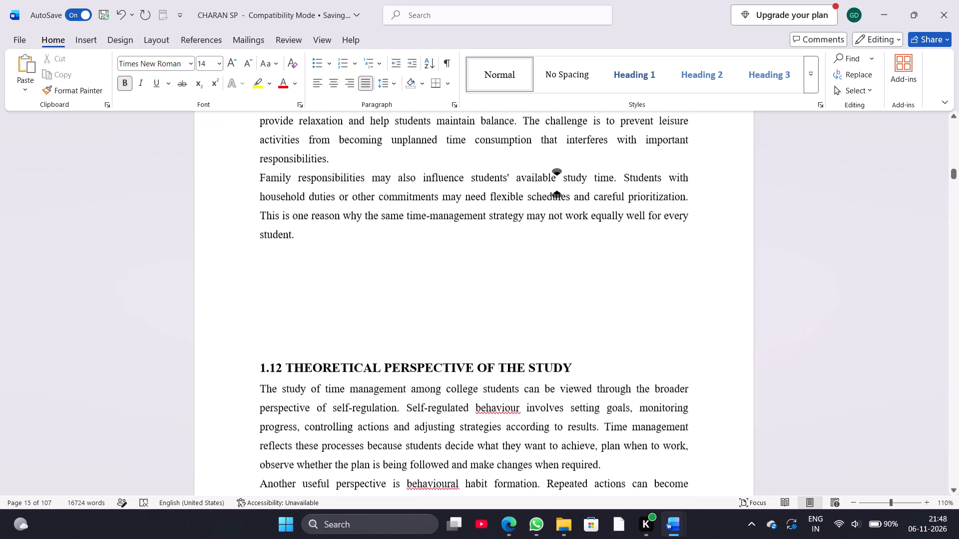
left_click(260, 367)
key("BackSpace")
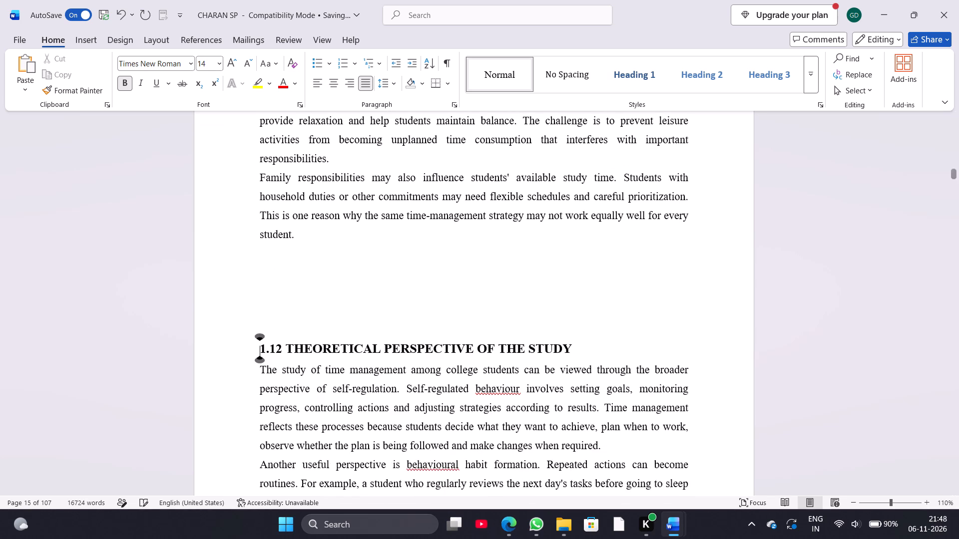
key("BackSpace")
key("BackSpace")
key("BackSpace")
key("BackSpace")
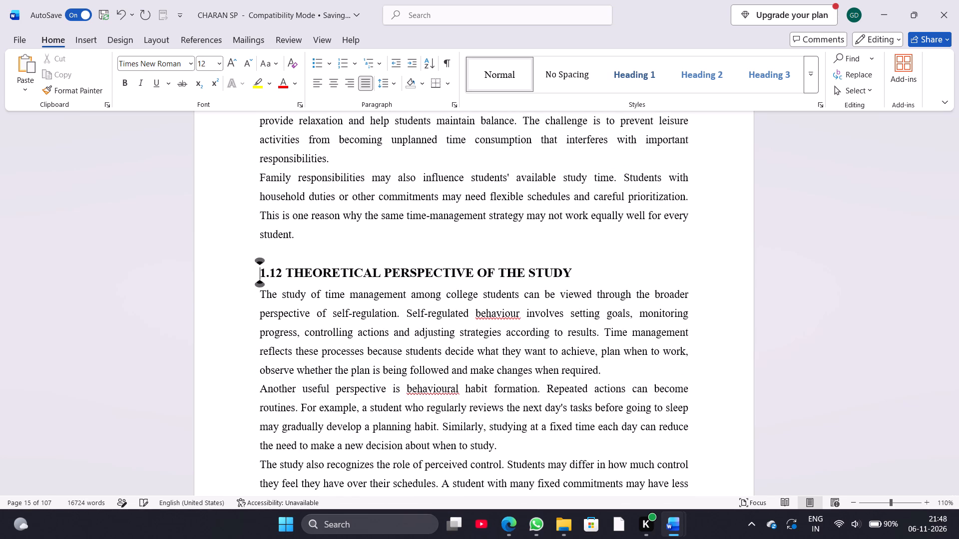
Delete the surplus empty paragraphs above the heading 1.13 FACTORS INFLUENCING STUDENTS' TIME MANAGEMENT, leaving one blank line.
scroll(260, 367, "down", 3)
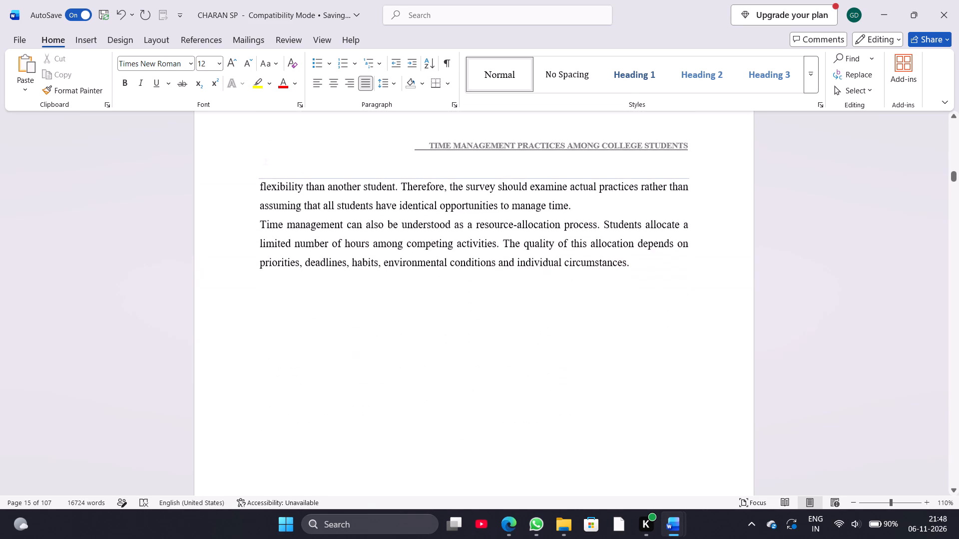
scroll(294, 387, "down", 1)
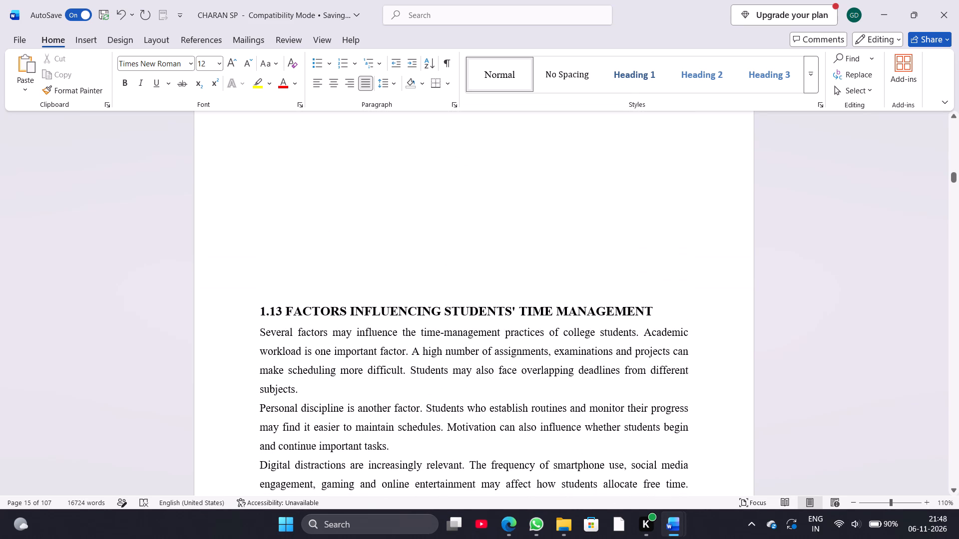
left_click(257, 302)
left_click(256, 318)
key("BackSpace")
key("BackSpace")
key("BackSpace")
key("BackSpace")
key("BackSpace")
scroll(256, 318, "up", 1)
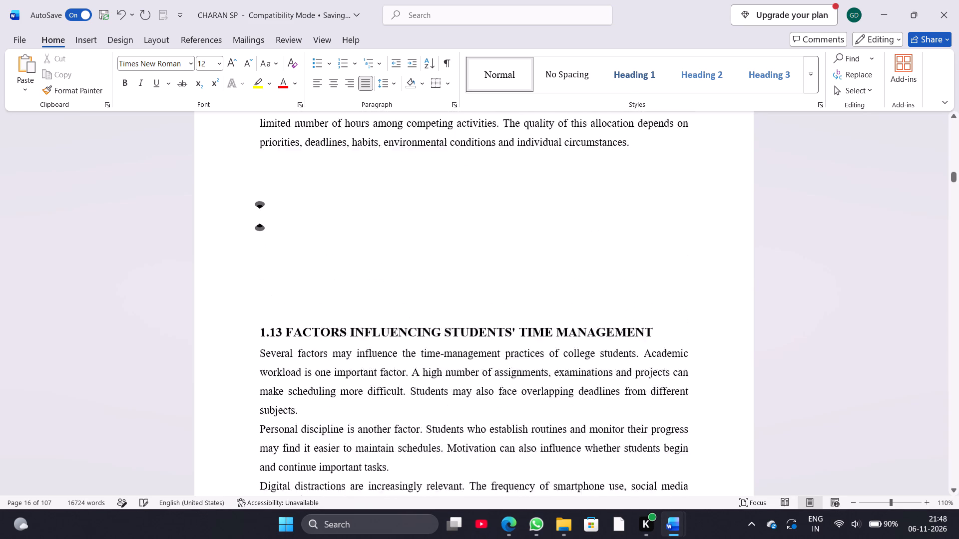
scroll(256, 318, "up", 1)
key("BackSpace")
key("BackSpace")
key("BackSpace")
key("BackSpace")
key("BackSpace")
key("BackSpace")
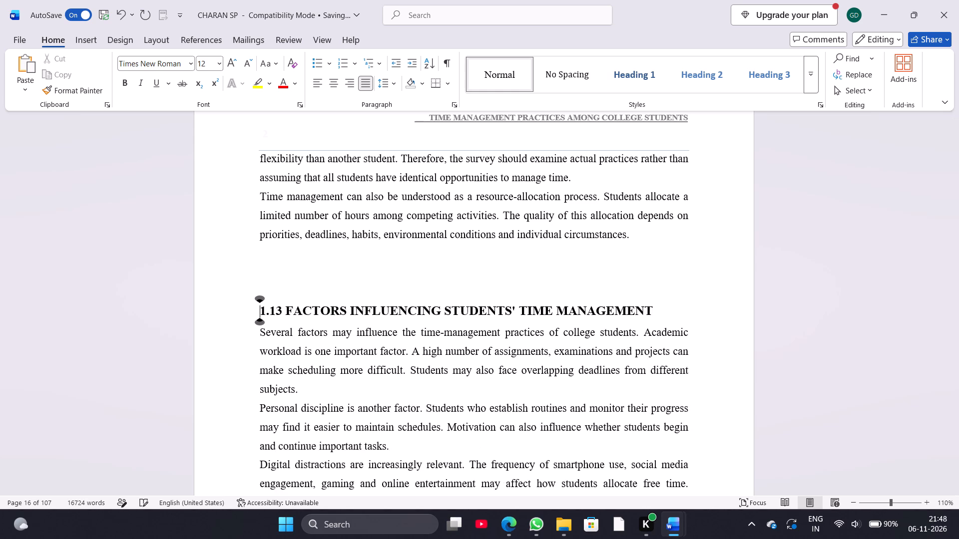
key("BackSpace")
key("BackSpace")
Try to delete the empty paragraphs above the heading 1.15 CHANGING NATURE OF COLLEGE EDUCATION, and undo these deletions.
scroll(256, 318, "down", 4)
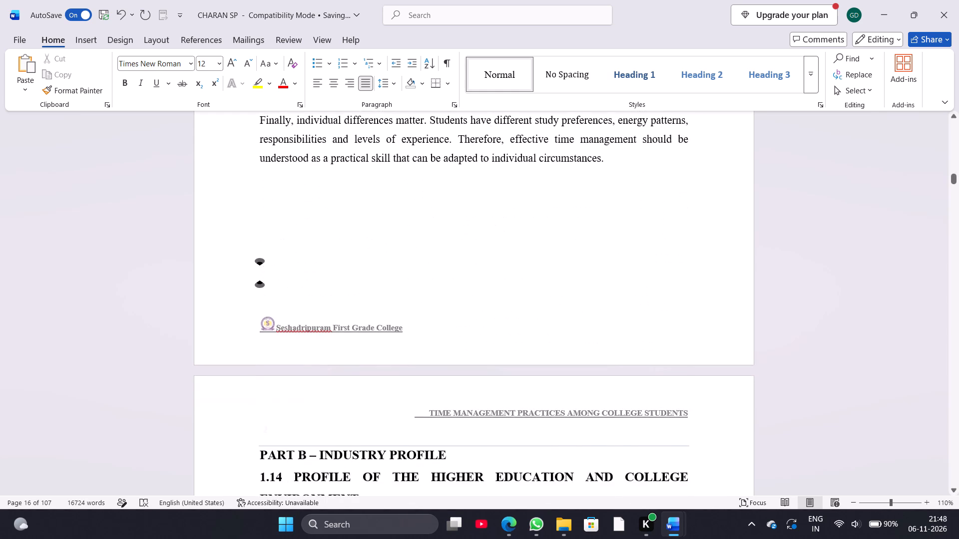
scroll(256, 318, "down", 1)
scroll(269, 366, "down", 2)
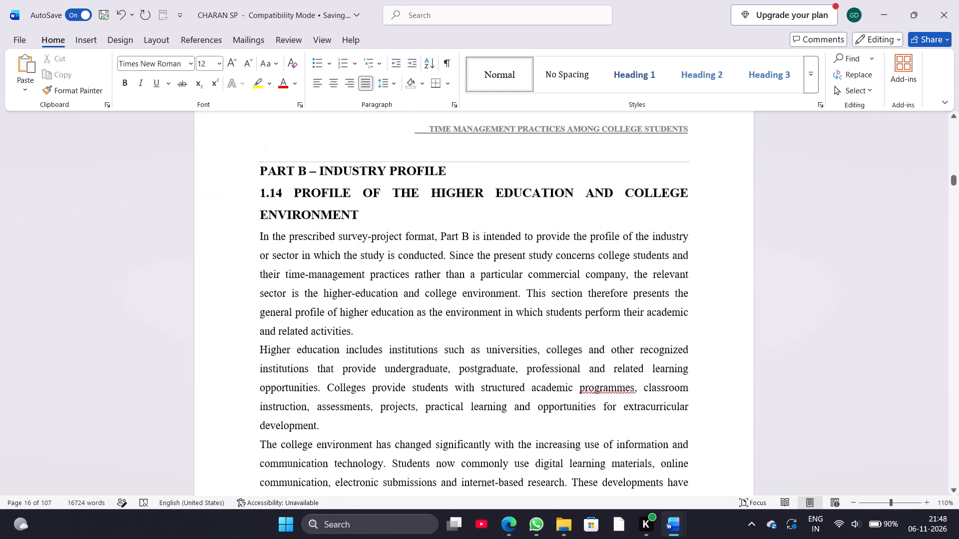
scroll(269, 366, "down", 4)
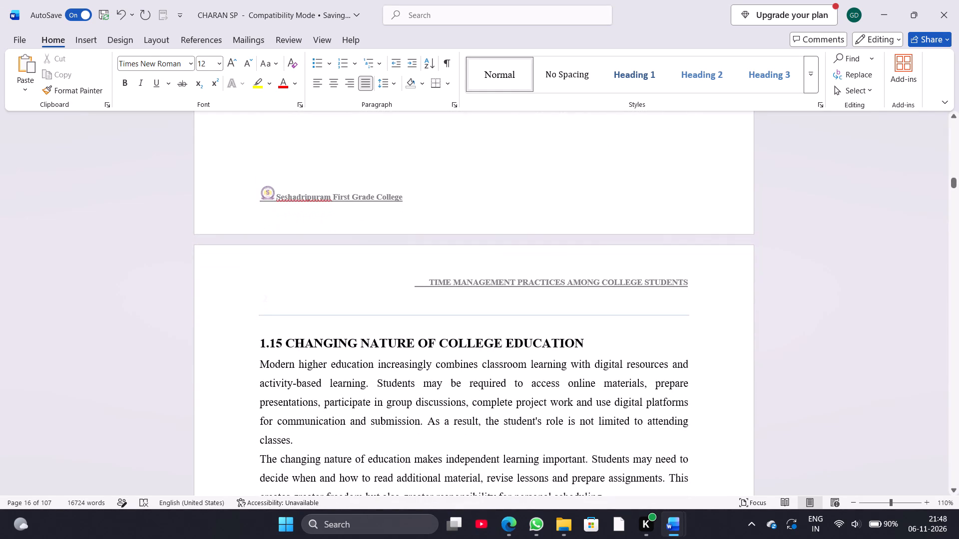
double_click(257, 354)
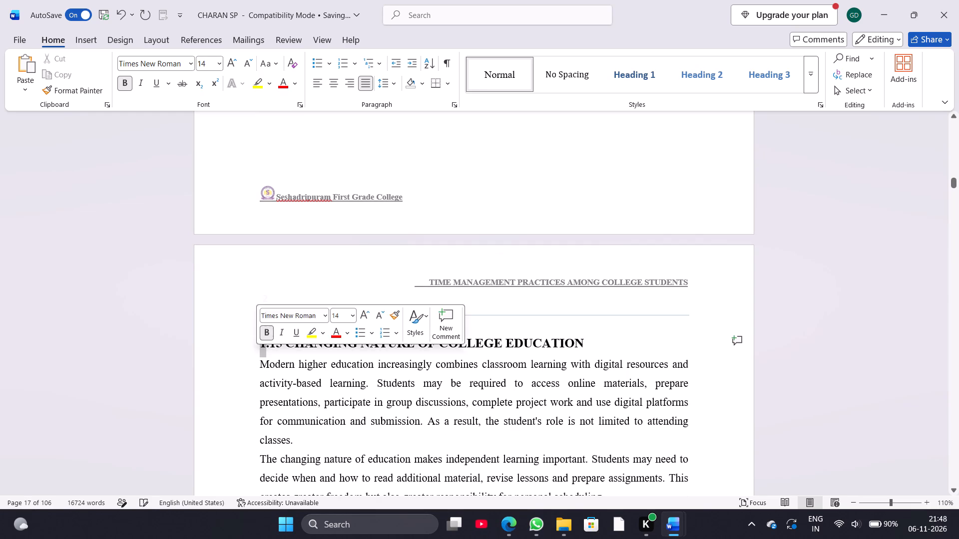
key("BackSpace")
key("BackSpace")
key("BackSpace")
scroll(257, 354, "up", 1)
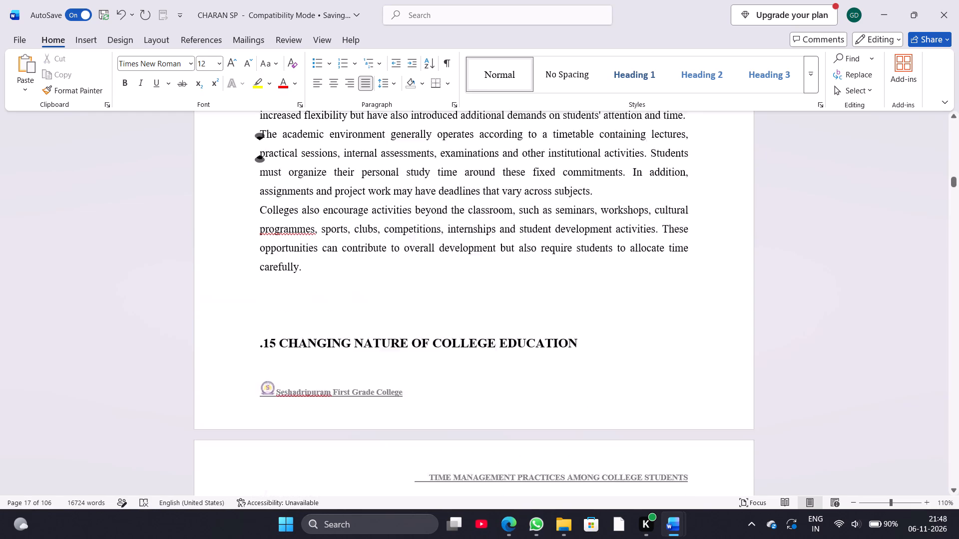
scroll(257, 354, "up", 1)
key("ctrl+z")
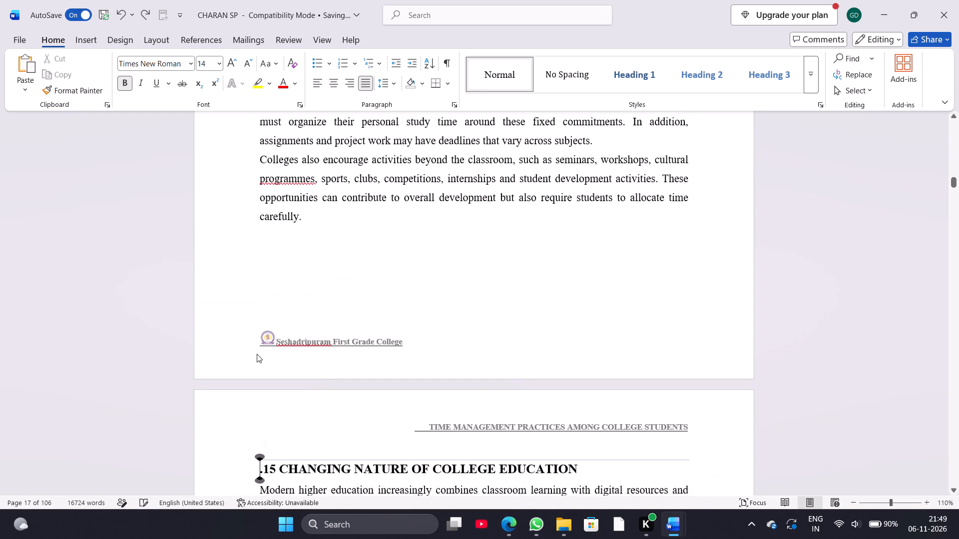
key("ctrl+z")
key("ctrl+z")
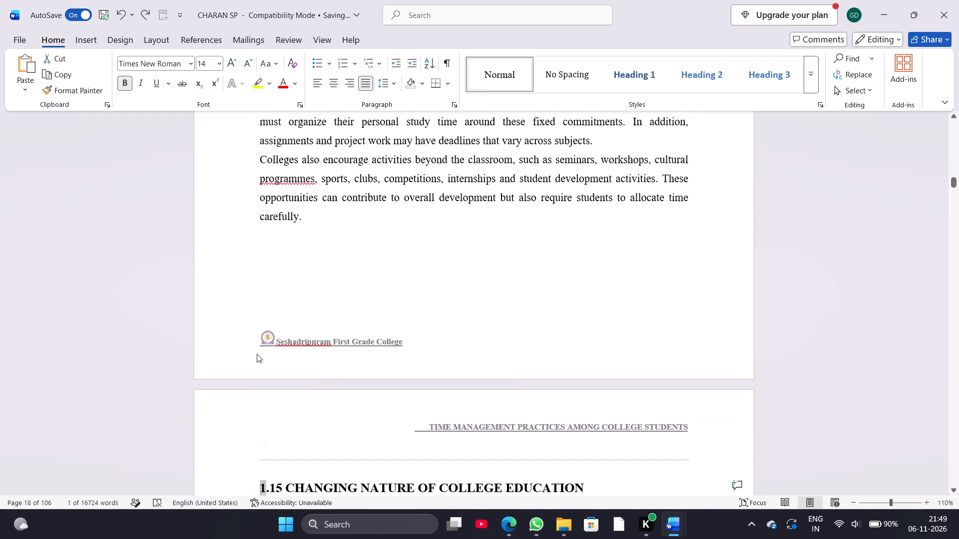
Delete the surplus empty paragraphs above the heading 1.15 CHANGING NATURE OF COLLEGE EDUCATION, pulling it onto the preceding page with one blank line left.
scroll(257, 370, "down", 1)
left_click(256, 396)
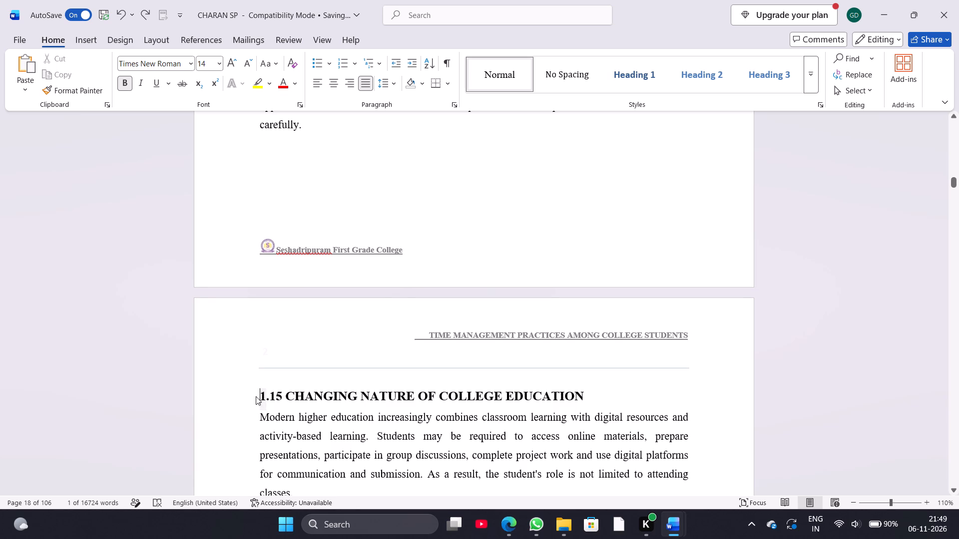
key("BackSpace")
key("BackSpace")
key("BackSpace")
key("BackSpace")
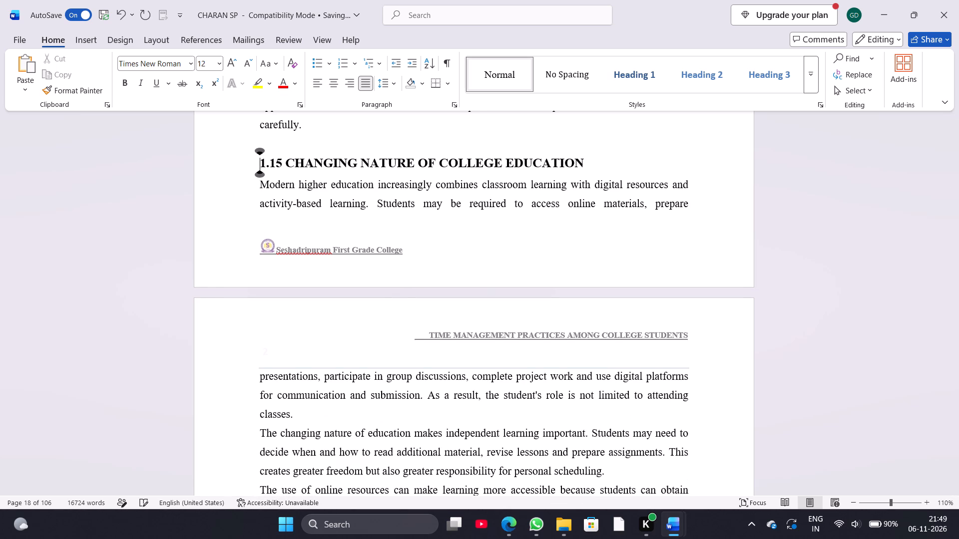
Delete the surplus empty paragraphs above the heading 1.18 STUDENT DEVELOPMENT AND TIME MANAGEMENT, leaving one blank line.
scroll(256, 396, "down", 5)
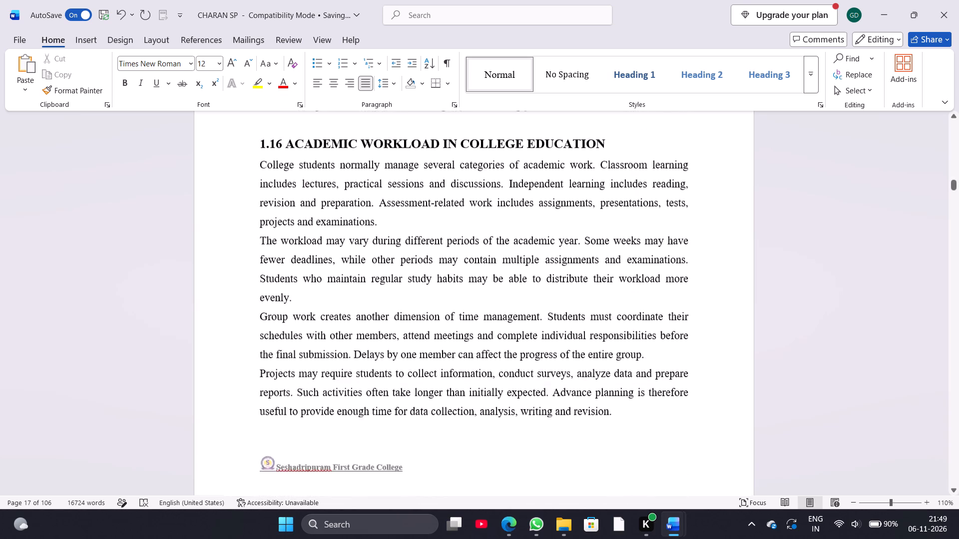
scroll(256, 396, "down", 6)
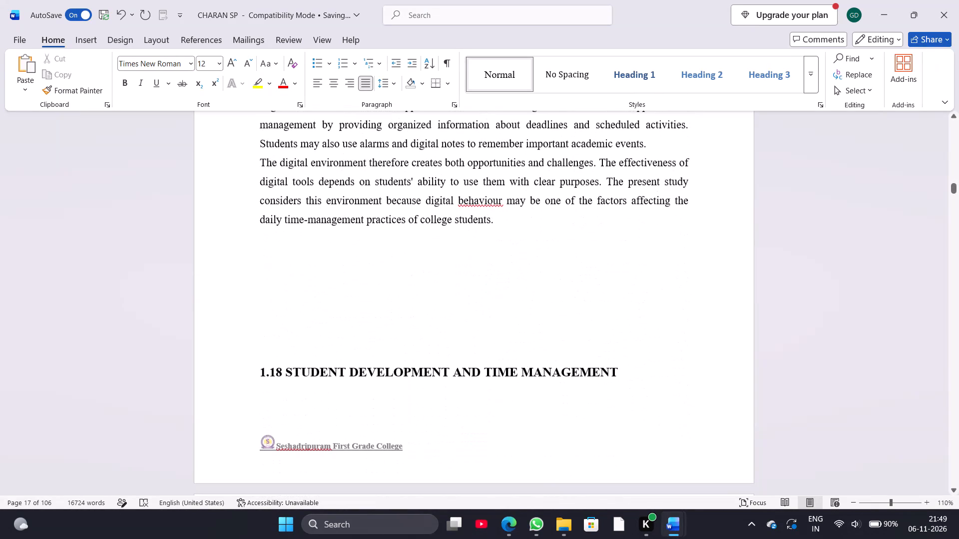
left_click(256, 370)
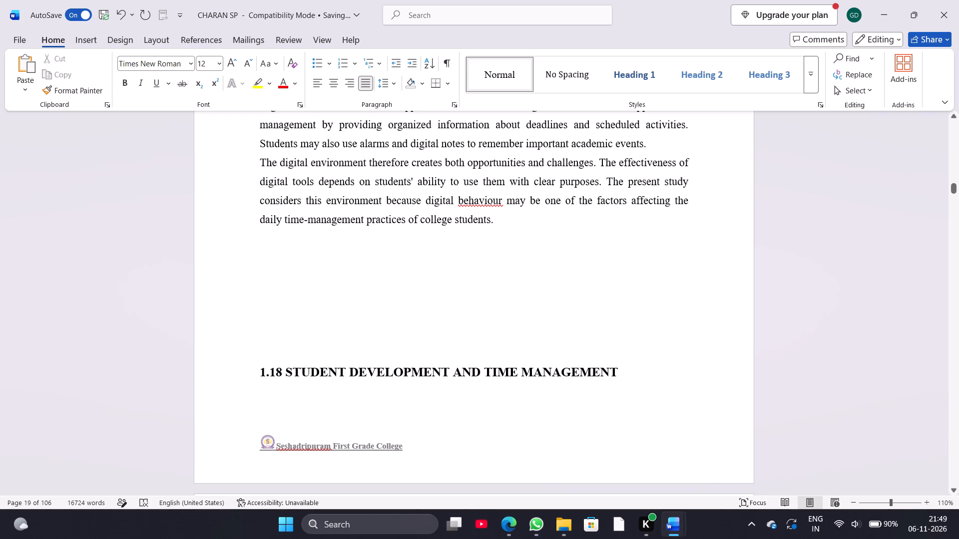
key("BackSpace")
key("BackSpace")
key("BackSpace")
key("BackSpace")
key("BackSpace")
key("BackSpace")
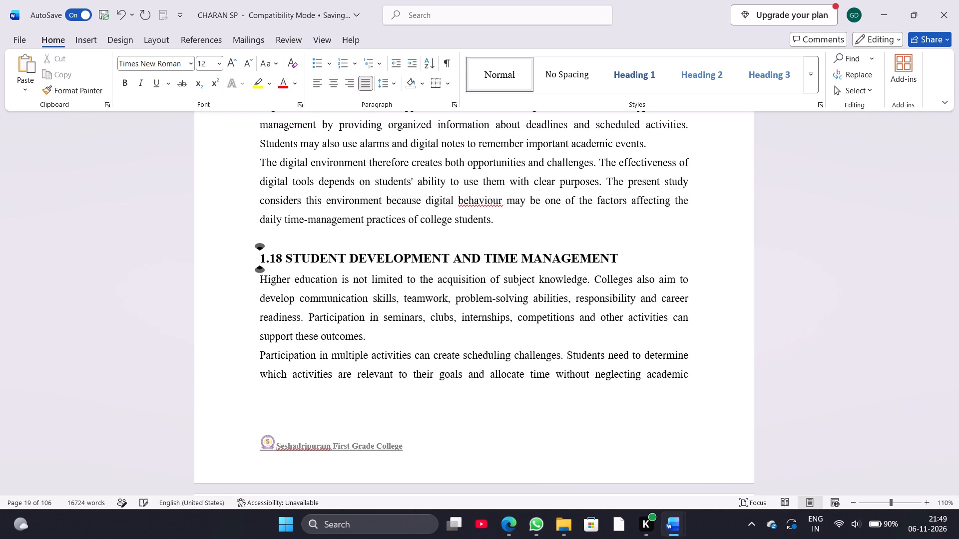
Insert an empty line between the last sector profile paragraph and the heading 1.20 CONCLUSION OF CHAPTER 1.
scroll(256, 370, "down", 2)
scroll(258, 414, "down", 1)
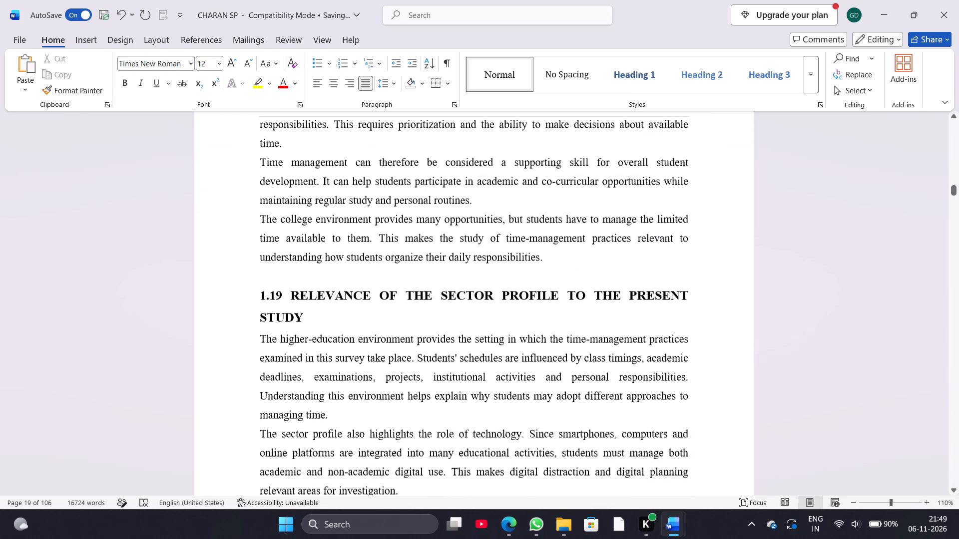
scroll(258, 414, "down", 1)
scroll(252, 360, "down", 3)
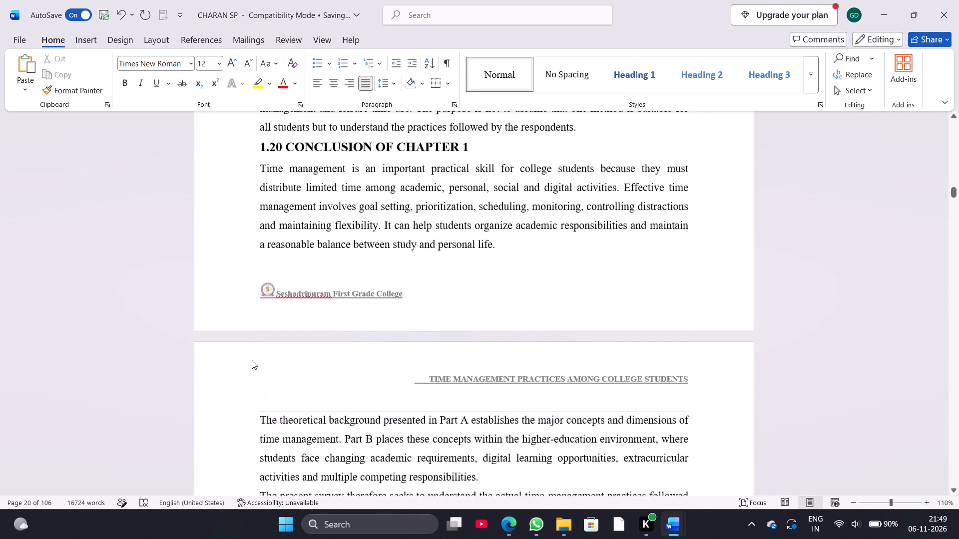
scroll(252, 360, "down", 1)
left_click(577, 181)
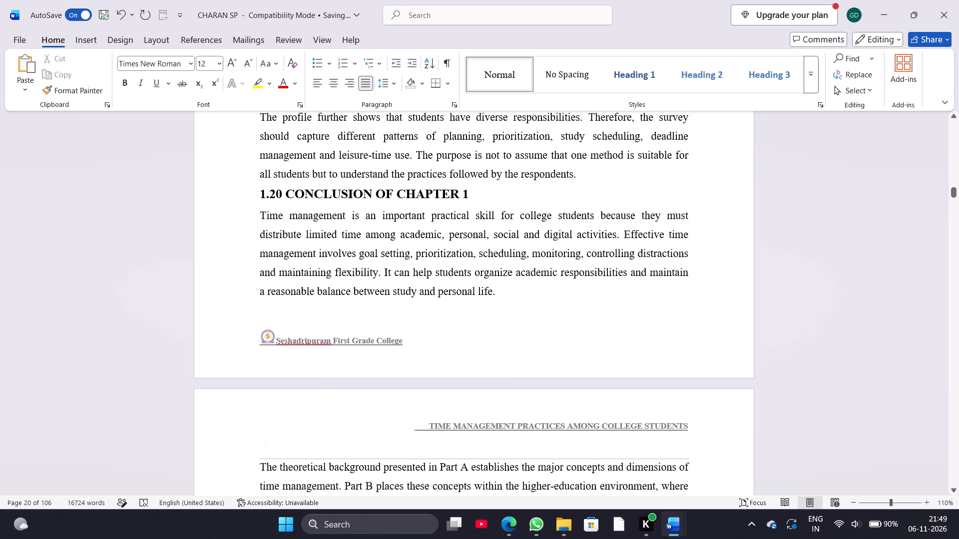
key("Return")
Centre the two title lines CHAPTER – 2 and RESEARCH DESIGN at the start of the second chapter.
scroll(577, 181, "down", 2)
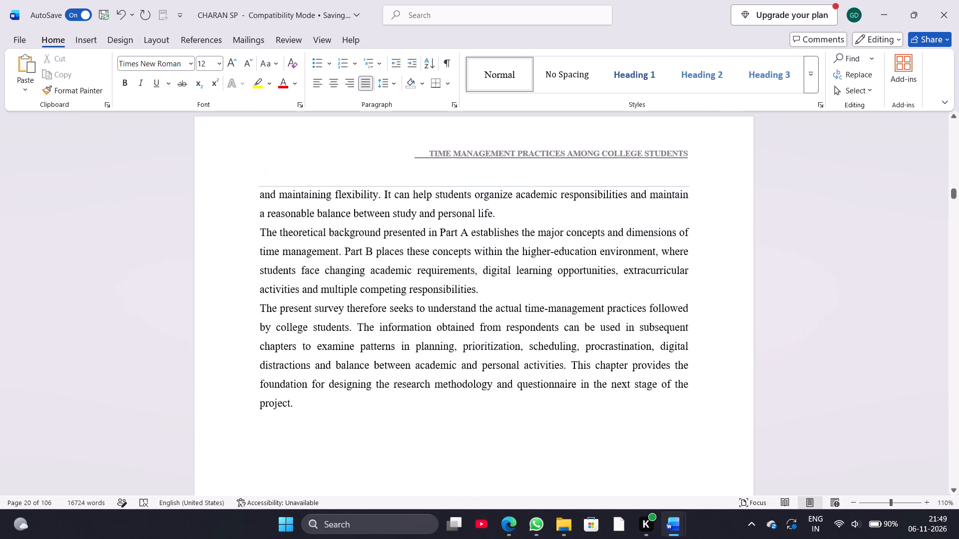
scroll(577, 181, "down", 1)
scroll(510, 165, "down", 5)
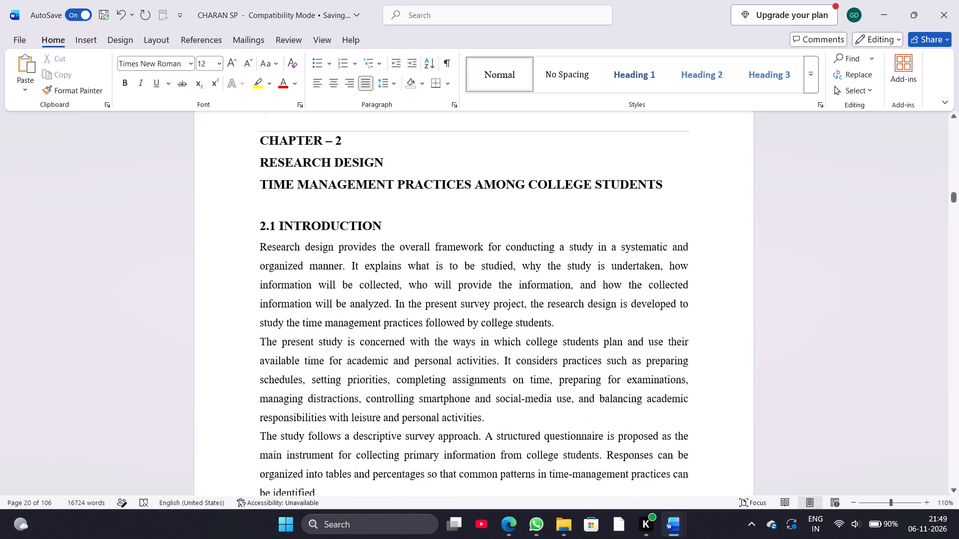
left_click_drag(257, 137, 380, 168)
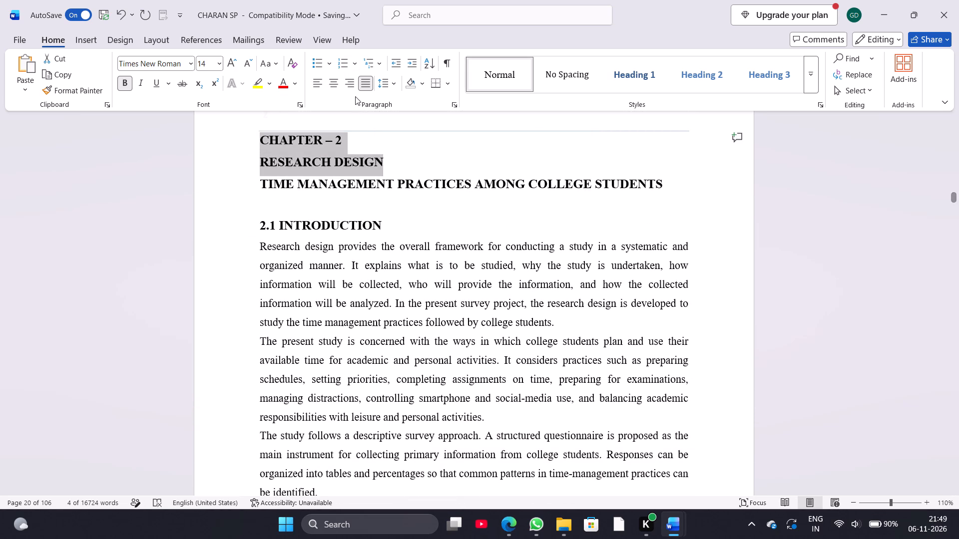
left_click(335, 82)
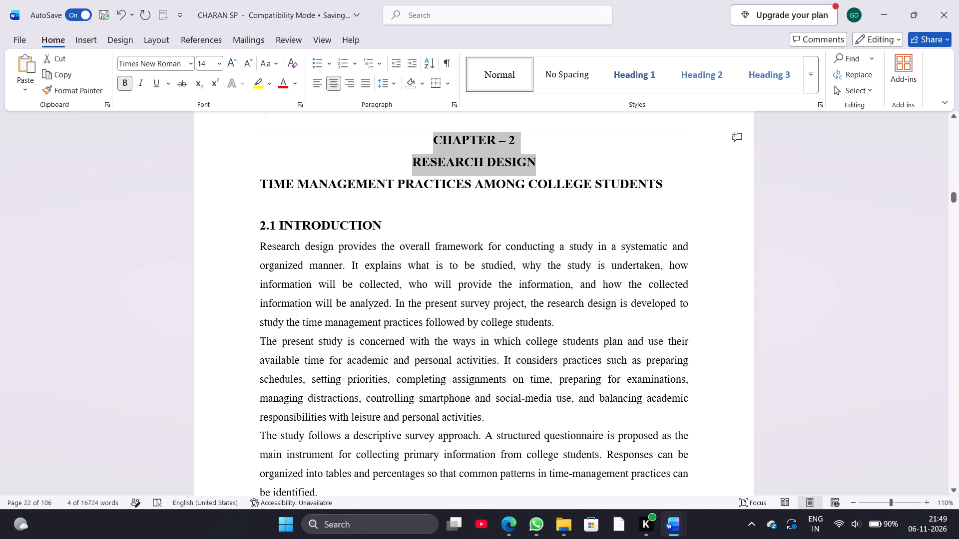
Review the Chapter 2 sections from 2.2 TITLE OF THE STUDY to 2.14 SAMPLE SIZE for heading spacing and stray gaps.
scroll(394, 182, "down", 4)
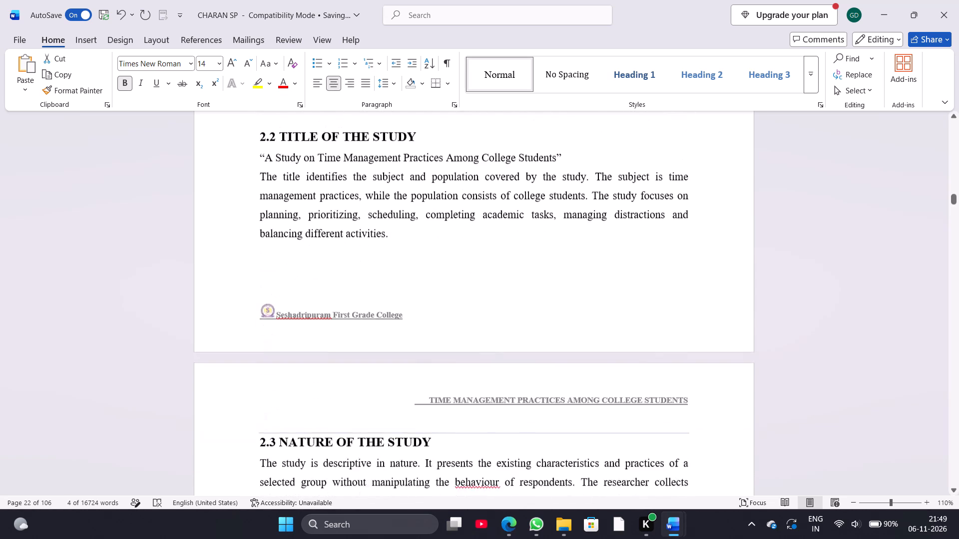
scroll(394, 182, "down", 8)
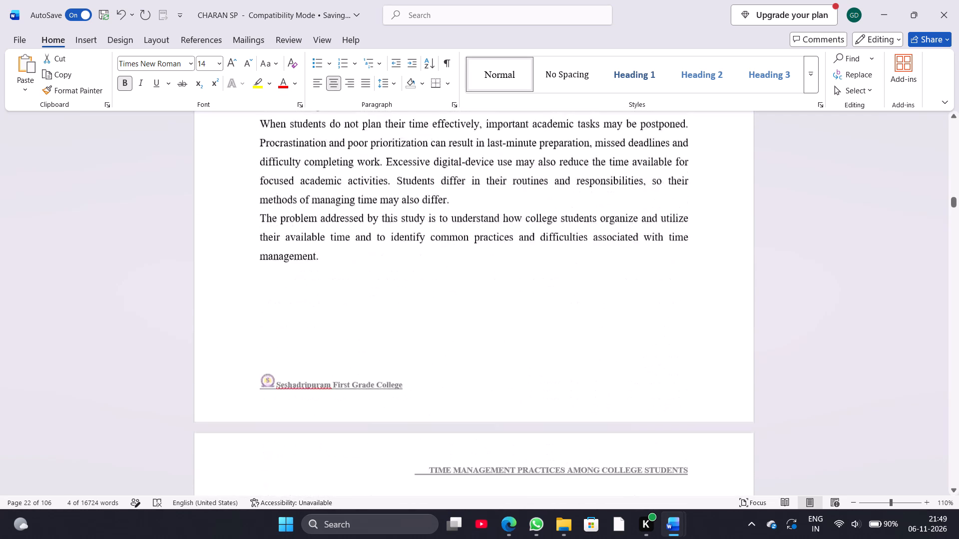
scroll(394, 182, "down", 1)
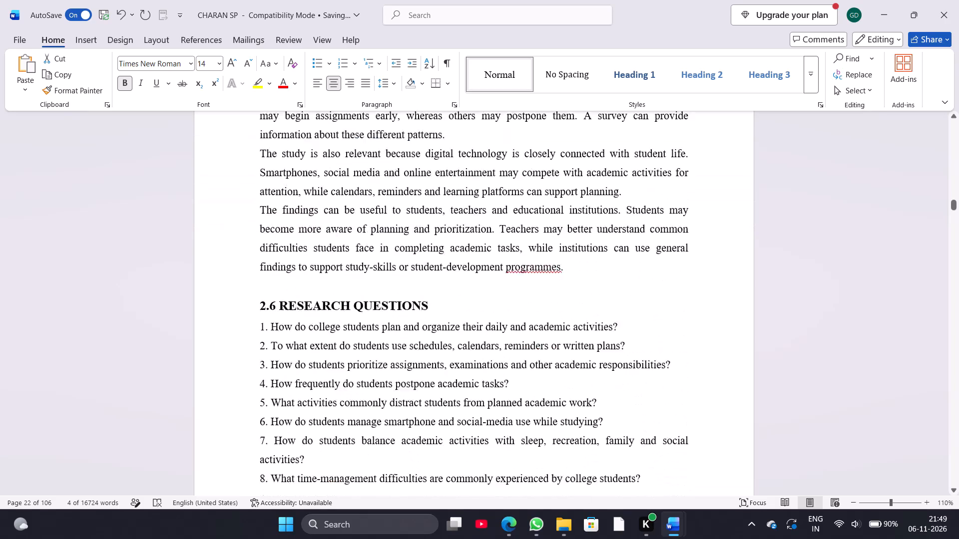
scroll(394, 182, "down", 2)
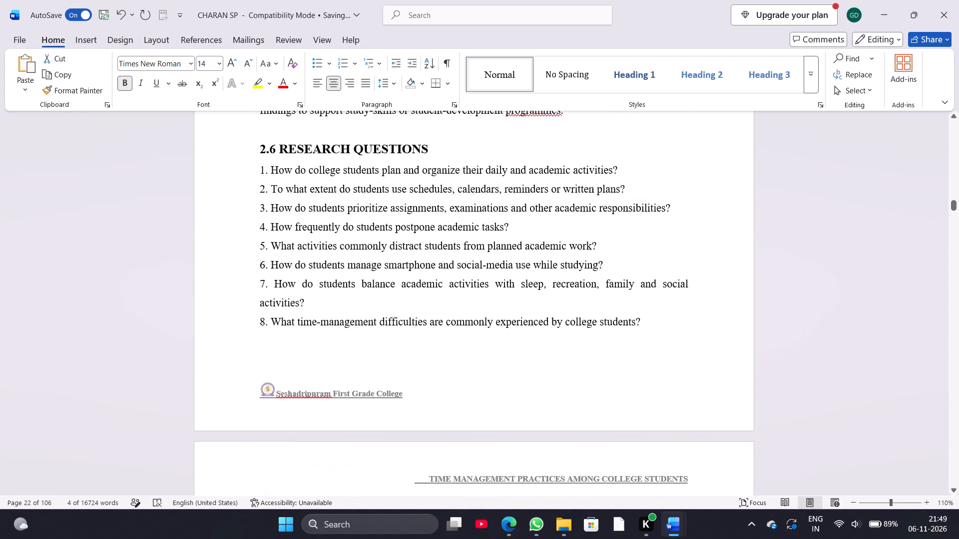
scroll(394, 182, "down", 3)
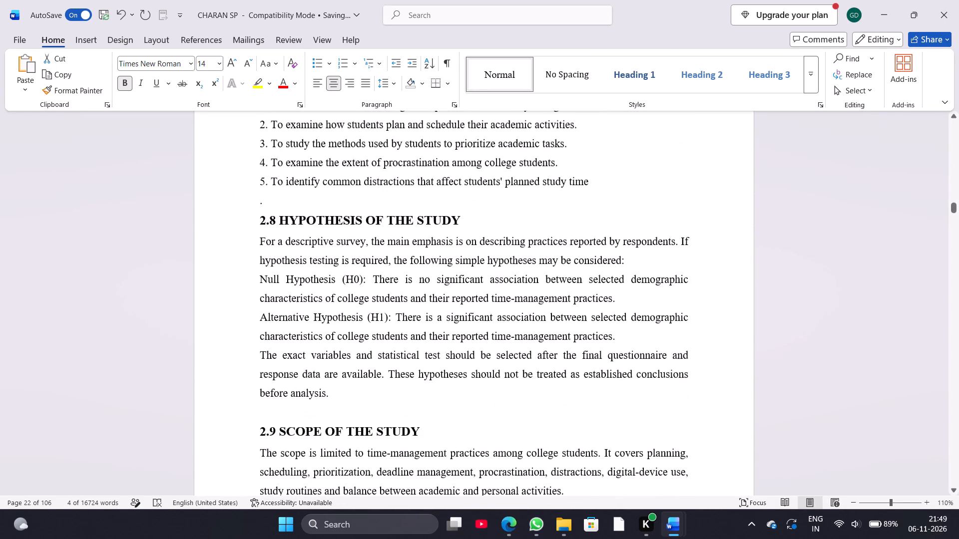
scroll(394, 182, "down", 5)
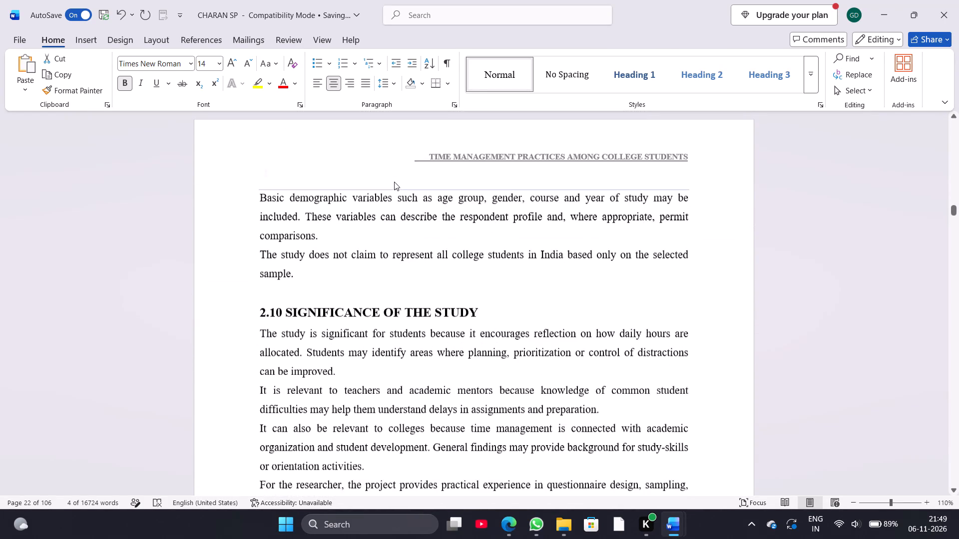
scroll(394, 182, "down", 4)
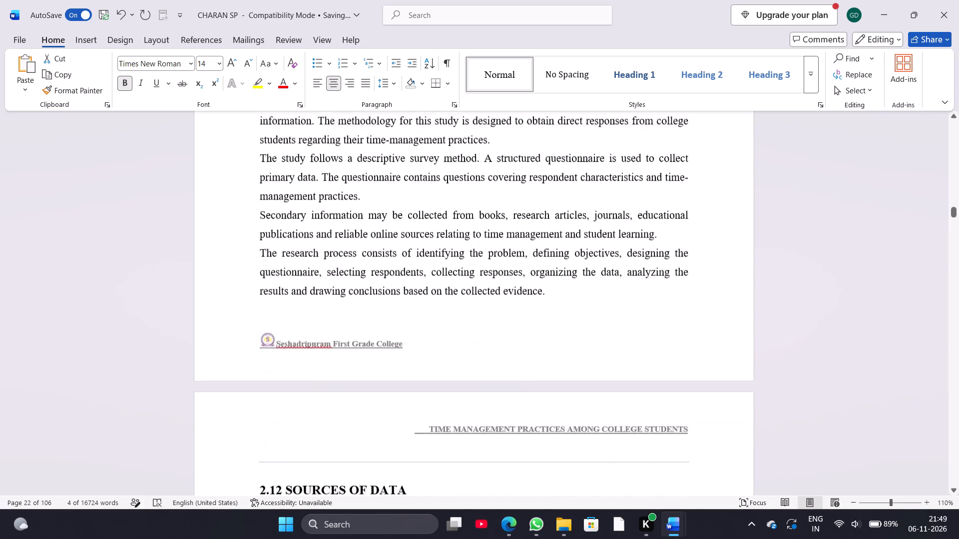
scroll(394, 182, "down", 3)
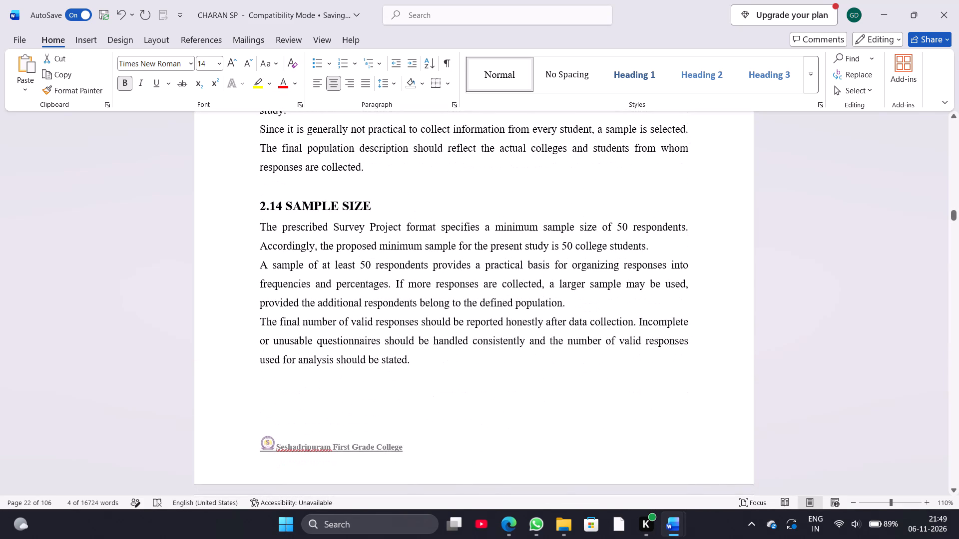
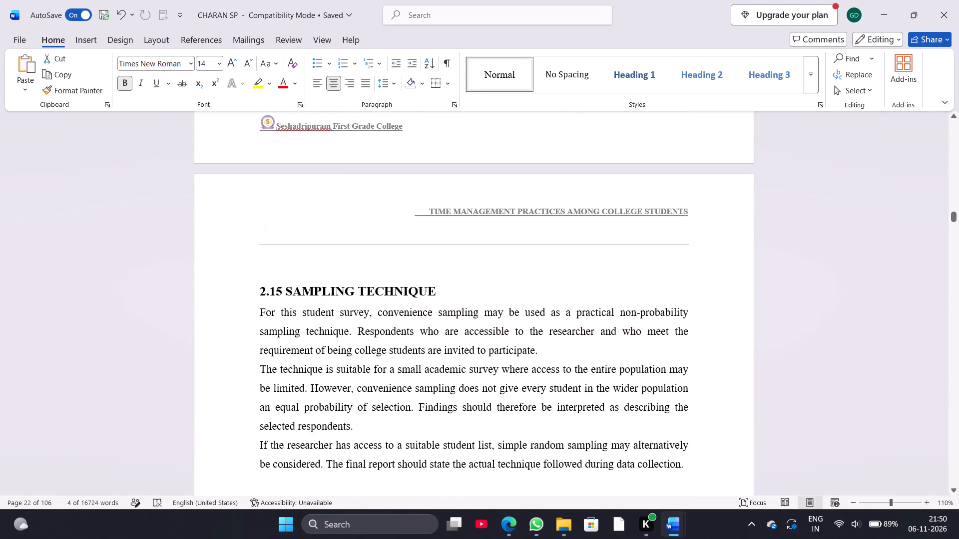
Delete the empty paragraph above the heading 2.15 SAMPLING TECHNIQUE.
left_click(260, 289)
key("BackSpace")
Delete the sentence about the questionnaire using simple language, with the blank line after it, above the heading 2.18 QUESTIONNAIRE DESIGN.
scroll(260, 289, "down", 2)
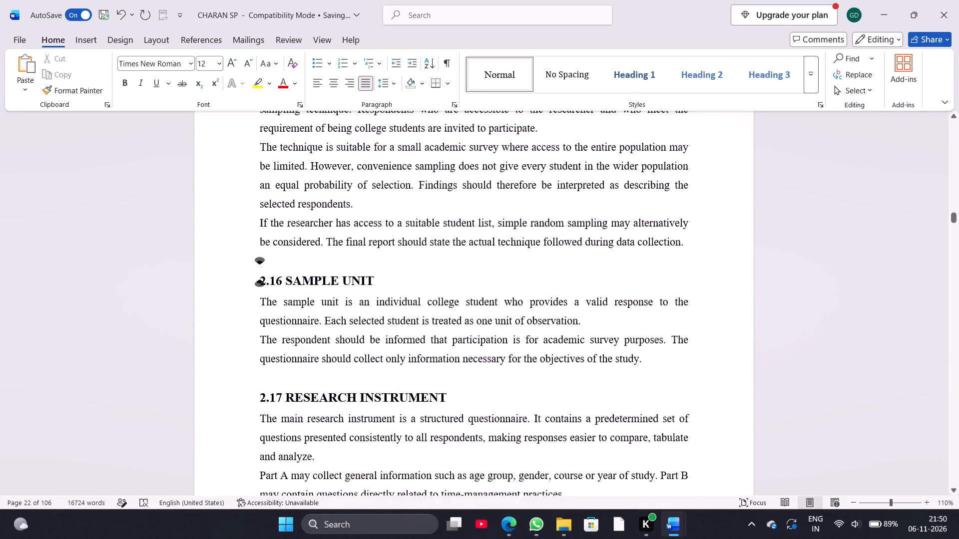
scroll(260, 289, "down", 5)
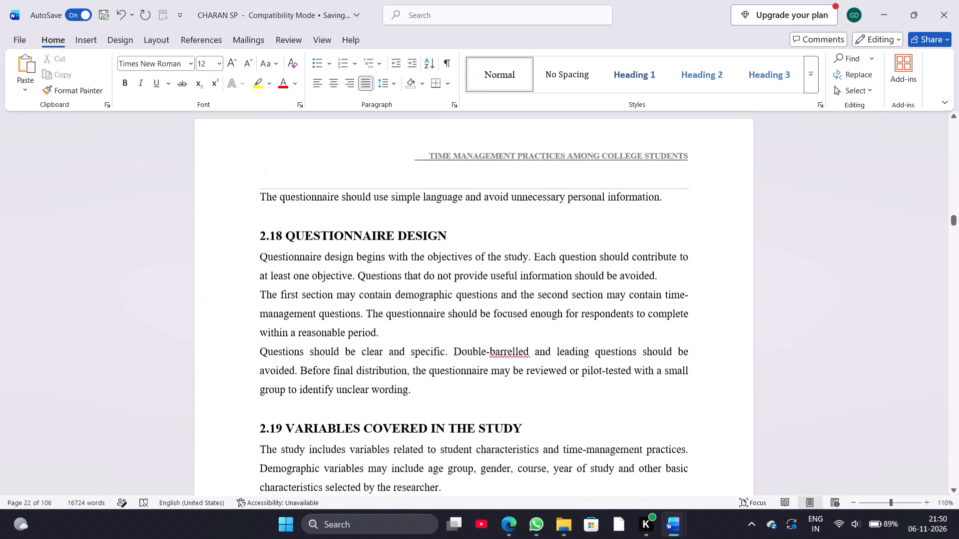
left_click_drag(252, 195, 624, 222)
key("Delete")
Insert an empty line between the data collection paragraph on voluntary participation and the heading 2.21 TOOLS USED FOR DATA ANALYSIS.
scroll(624, 222, "down", 3)
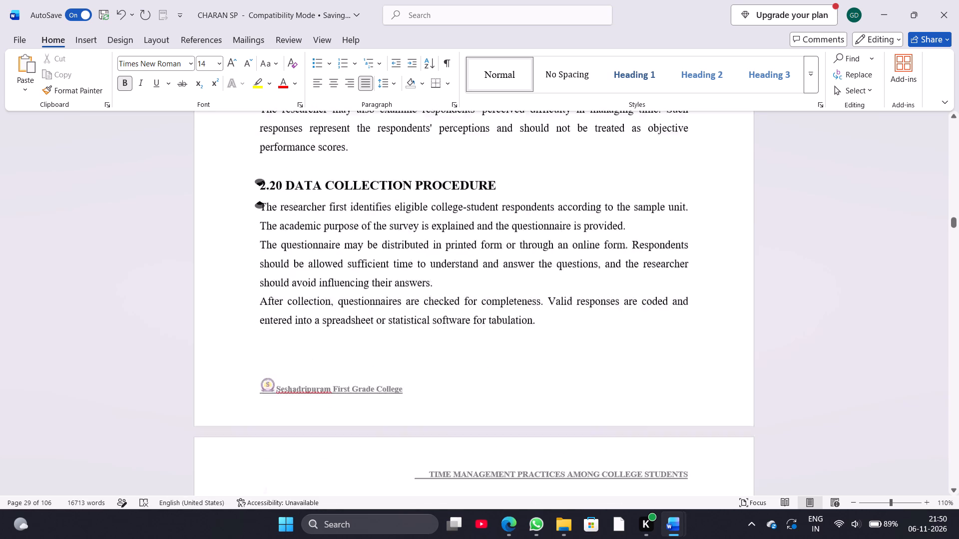
scroll(624, 222, "down", 5)
scroll(624, 222, "up", 2)
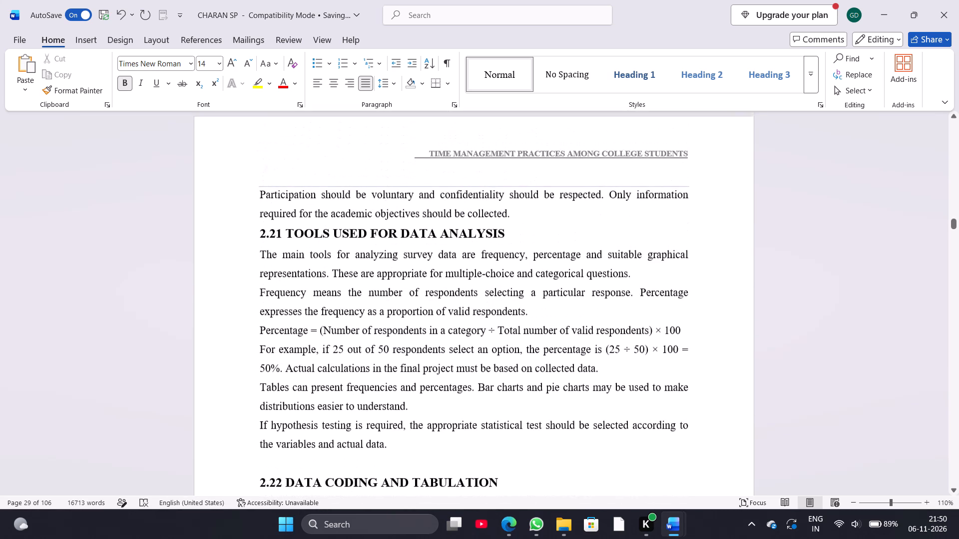
left_click(546, 216)
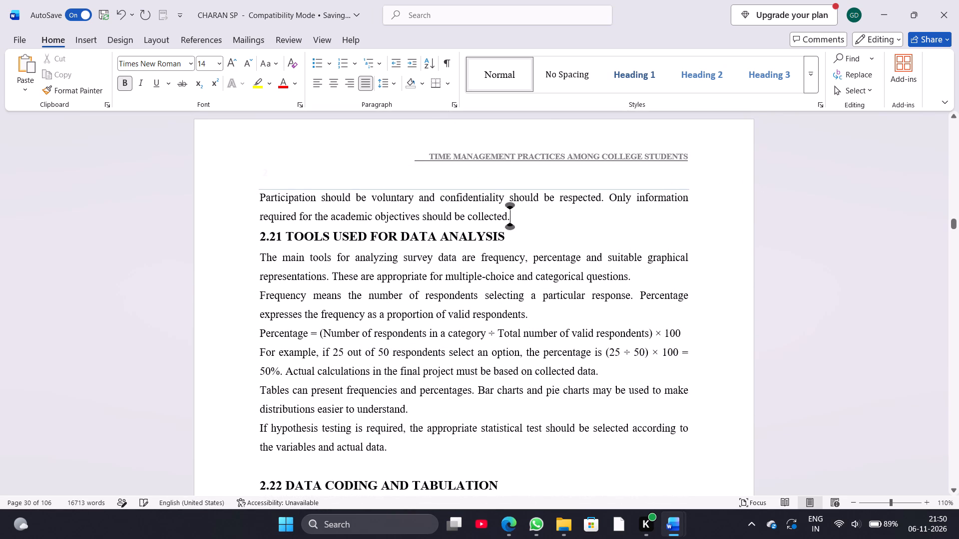
key("Return")
Delete the empty paragraphs above the heading 2.23 ETHICAL CONSIDERATIONS so it starts at the top of its page.
scroll(546, 216, "down", 4)
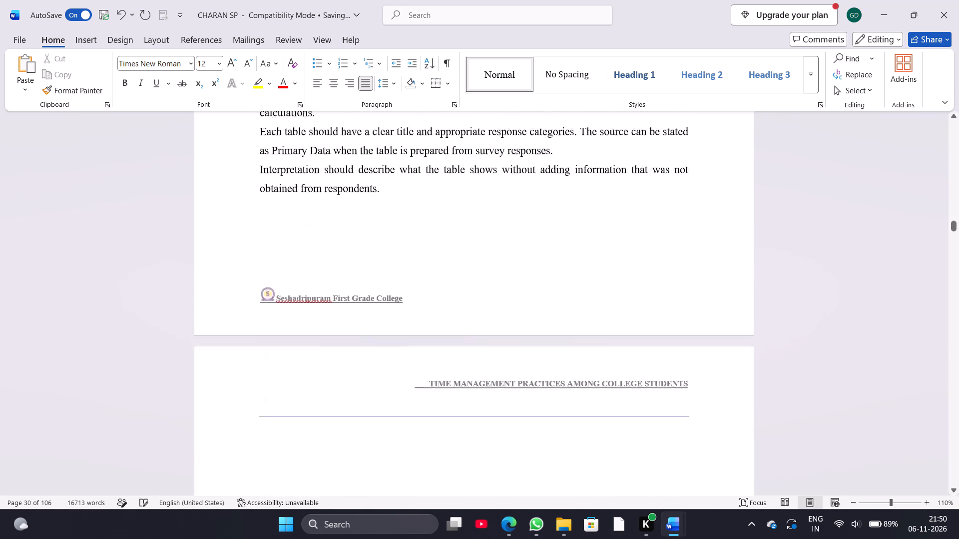
scroll(546, 216, "down", 1)
left_click(255, 390)
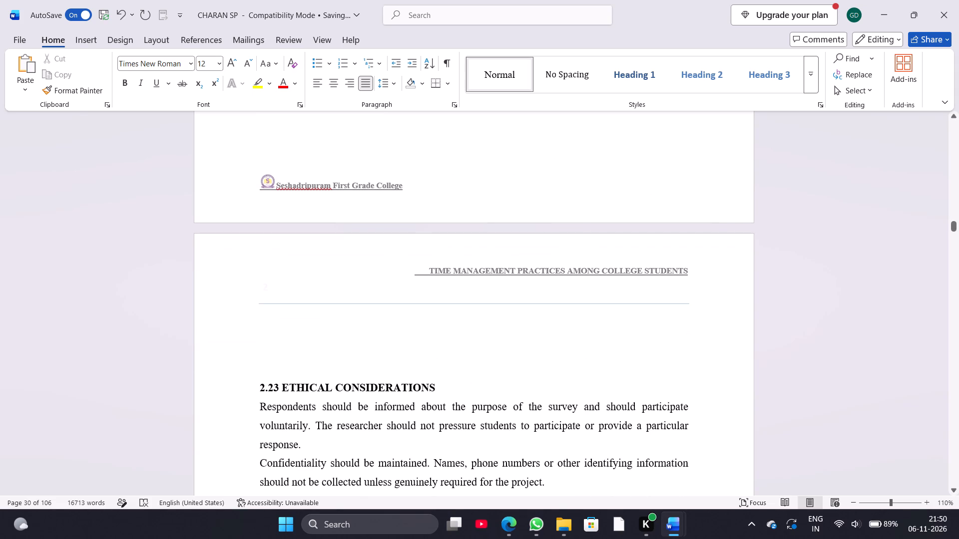
key("BackSpace")
key("BackSpace")
key("BackSpace")
key("BackSpace")
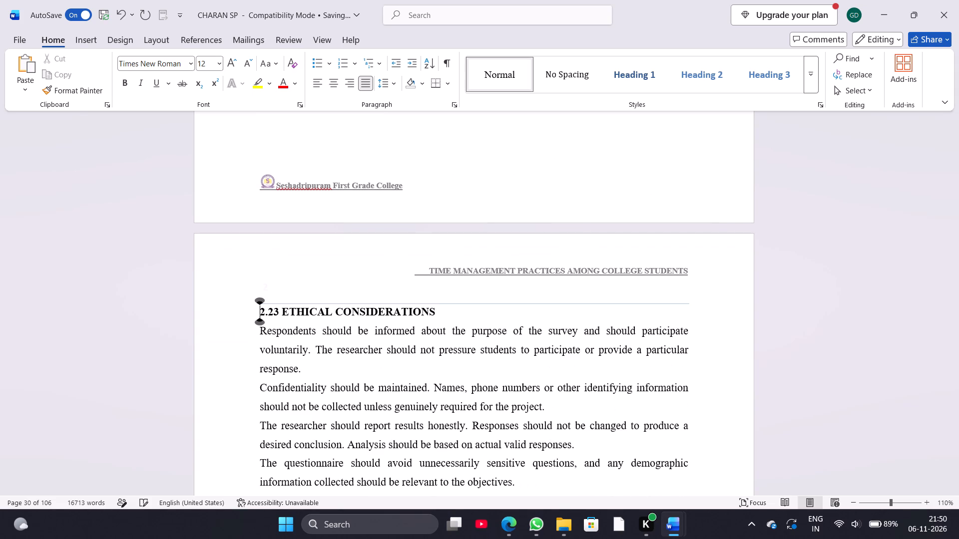
Review the Chapter 2 sections from 2.19 VARIABLES COVERED IN THE STUDY to the chapter's end for heading spacing and stray gaps.
scroll(255, 390, "down", 7)
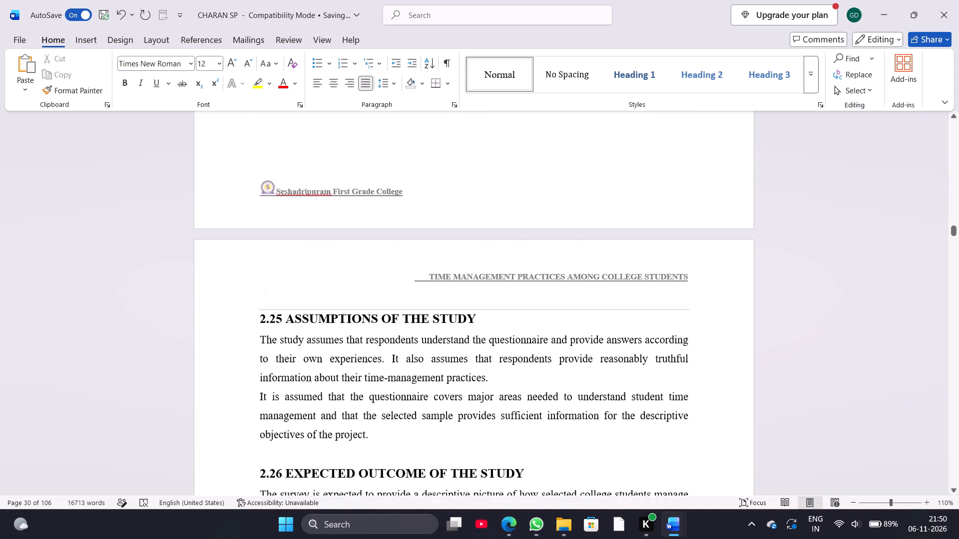
scroll(255, 390, "up", 3)
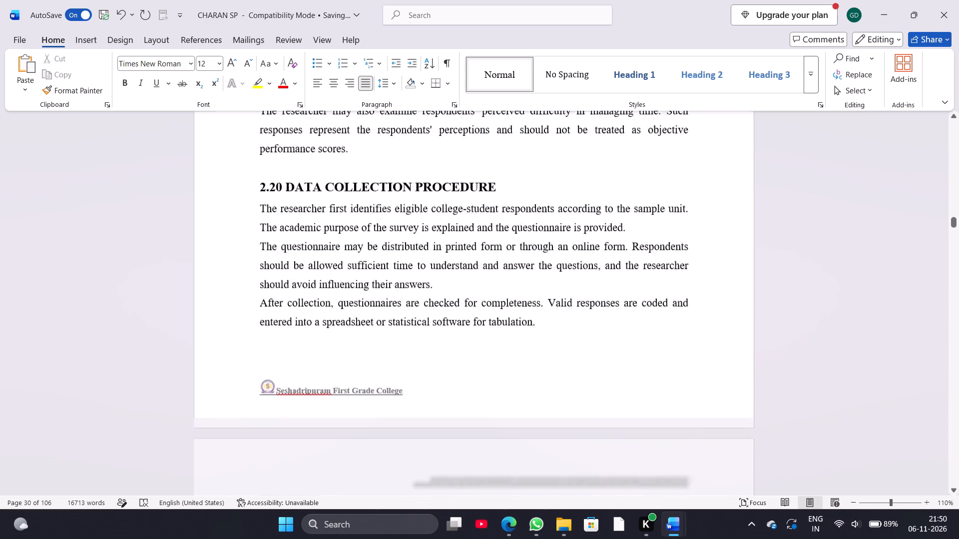
scroll(255, 390, "up", 1)
scroll(255, 390, "down", 9)
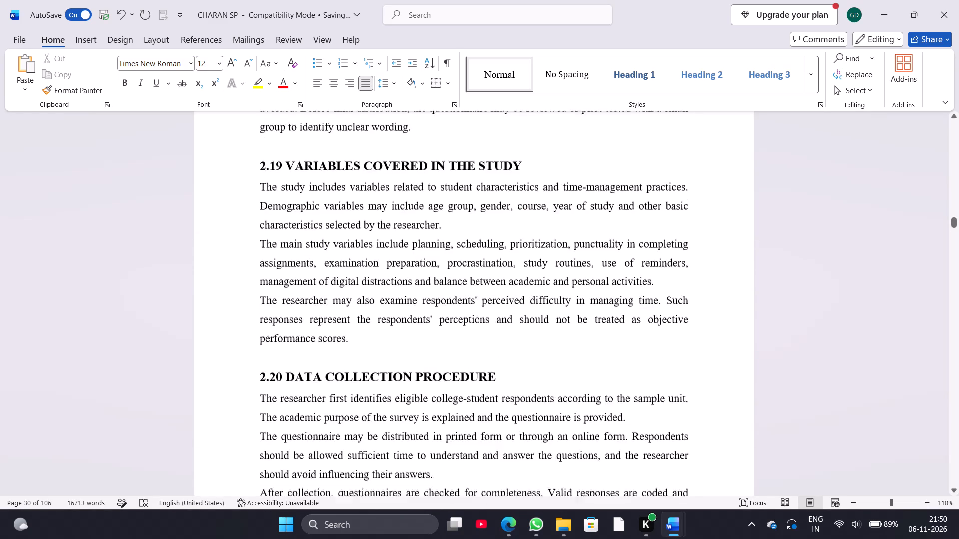
scroll(255, 390, "down", 9)
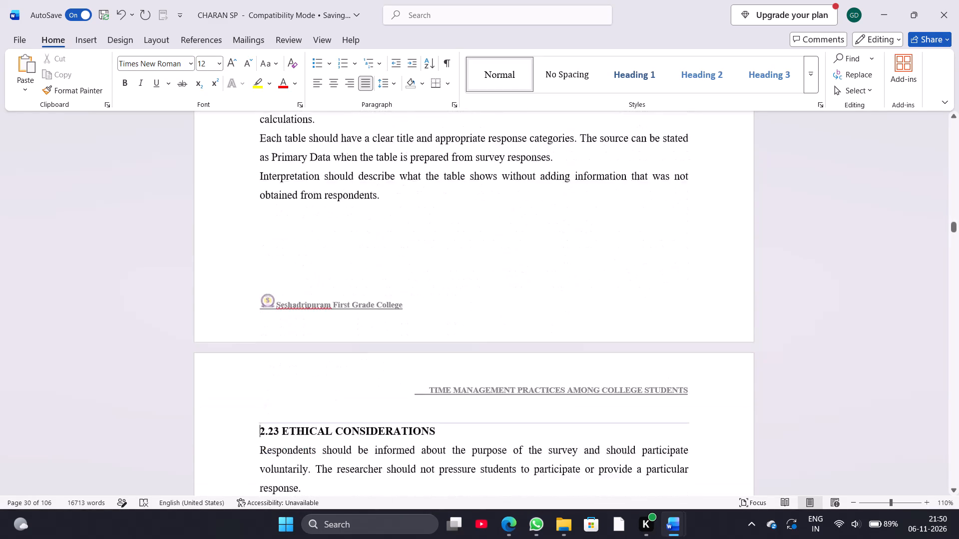
scroll(255, 390, "down", 6)
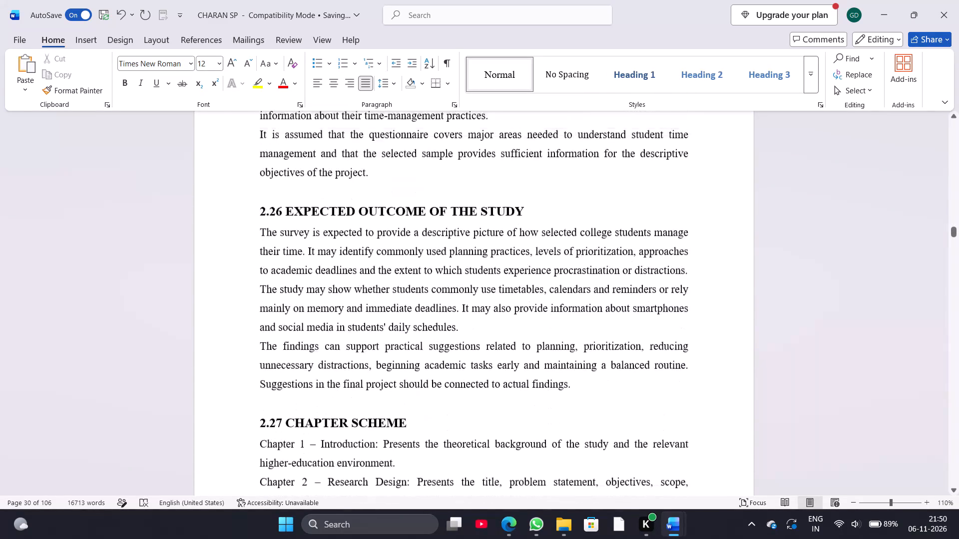
scroll(255, 390, "down", 5)
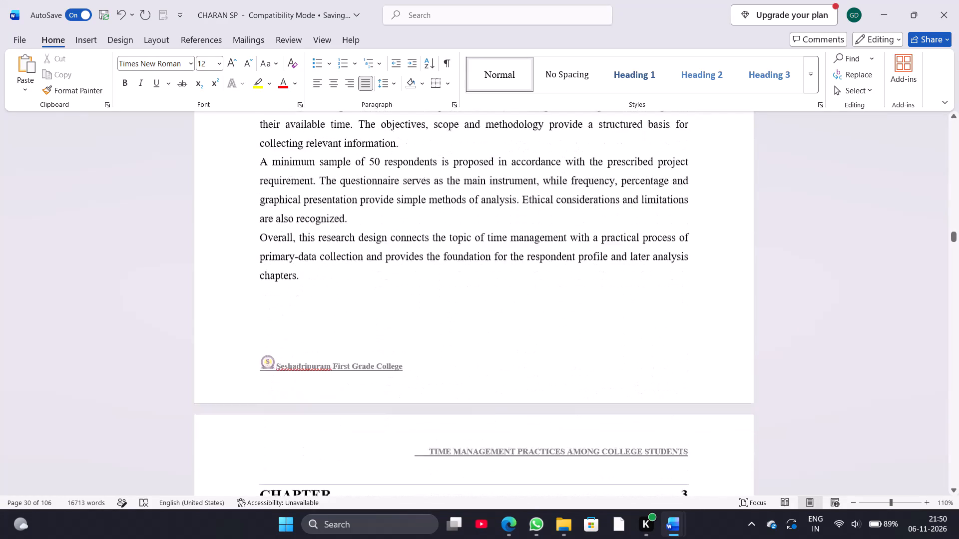
Rewrite the third chapter's title line as CHAPTER 3 without the dash, and centre it together with RESPONDENTS PROFILE.
scroll(255, 390, "down", 3)
scroll(255, 390, "up", 1)
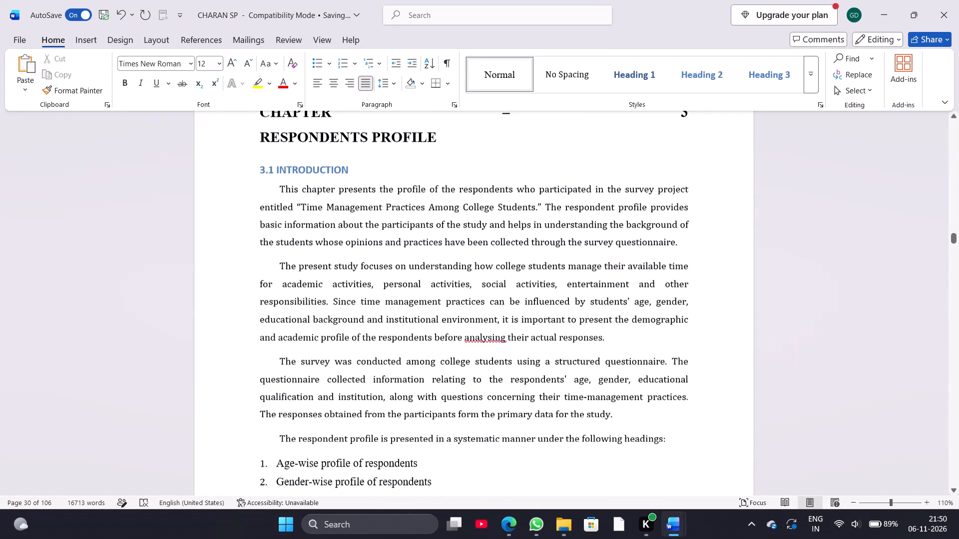
scroll(255, 390, "up", 2)
scroll(256, 361, "down", 1)
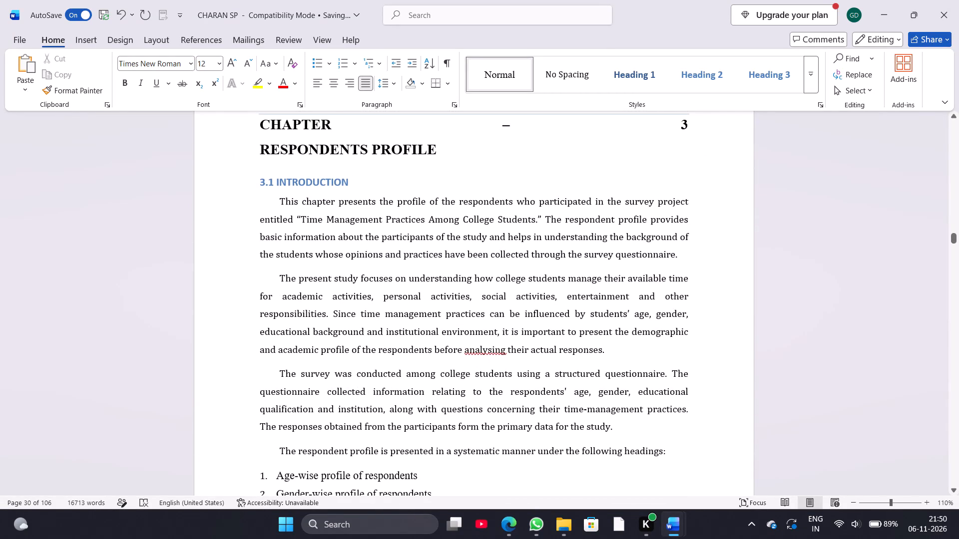
scroll(289, 394, "up", 1)
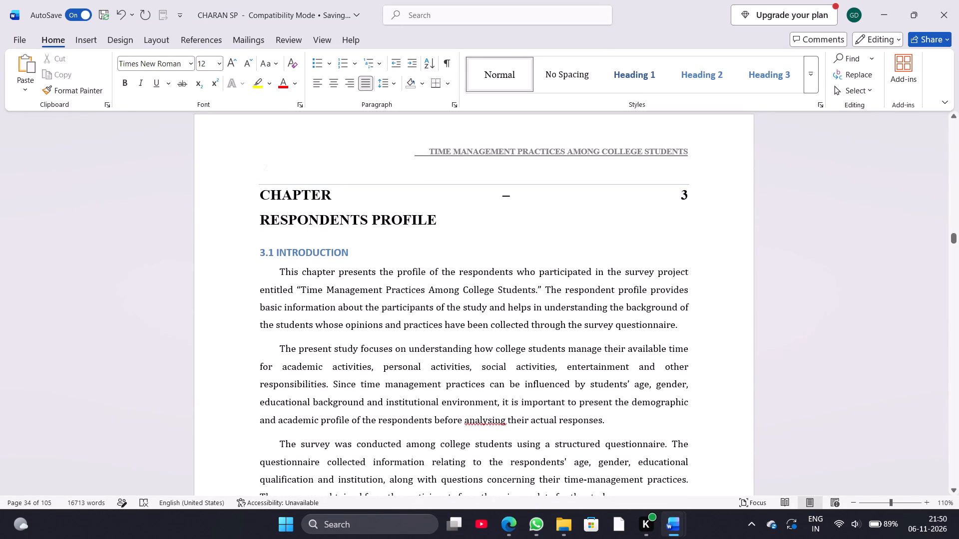
left_click(556, 204)
key("BackSpace")
key("BackSpace")
key("BackSpace")
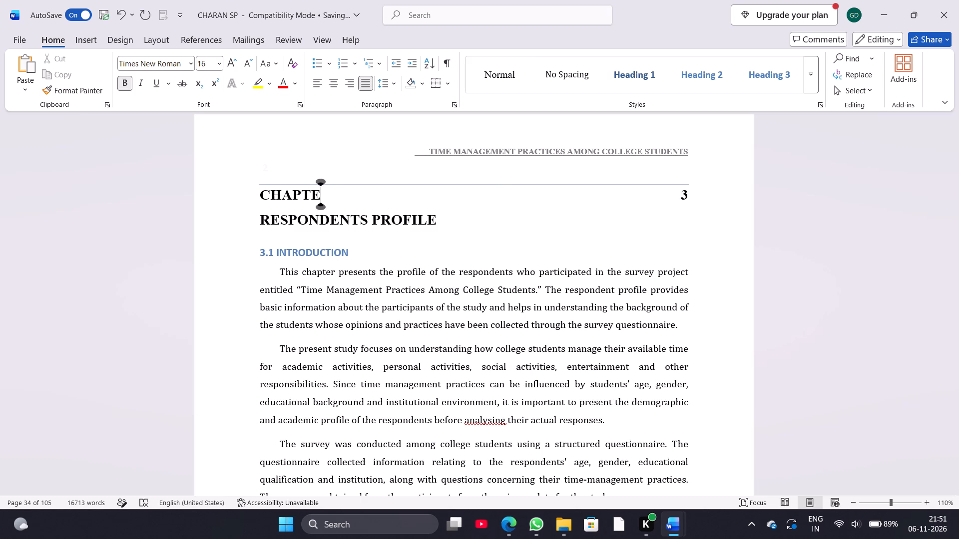
key("r")
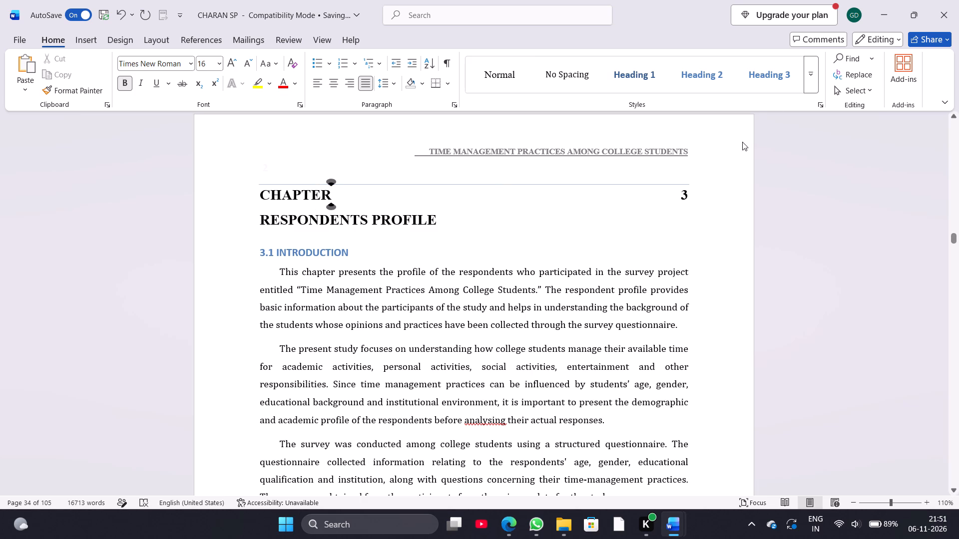
left_click(698, 197)
key("BackSpace")
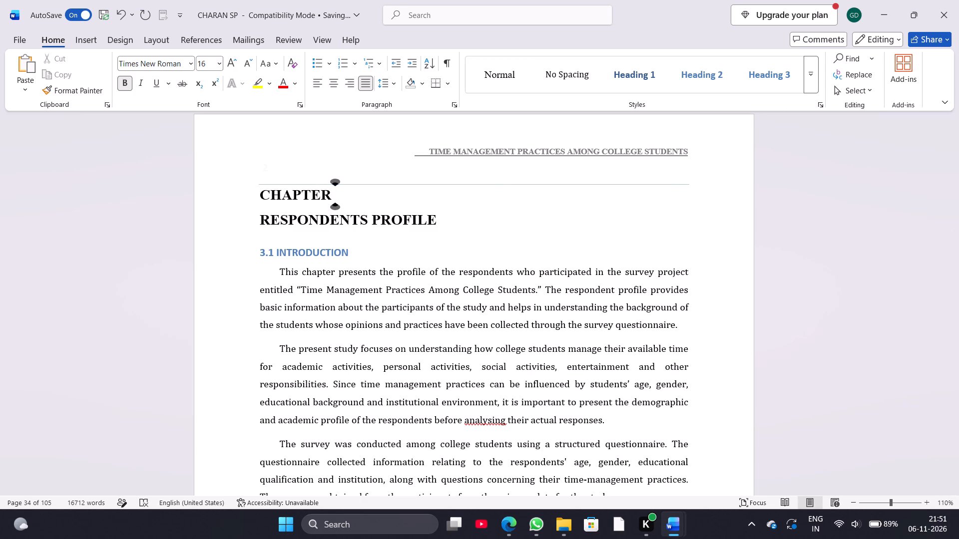
key("3")
key("BackSpace")
left_click(337, 85)
key("3")
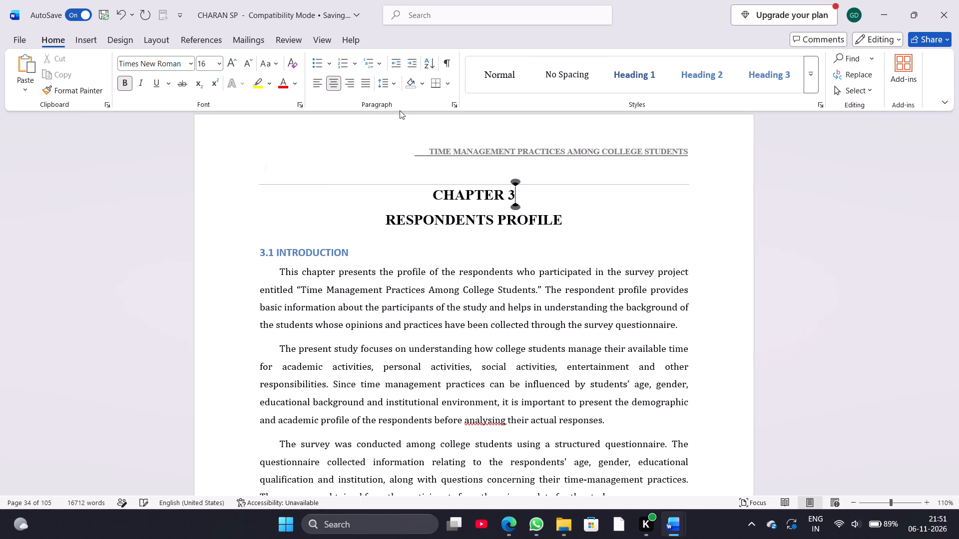
Look through the Chapter 3 sections and respondent tables to check their headings and layout.
scroll(400, 110, "down", 4)
scroll(384, 263, "down", 20)
scroll(384, 263, "down", 20)
scroll(384, 263, "down", 20)
scroll(384, 263, "up", 1)
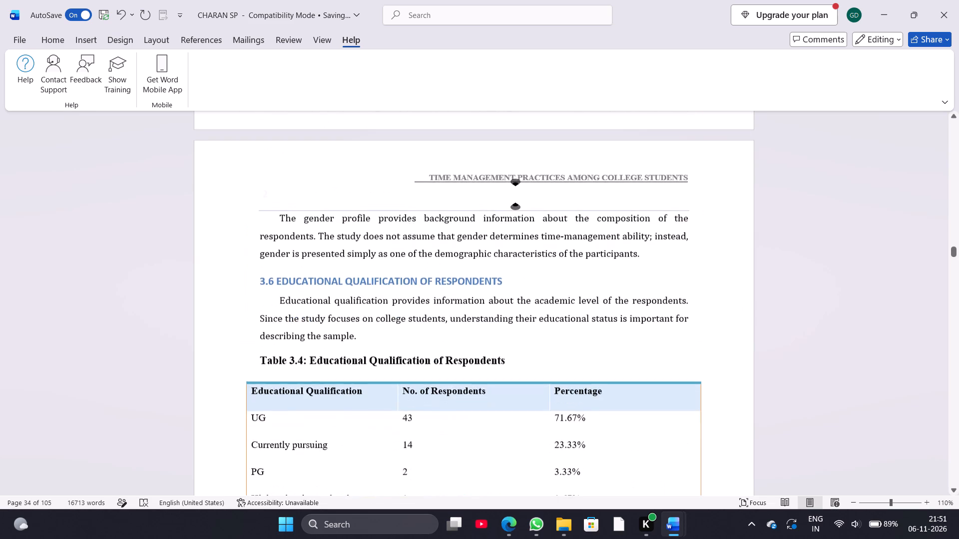
scroll(384, 263, "up", 1)
scroll(349, 181, "up", 13)
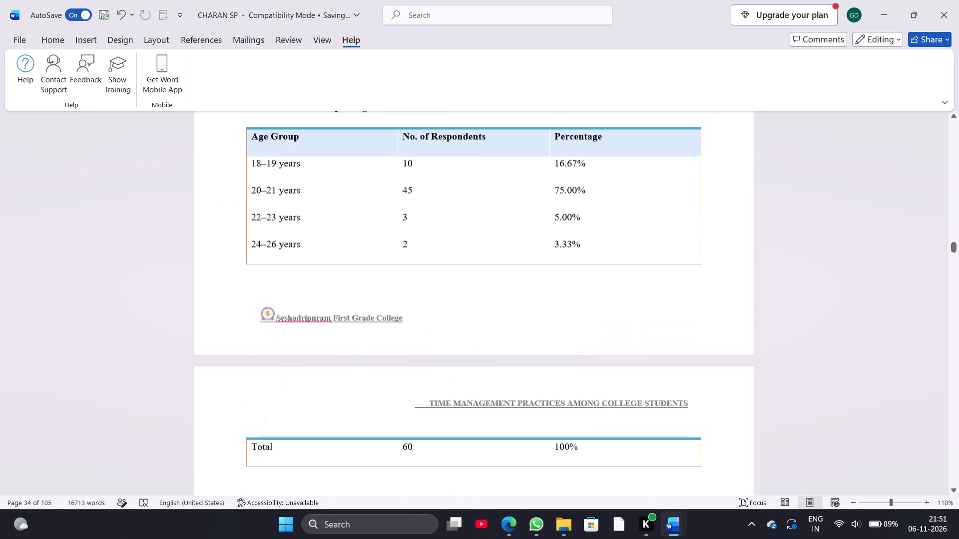
scroll(349, 181, "up", 9)
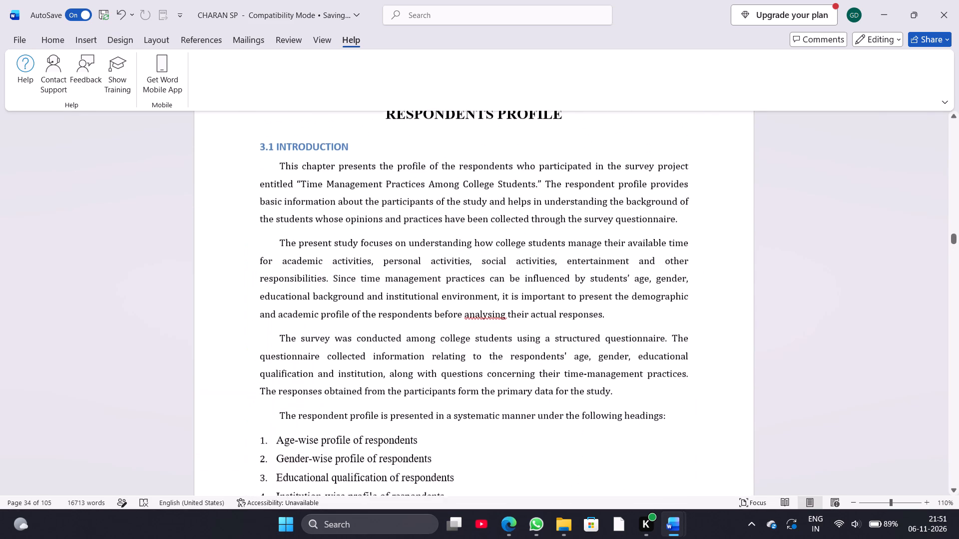
scroll(349, 181, "up", 1)
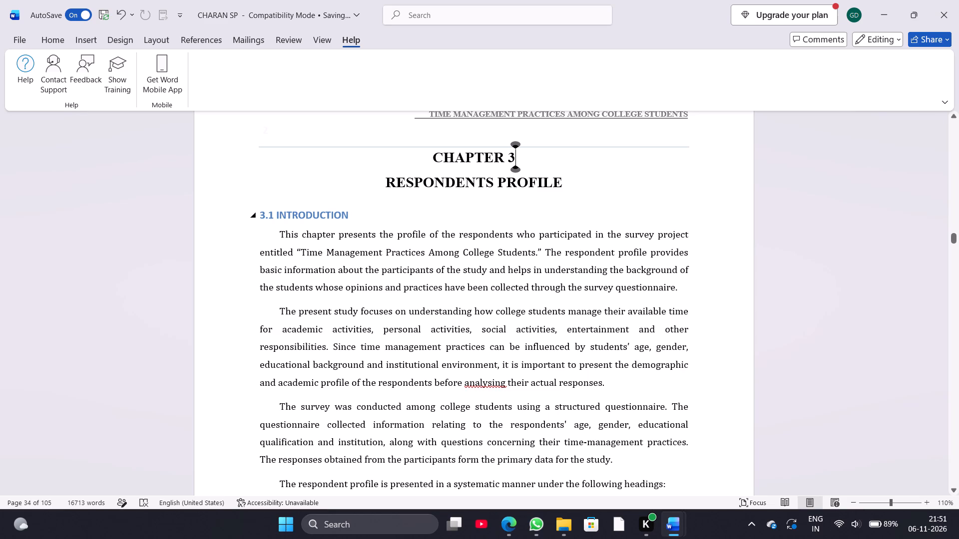
Set the text from the first paragraph of 3.1 INTRODUCTION through Chapter 5's introduction to Times New Roman.
left_click(275, 230)
left_click_drag(275, 230, 524, 538)
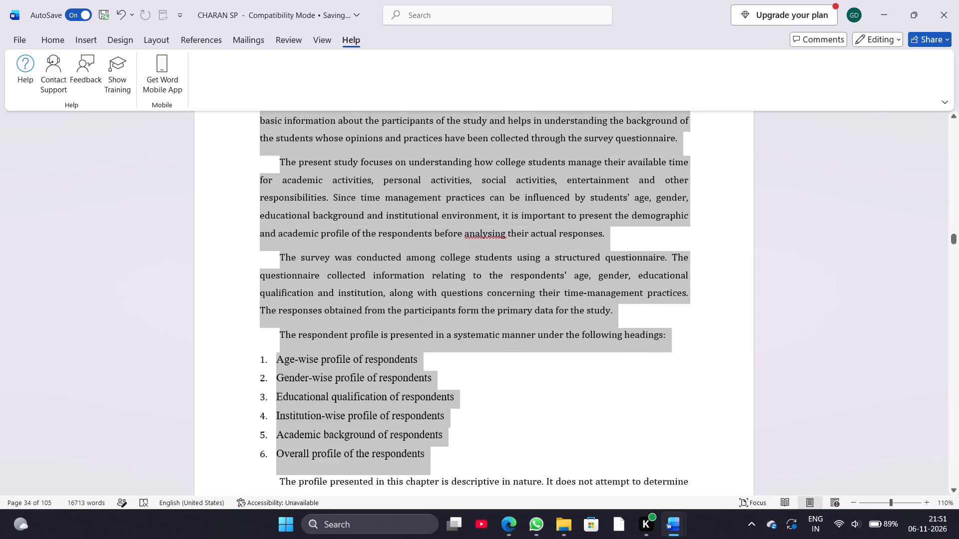
left_click_drag(524, 538, 520, 538)
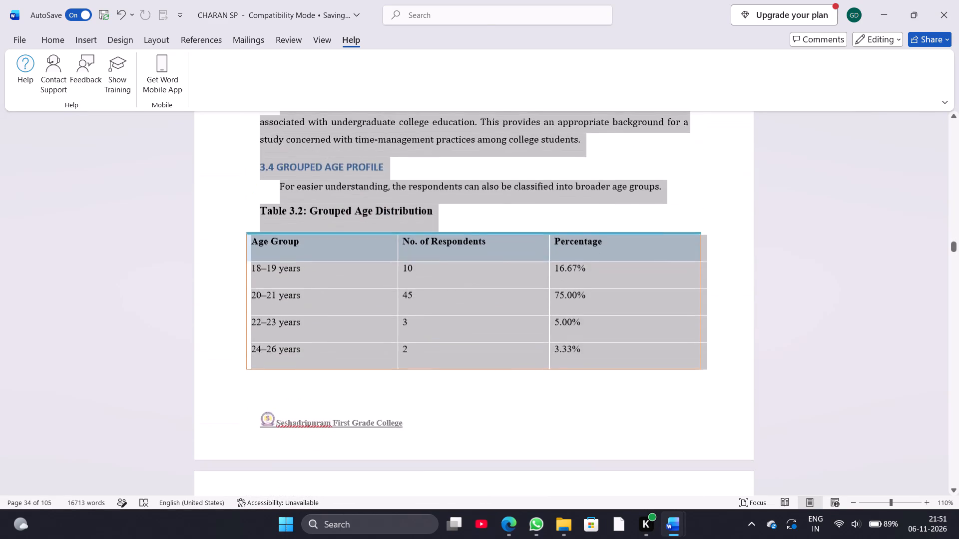
left_click_drag(520, 538, 518, 538)
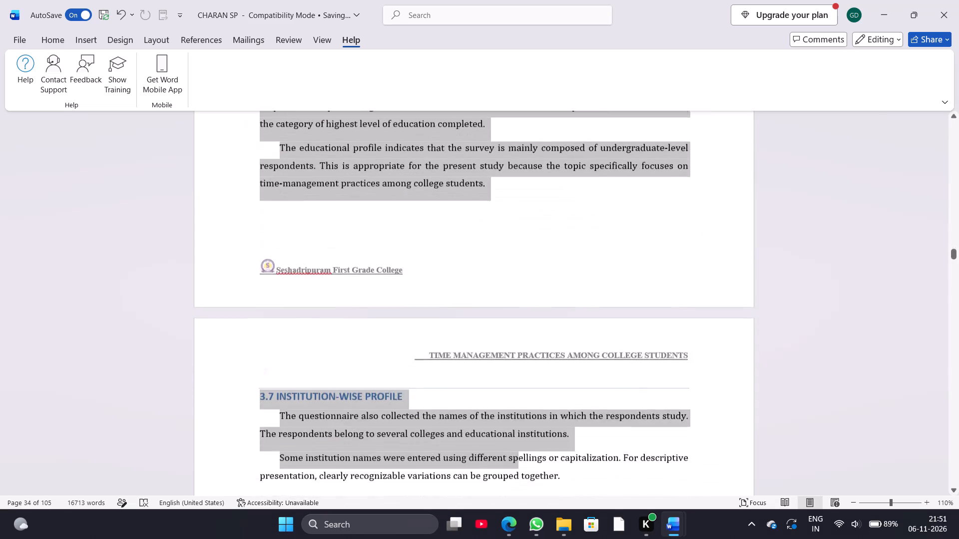
left_click_drag(518, 538, 518, 538)
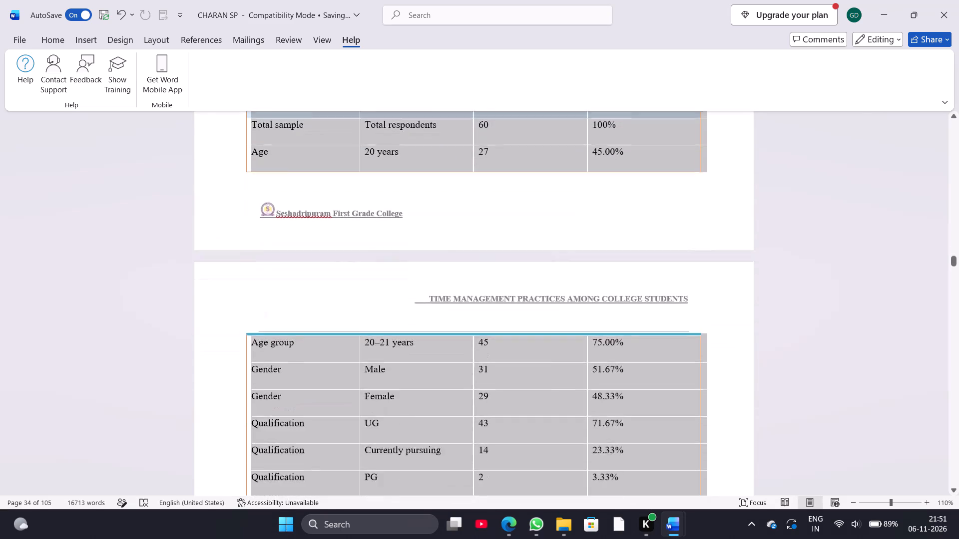
left_click_drag(518, 538, 517, 538)
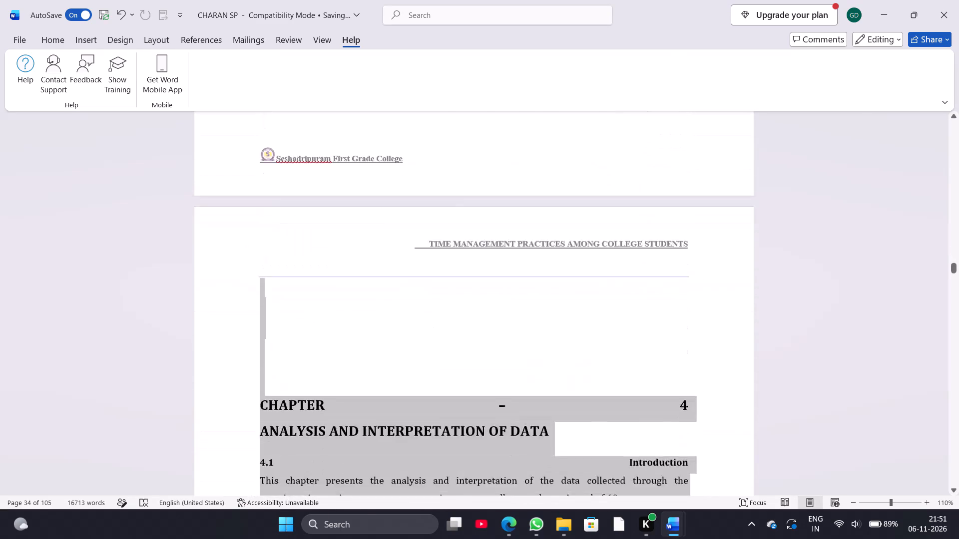
left_click_drag(517, 538, 508, 482)
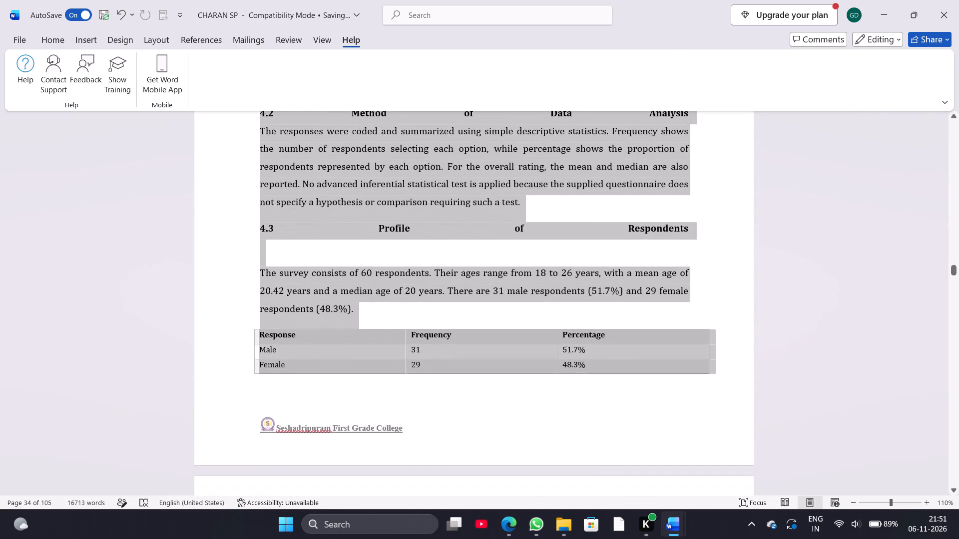
left_click_drag(508, 482, 605, 538)
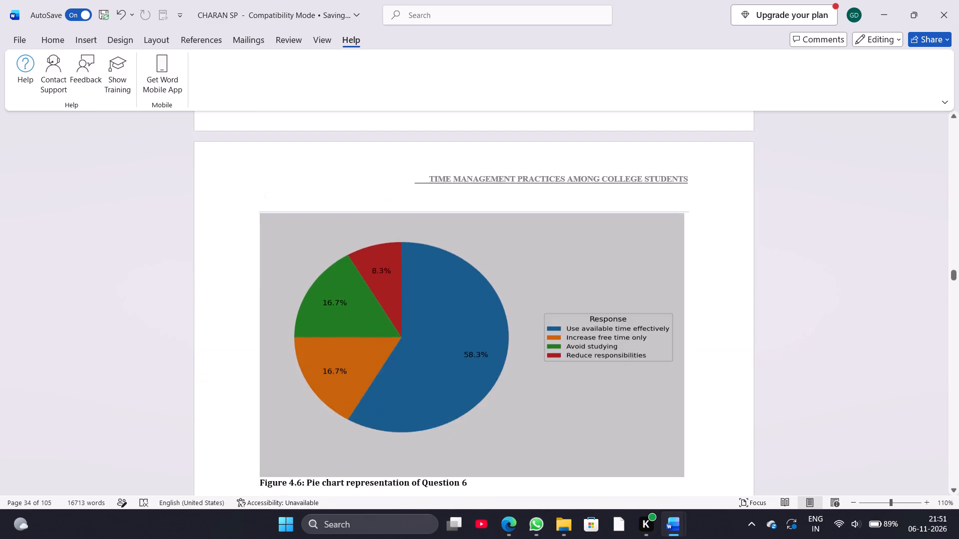
left_click_drag(605, 538, 710, 538)
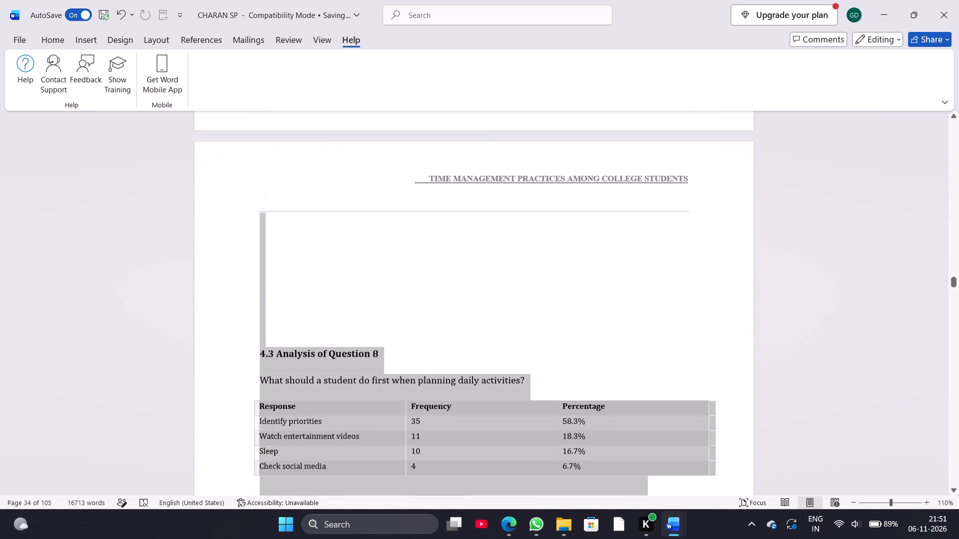
left_click_drag(710, 538, 709, 538)
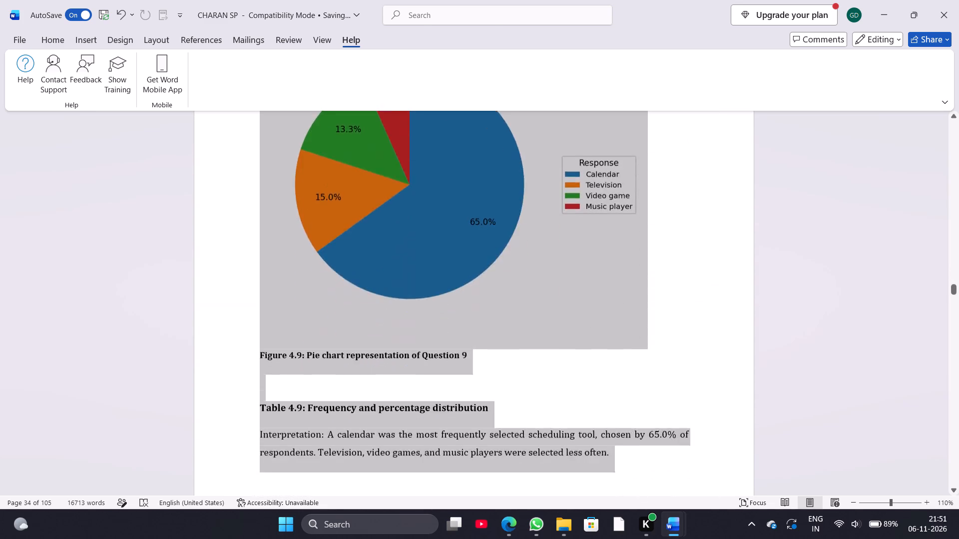
left_click_drag(709, 538, 708, 538)
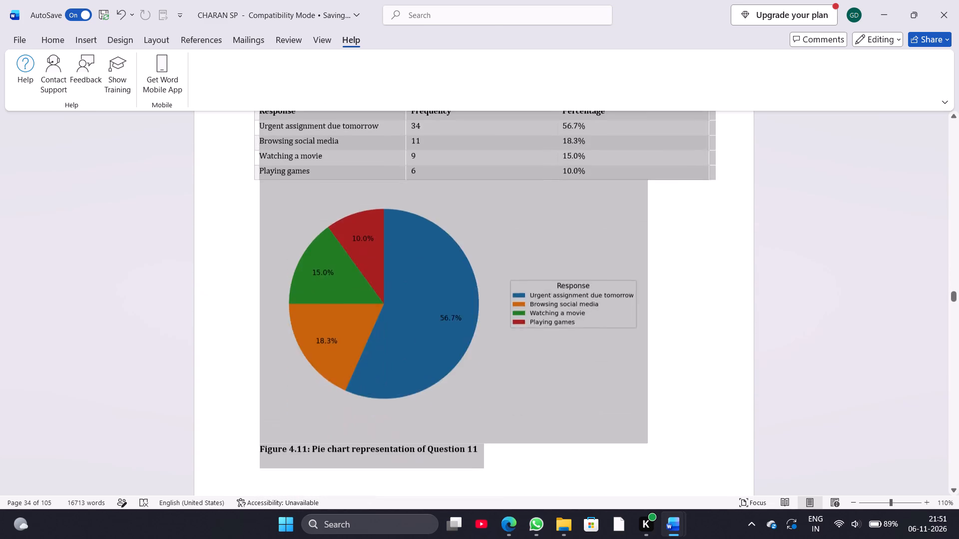
left_click_drag(708, 538, 707, 538)
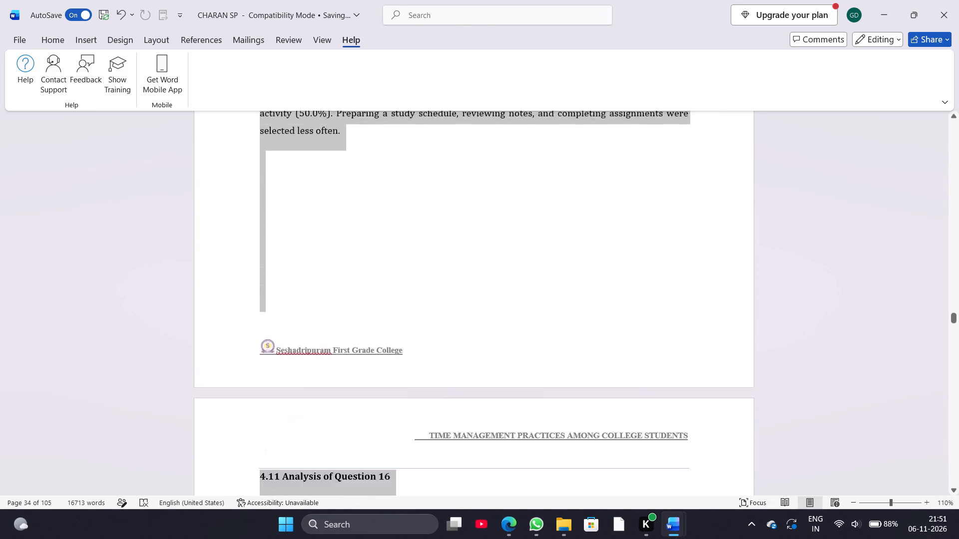
left_click_drag(707, 538, 707, 538)
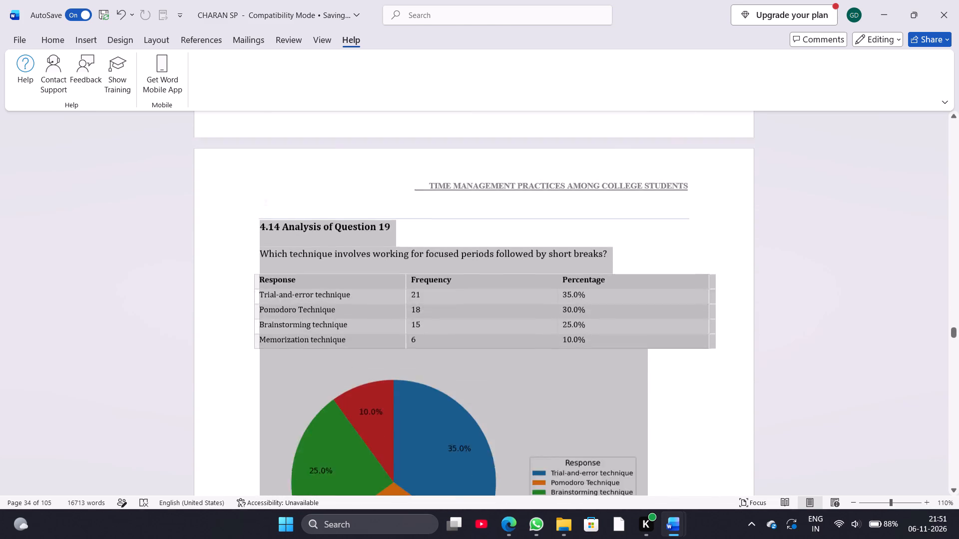
left_click_drag(707, 538, 706, 538)
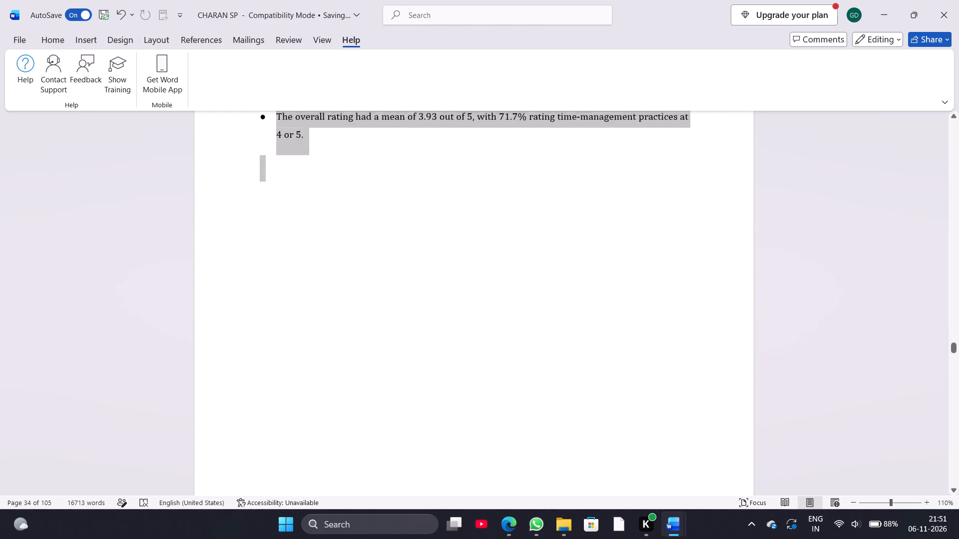
left_click_drag(706, 538, 704, 538)
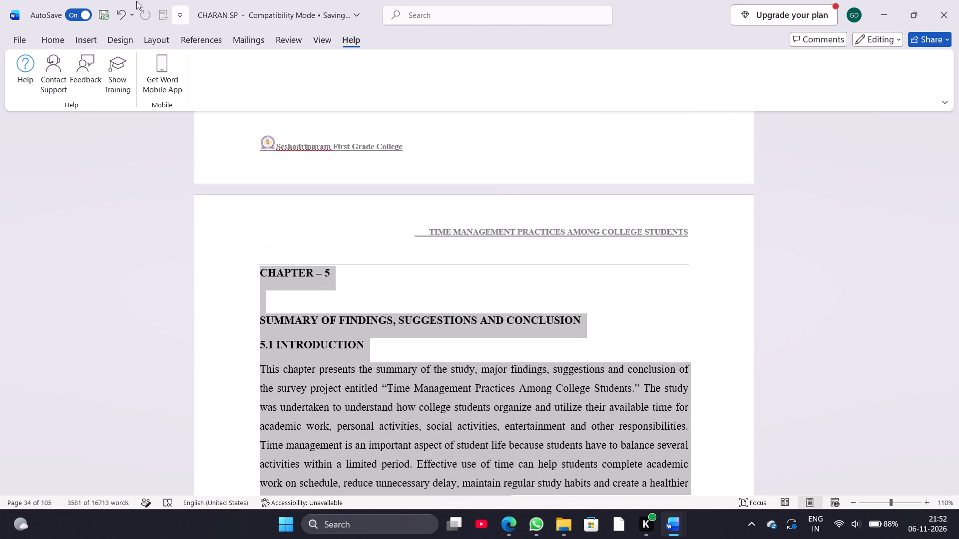
left_click(58, 38)
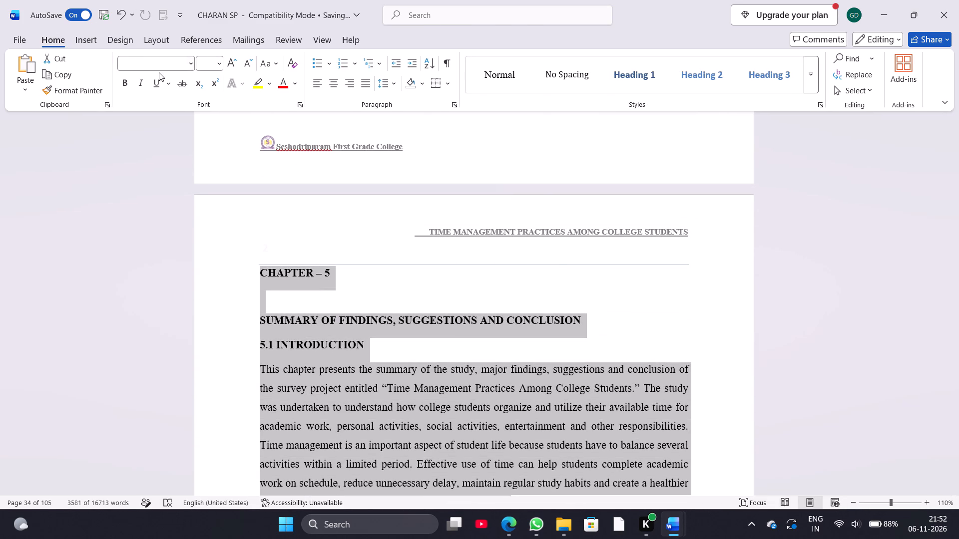
left_click(190, 62)
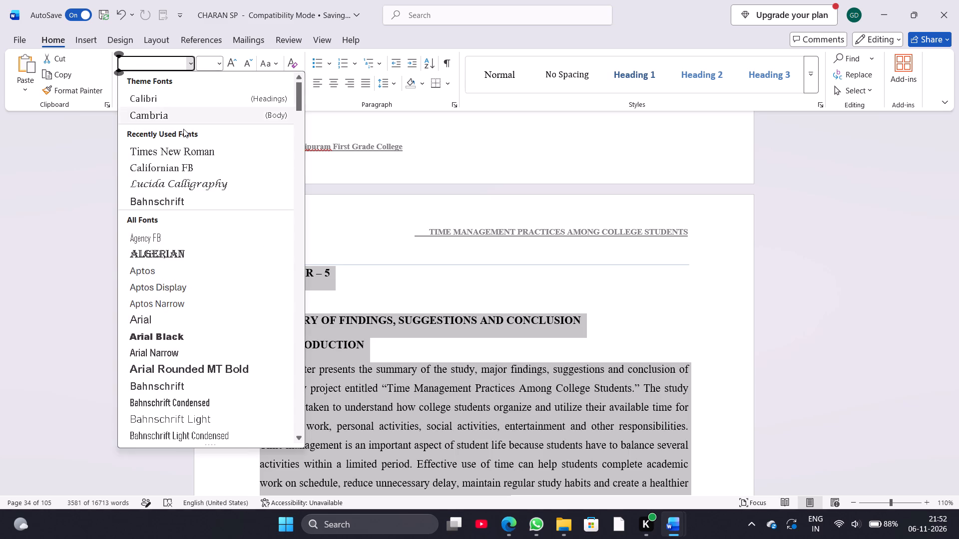
left_click(184, 149)
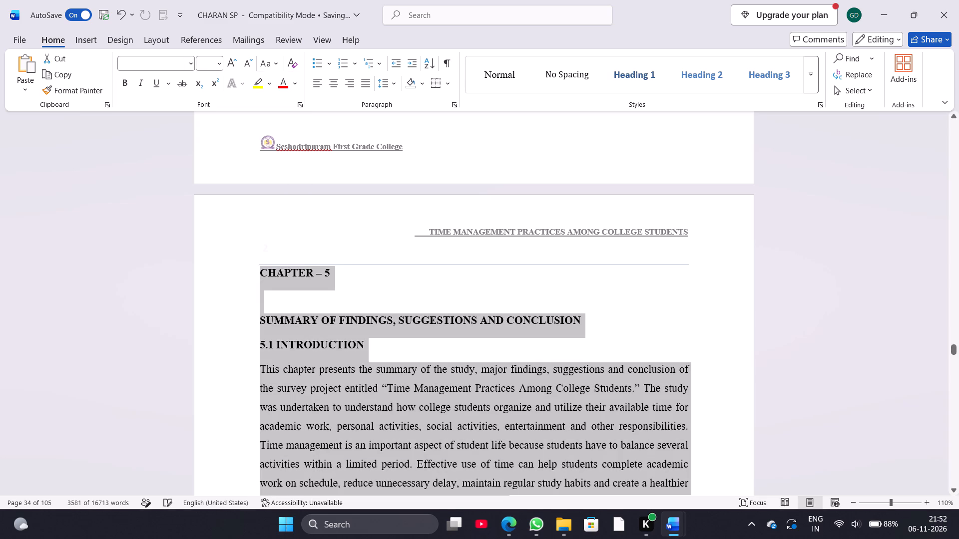
Justify the selected text from Chapter 3 through Chapter 5's introduction and set its line spacing to 1.5.
left_click(365, 86)
left_click(386, 84)
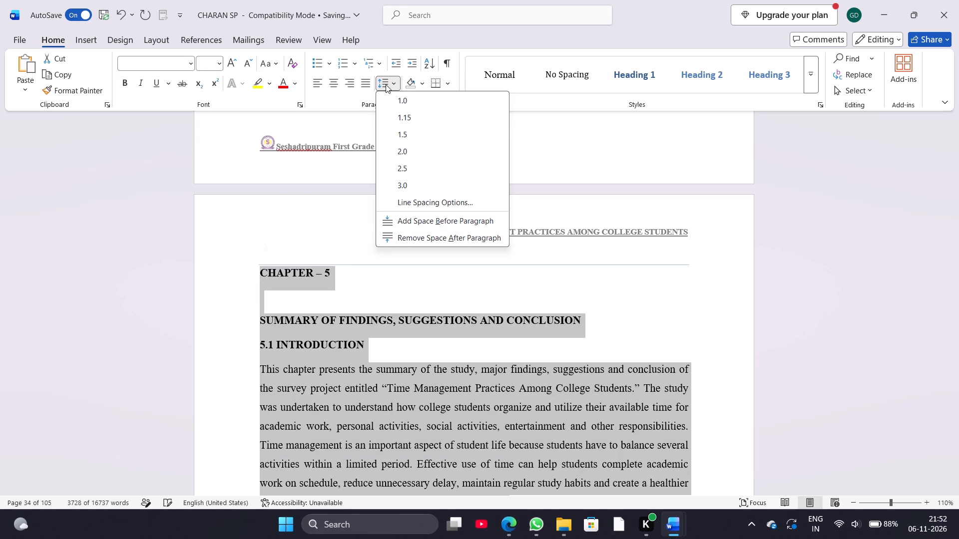
left_click(394, 132)
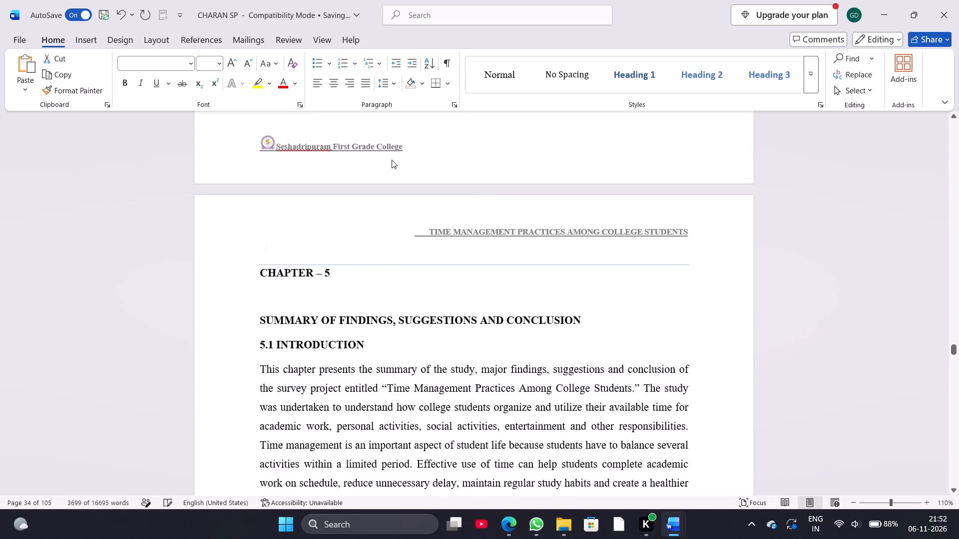
Check the reformatted Chapter 3 text and respondent tables down to 3.8 ACADEMIC BACKGROUND OF RESPONDENTS.
scroll(381, 218, "up", 12)
scroll(381, 218, "up", 10)
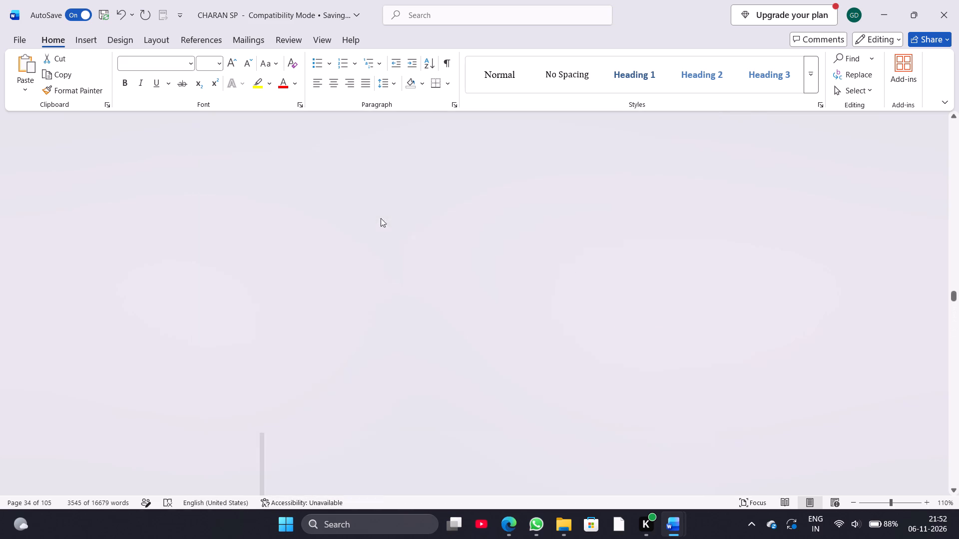
scroll(381, 218, "up", 20)
scroll(381, 218, "up", 20)
scroll(381, 218, "up", 20)
scroll(381, 218, "down", 4)
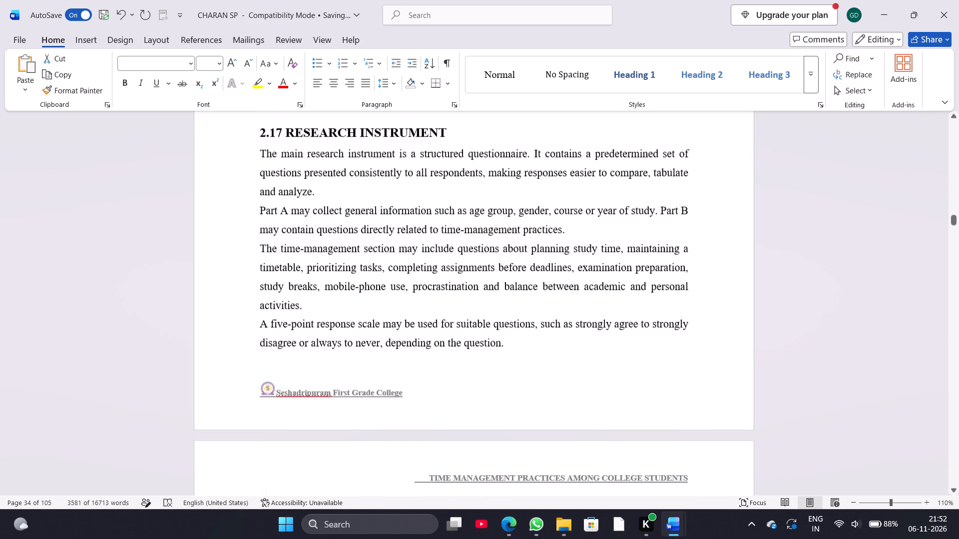
scroll(381, 218, "down", 11)
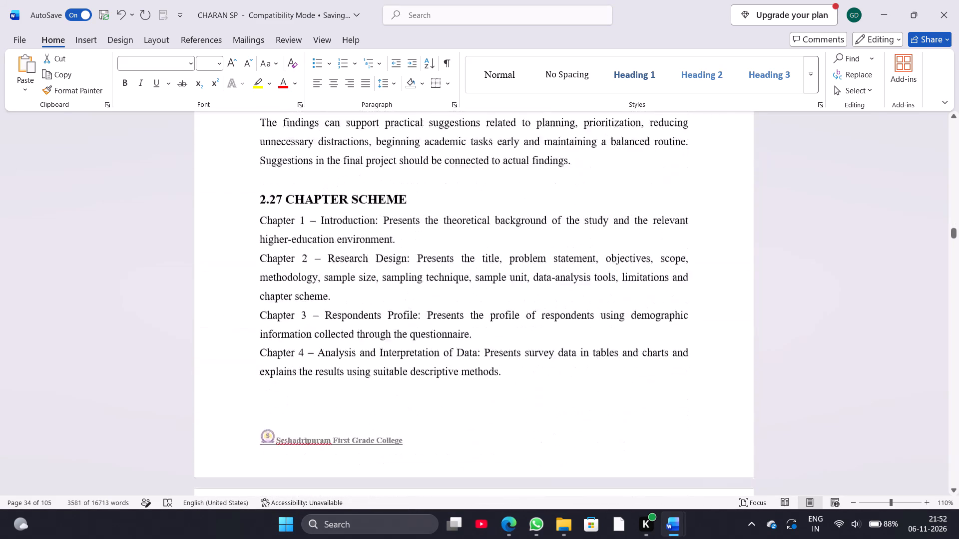
scroll(381, 218, "down", 2)
scroll(381, 218, "up", 1)
scroll(381, 218, "down", 1)
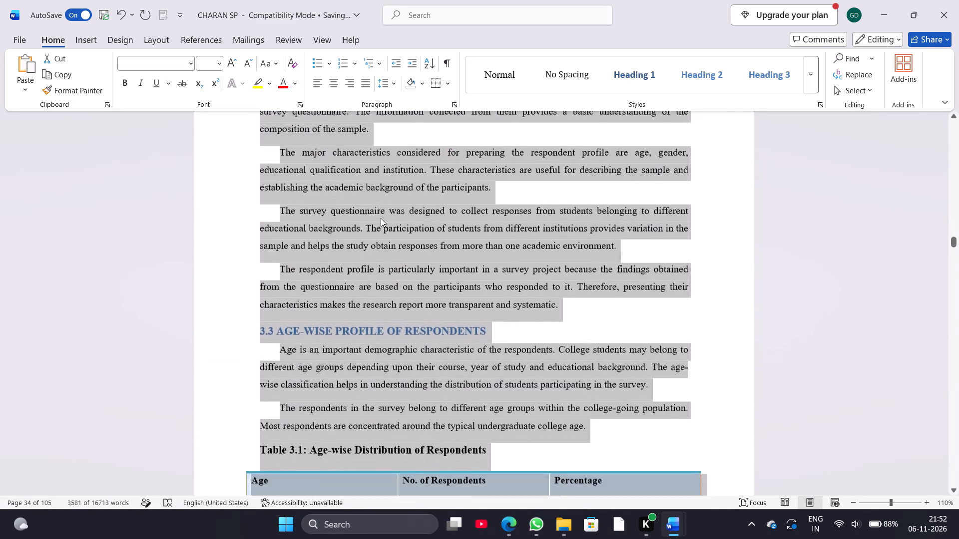
scroll(381, 218, "down", 4)
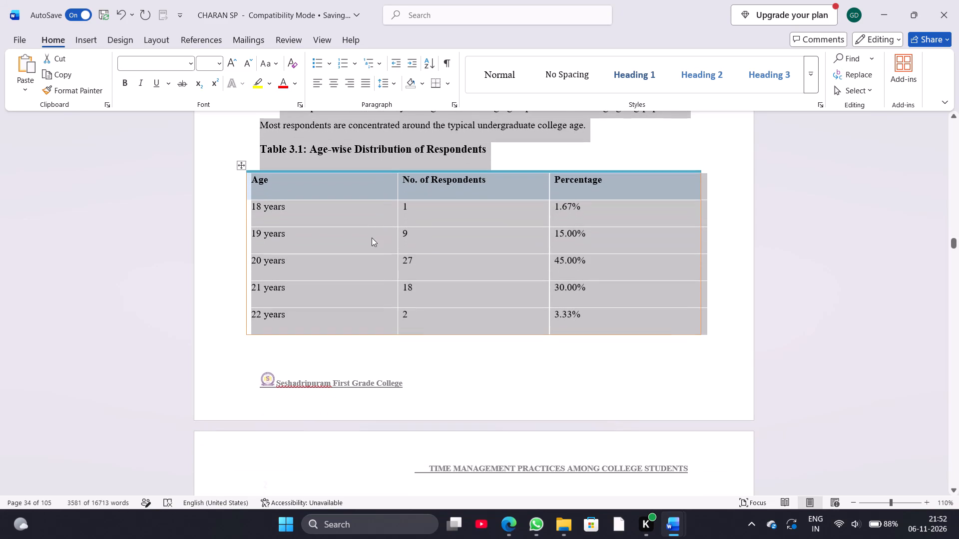
left_click(414, 364)
scroll(414, 364, "down", 3)
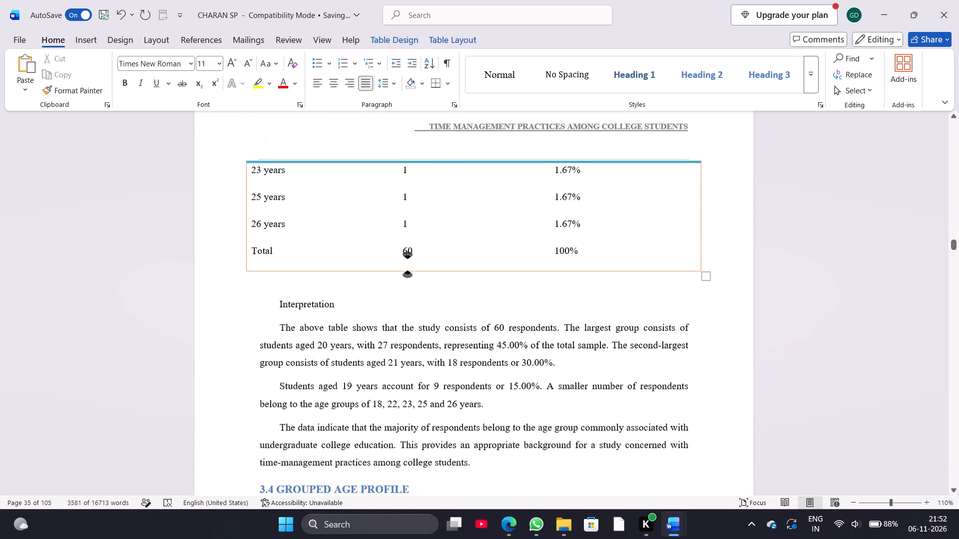
scroll(414, 364, "down", 7)
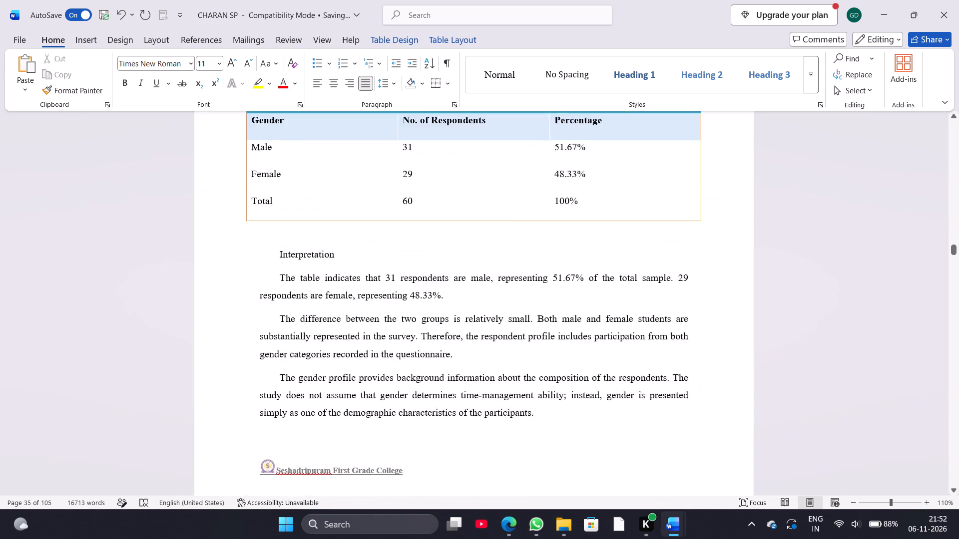
scroll(414, 364, "down", 5)
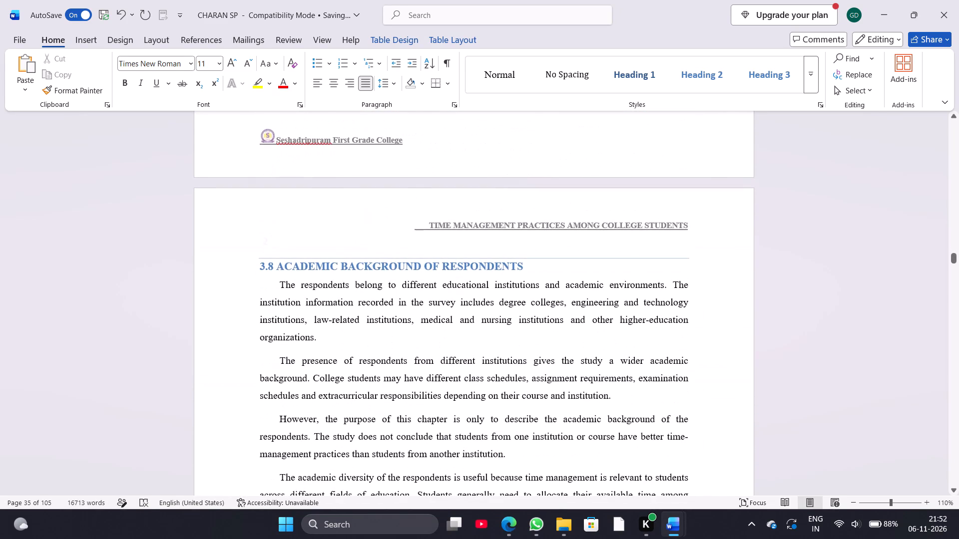
Review the pages back from section 3.8 to the end of Chapter 2, comparing font size, paragraph indents and line spacing.
left_click(367, 351)
scroll(367, 351, "up", 2)
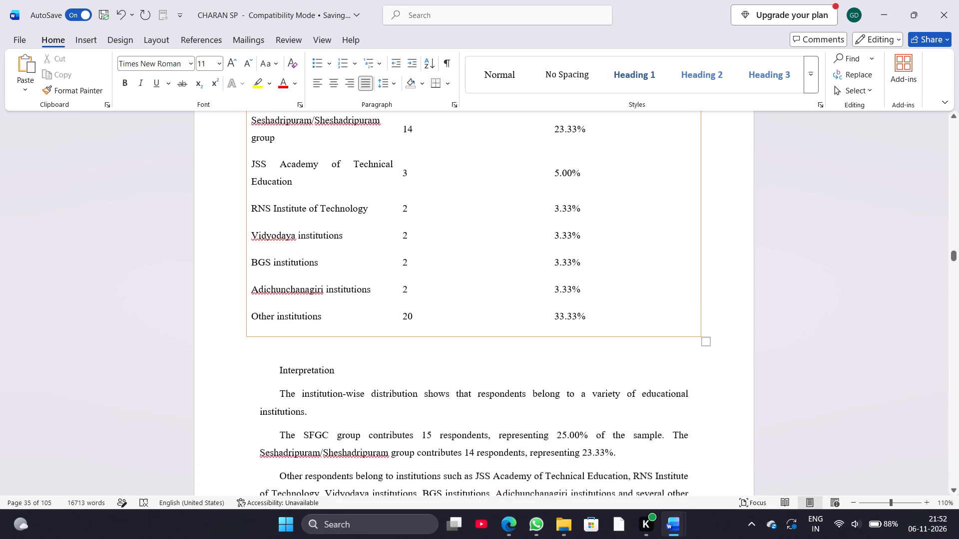
scroll(367, 351, "up", 1)
left_click(306, 225)
scroll(306, 225, "up", 1)
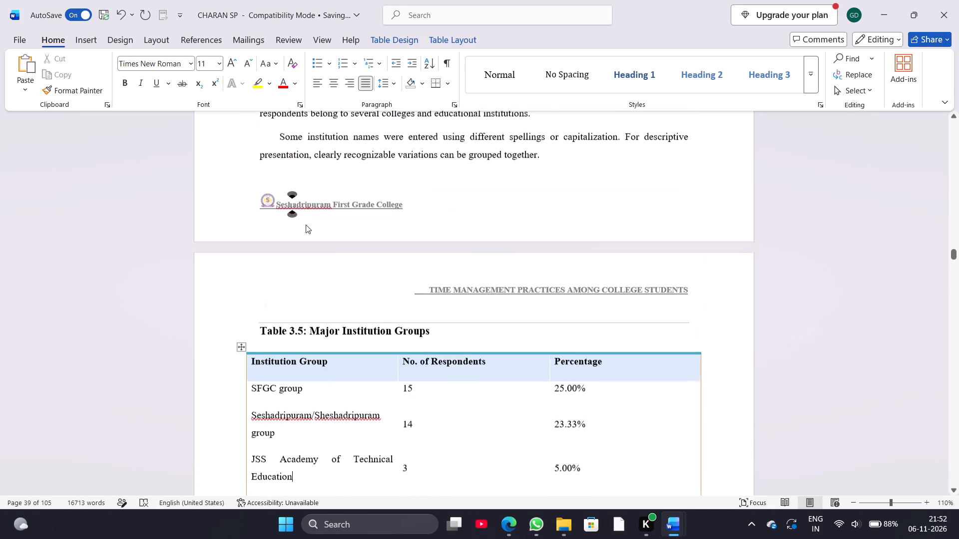
scroll(306, 225, "up", 1)
scroll(309, 239, "down", 4)
scroll(309, 239, "up", 15)
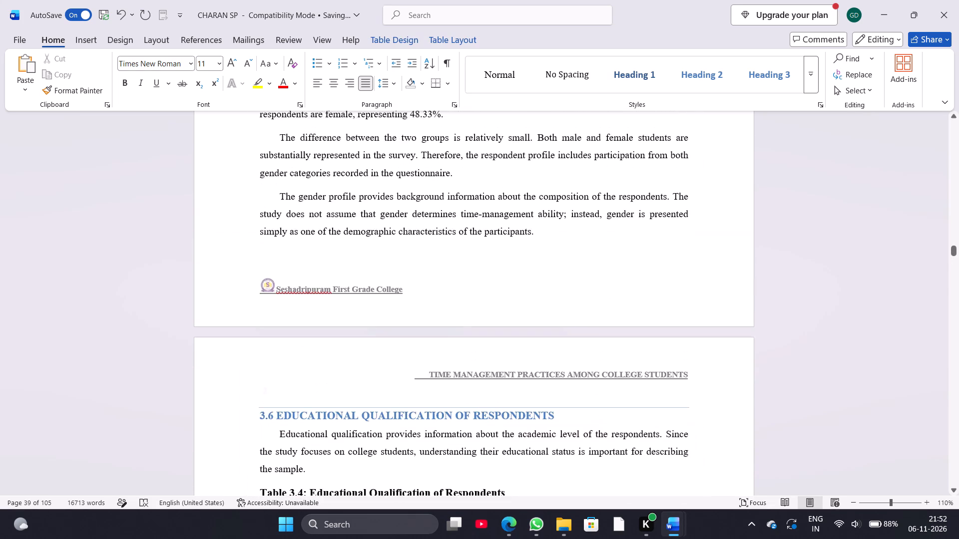
scroll(309, 239, "up", 8)
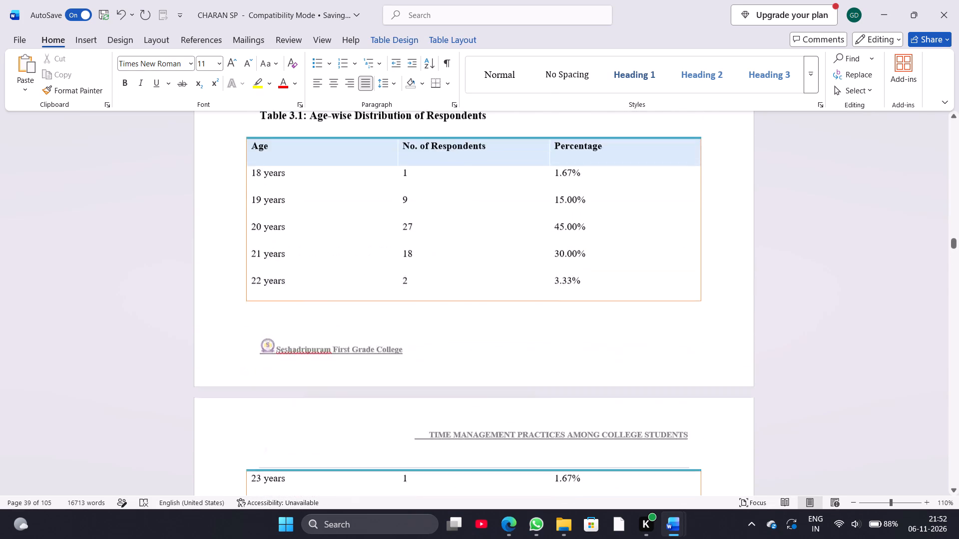
scroll(309, 239, "up", 2)
scroll(309, 239, "left", 4)
scroll(309, 239, "up", 3)
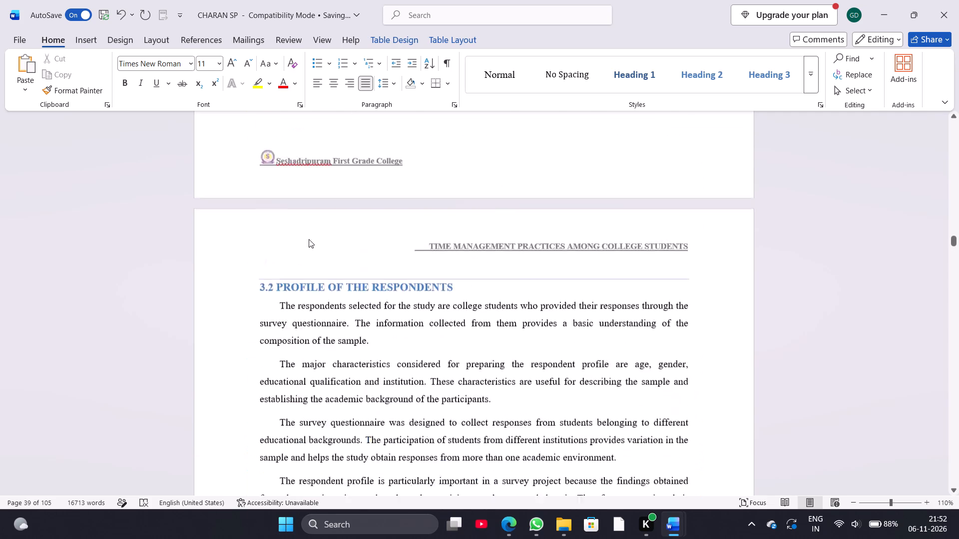
scroll(309, 239, "up", 6)
scroll(309, 239, "down", 1)
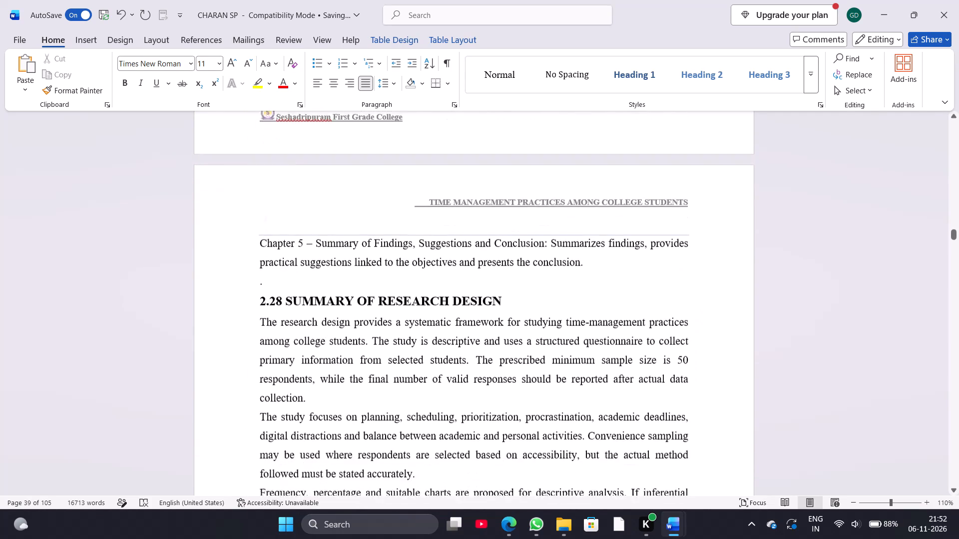
scroll(309, 239, "down", 2)
left_click(306, 227)
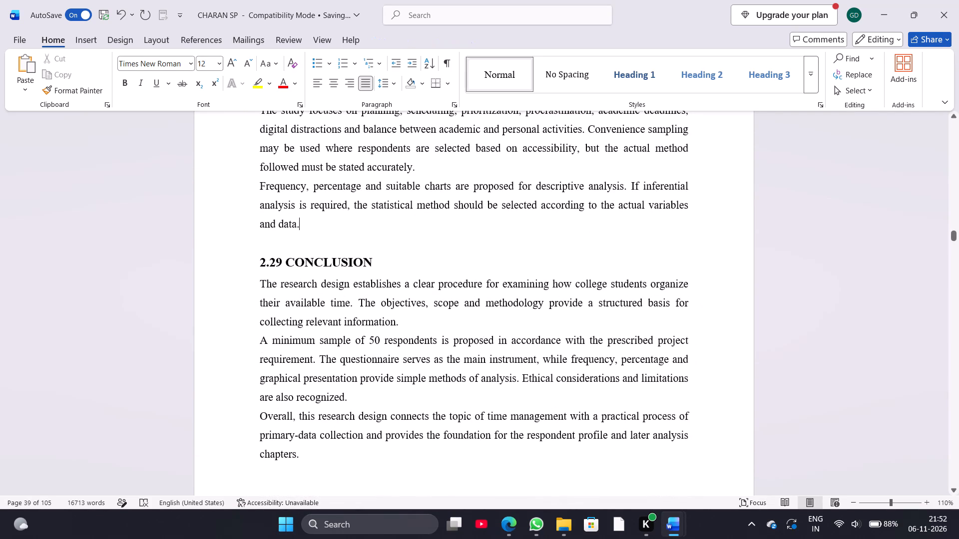
Set the Chapter 3 text from the first paragraph of 3.1 INTRODUCTION to the chapter's end to font size 12.
scroll(345, 87, "down", 2)
scroll(346, 268, "down", 1)
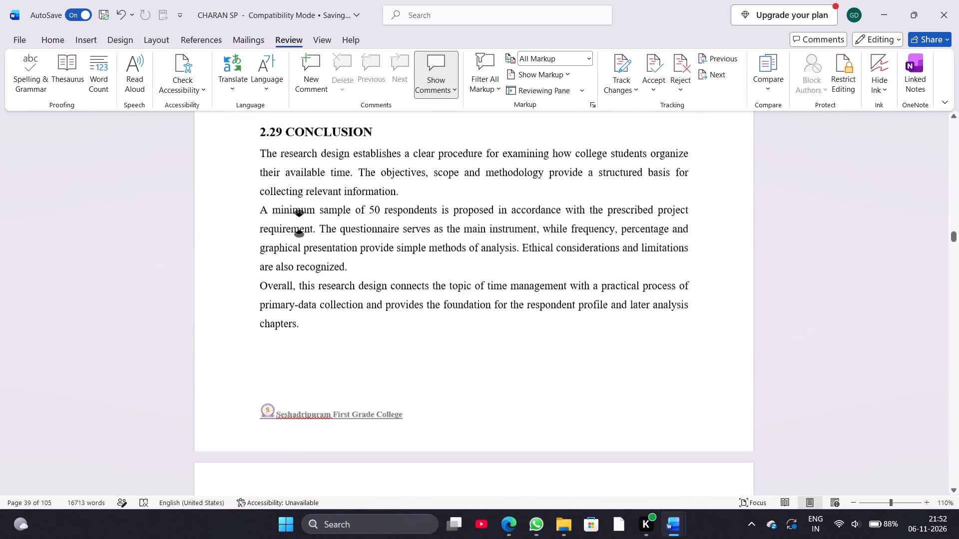
scroll(346, 268, "down", 2)
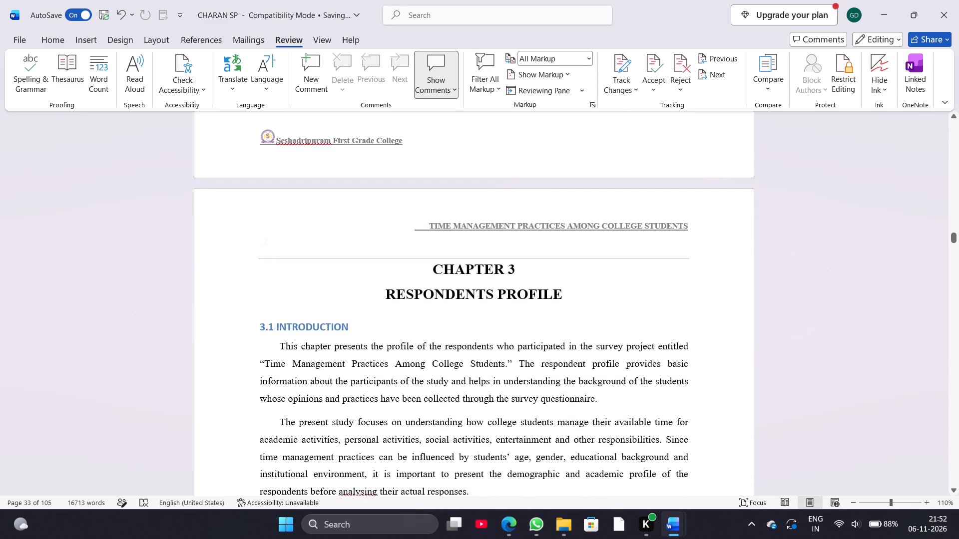
left_click(277, 343)
left_click_drag(277, 343, 640, 538)
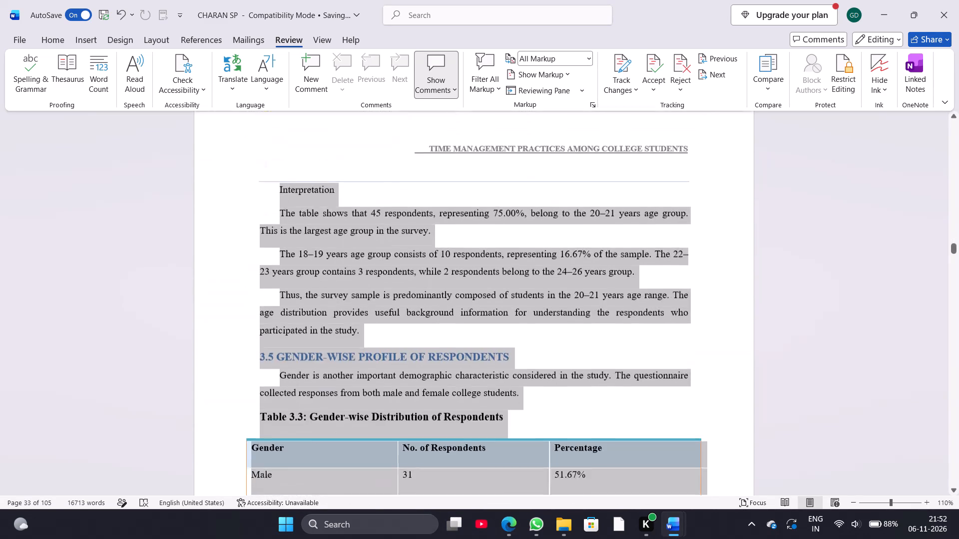
left_click_drag(640, 538, 640, 538)
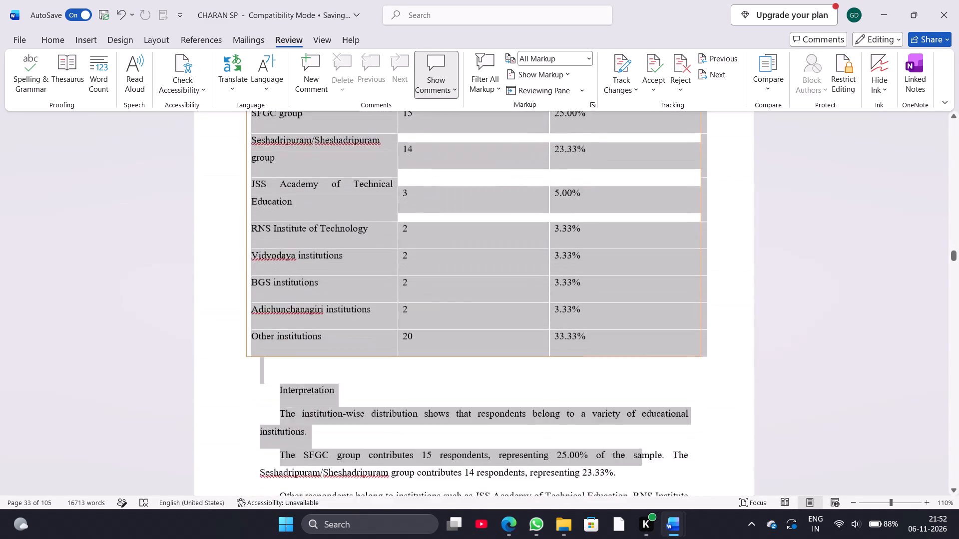
left_click_drag(640, 538, 638, 527)
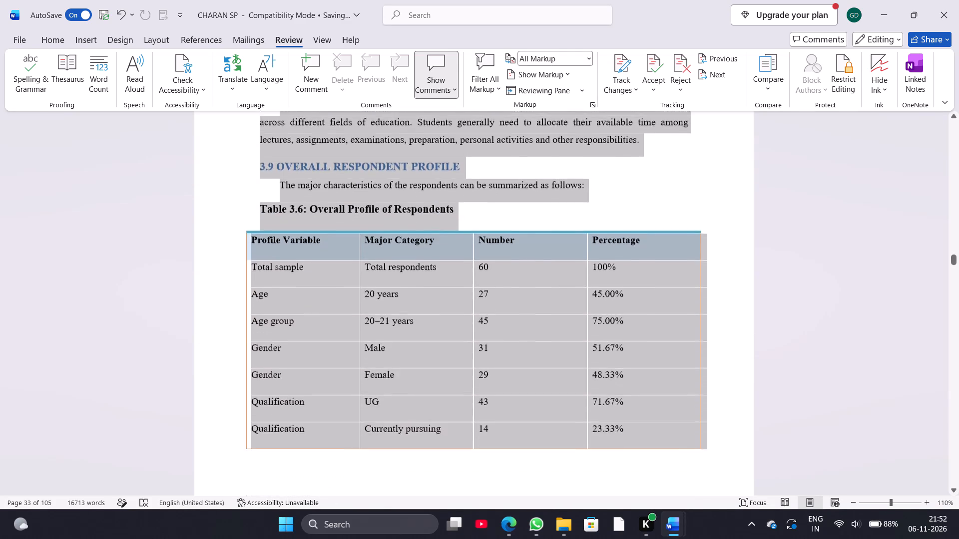
left_click_drag(638, 527, 649, 535)
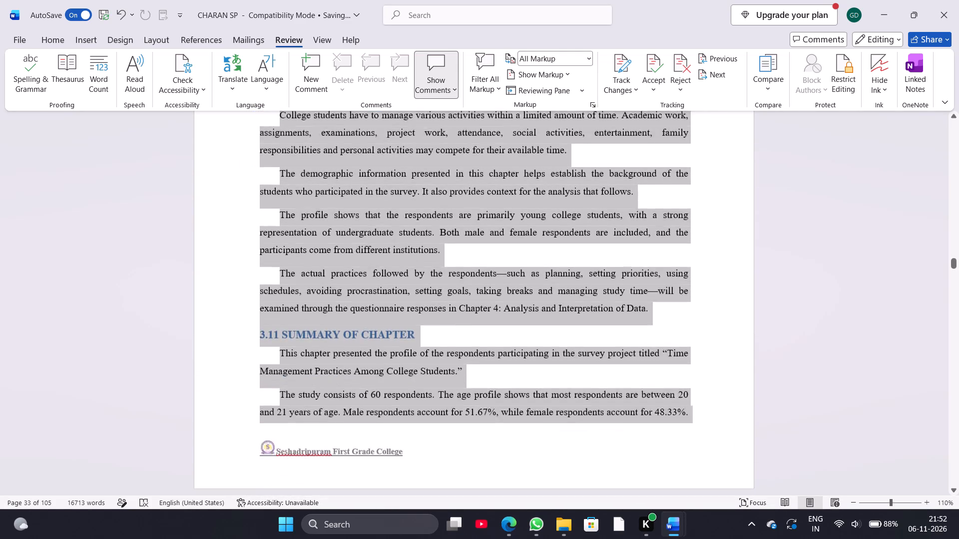
left_click_drag(649, 535, 608, 456)
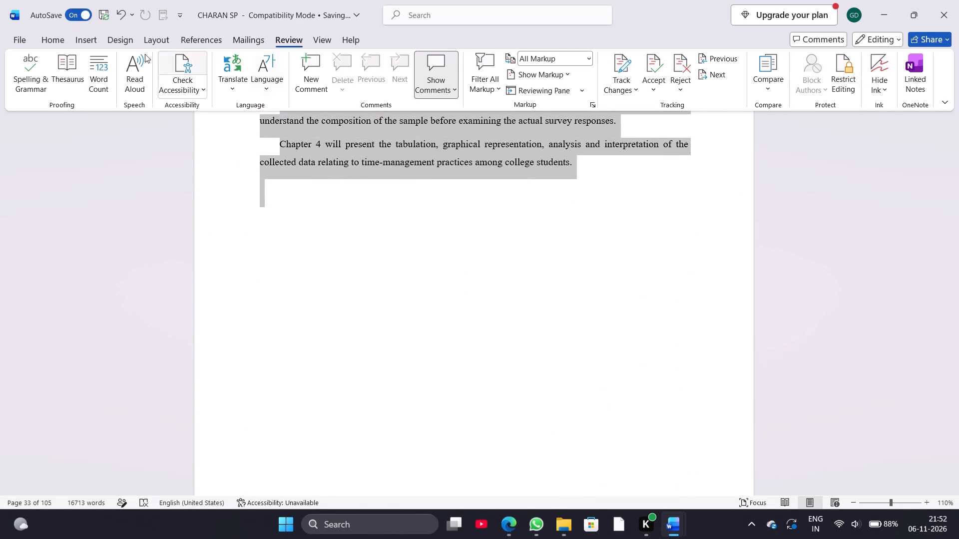
left_click(54, 44)
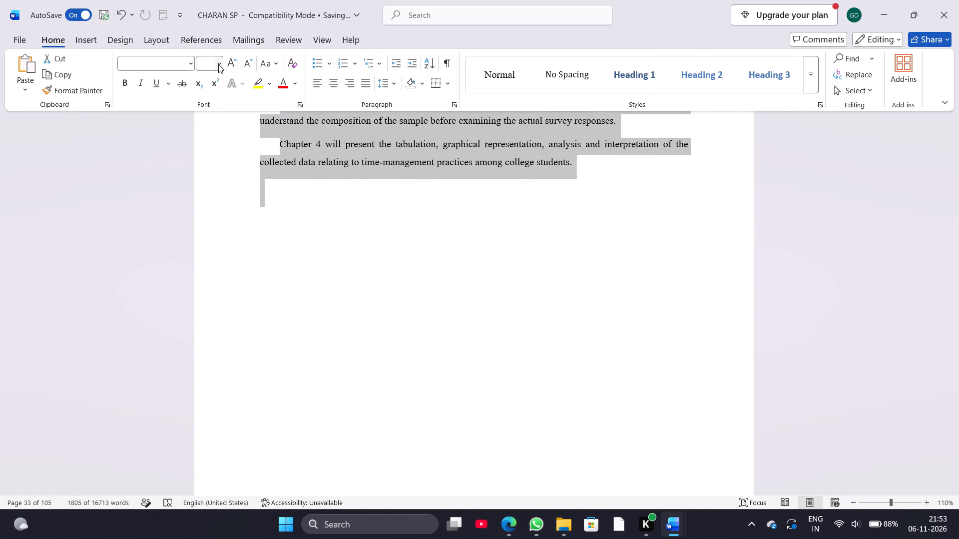
left_click(220, 63)
left_click(206, 138)
scroll(331, 219, "down", 5)
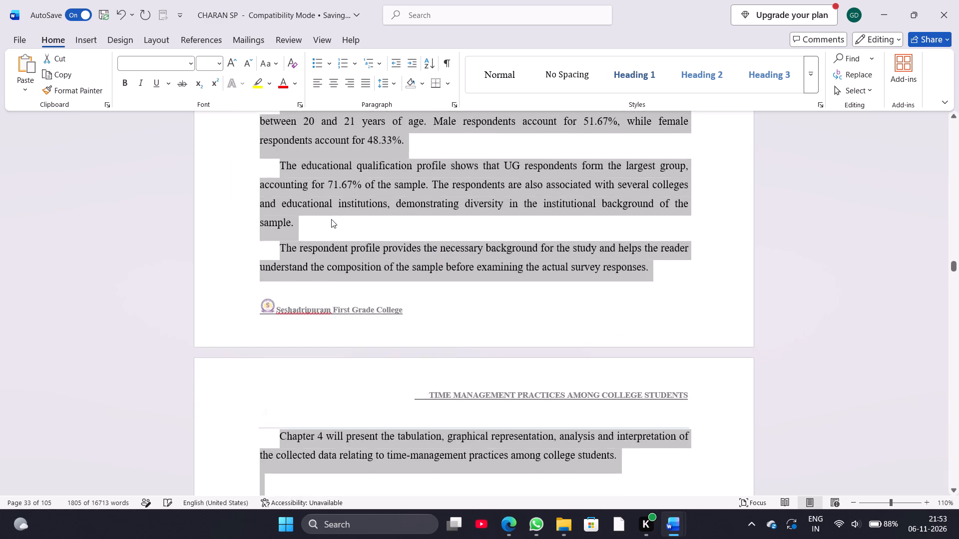
scroll(331, 219, "down", 1)
left_click(331, 219)
Delete the last two paragraphs of 3.11 SUMMARY OF CHAPTER, from "The respondent profile provides" through the "Chapter 4 will present" paragraph.
scroll(331, 219, "up", 1)
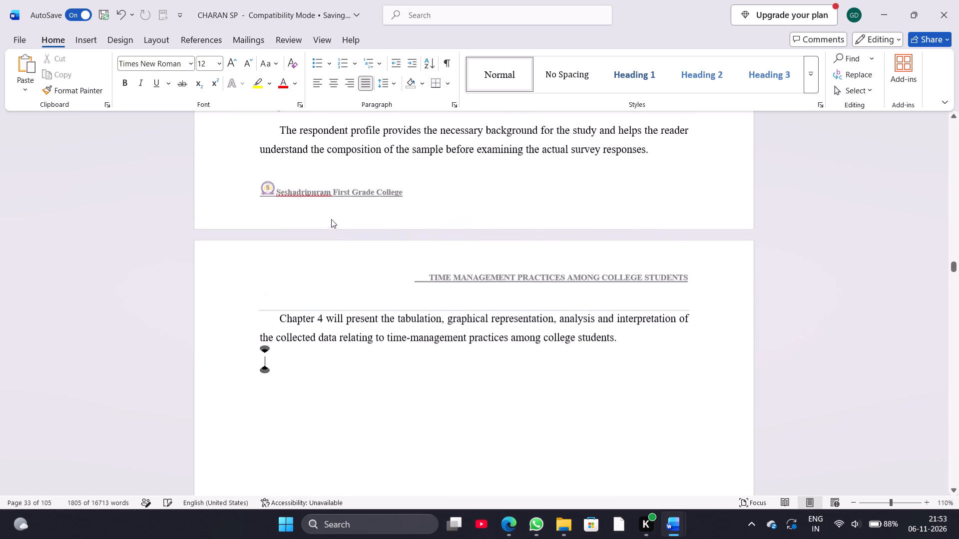
scroll(331, 219, "up", 2)
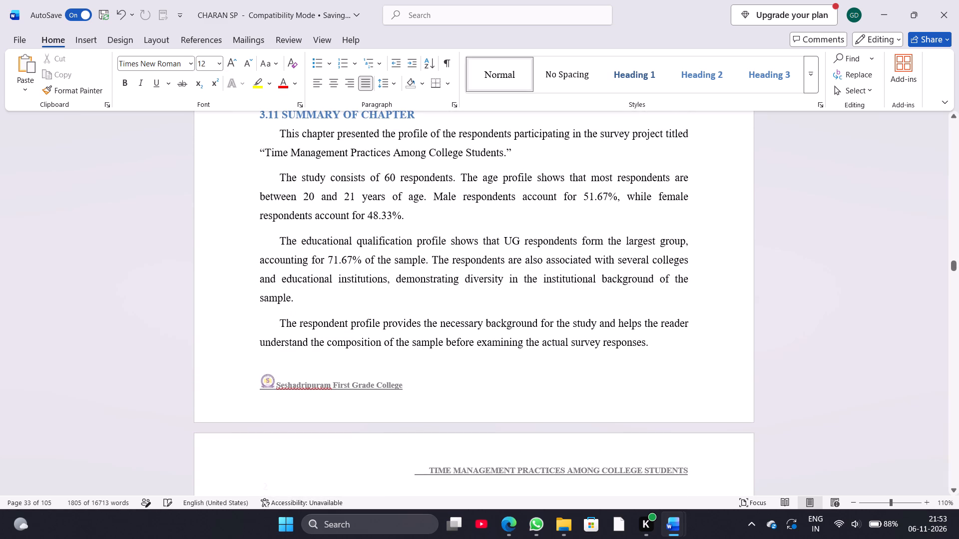
left_click_drag(278, 322, 551, 462)
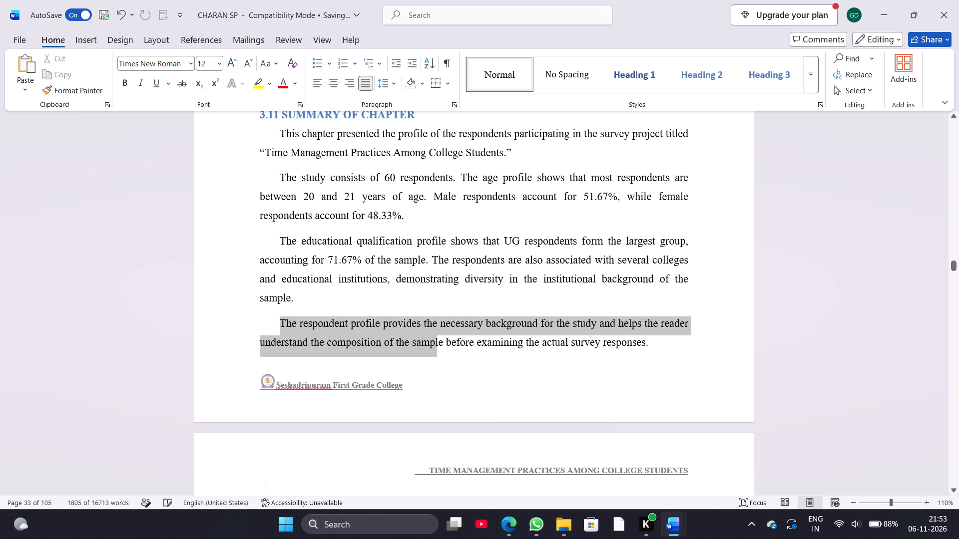
left_click_drag(551, 462, 568, 536)
key("Delete")
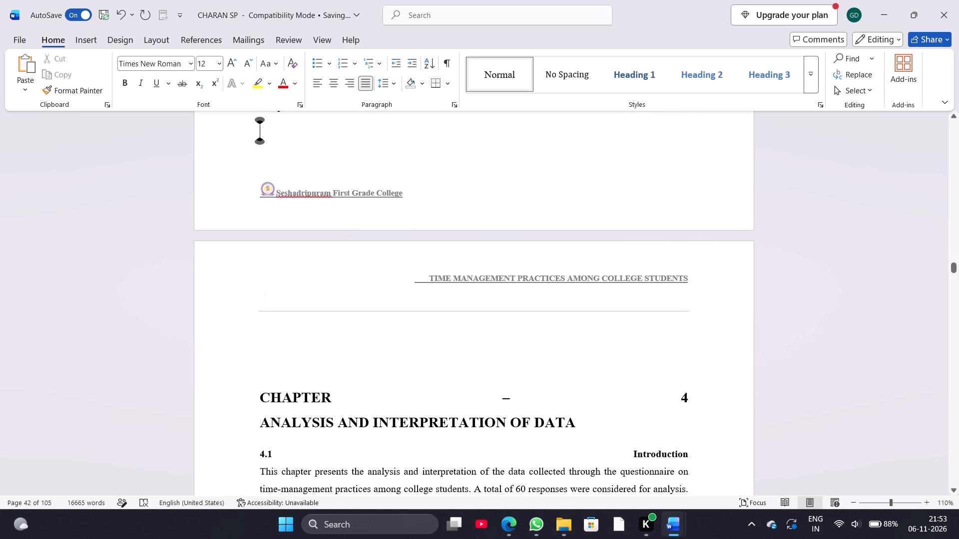
Centre the Chapter 4 title, ANALYSIS AND INTERPRETATION OF DATA.
left_click(253, 399)
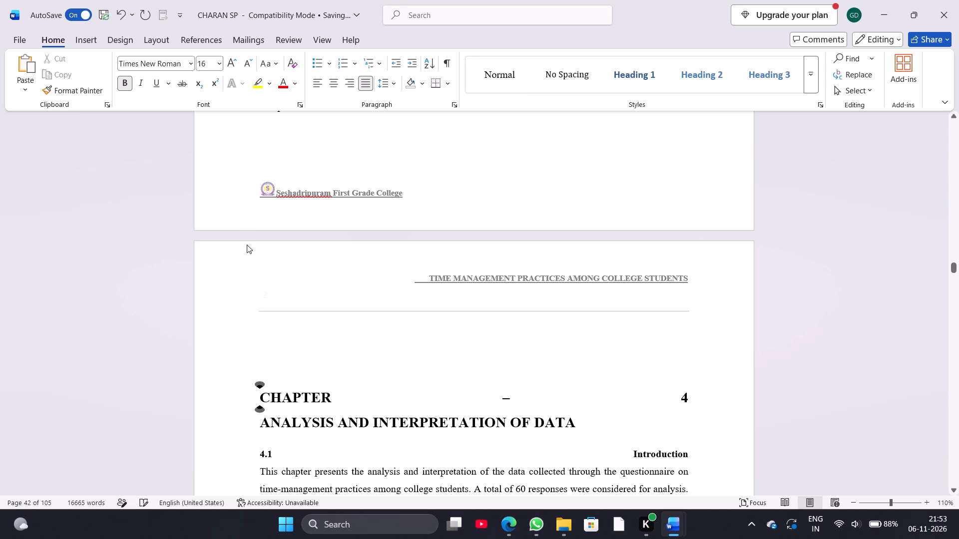
left_click(332, 80)
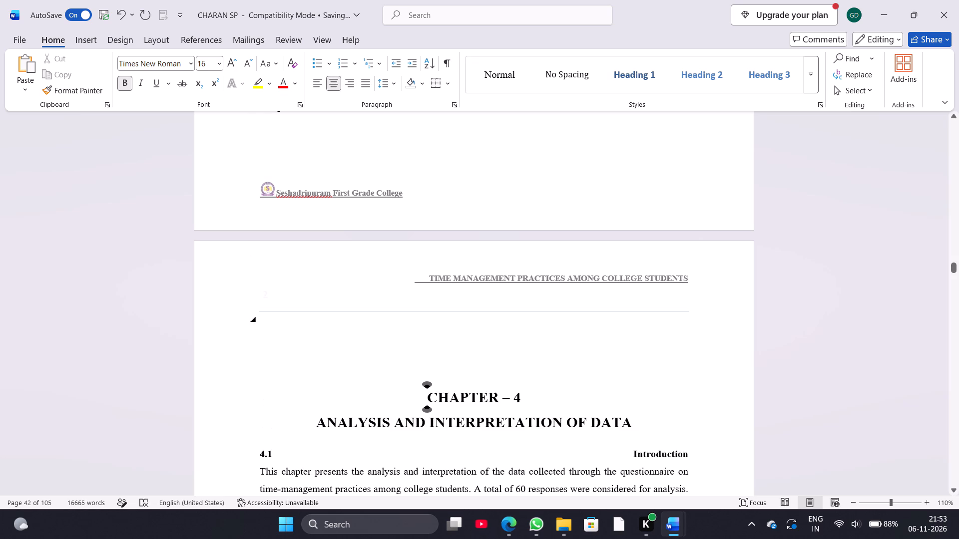
Left-align the headings 4.3 Profile of Respondents, 4.2 Method of Data Analysis and 4.1 Introduction to close their stretched word gaps.
scroll(390, 363, "down", 4)
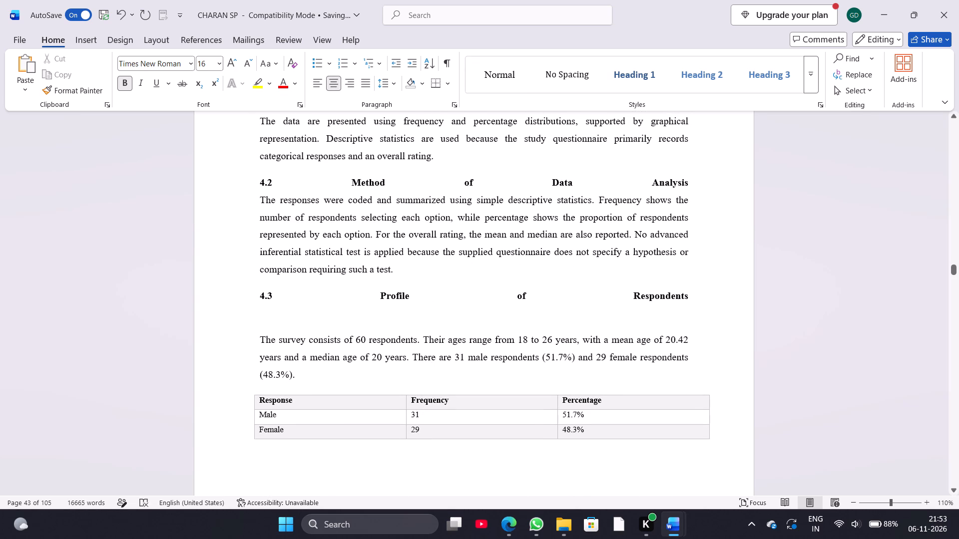
left_click(254, 298)
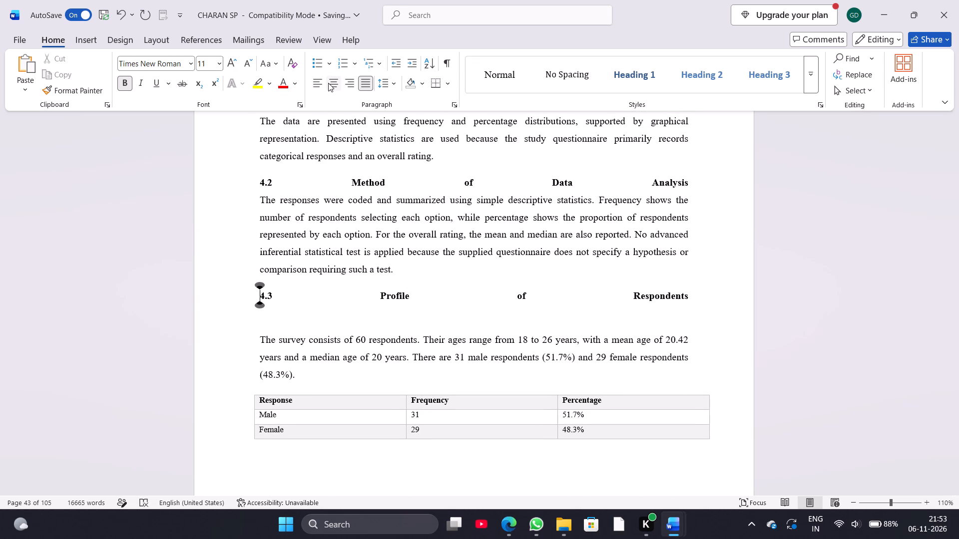
left_click(328, 83)
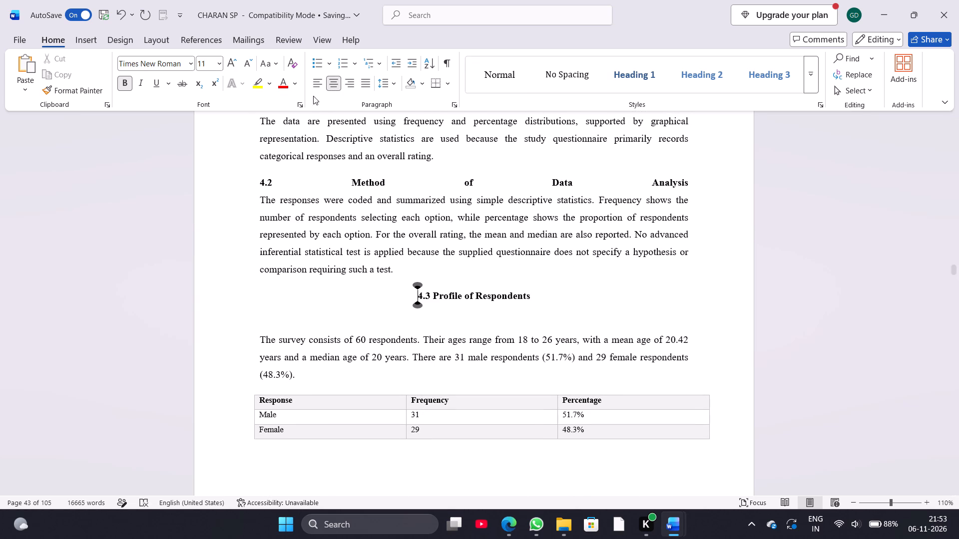
left_click(312, 84)
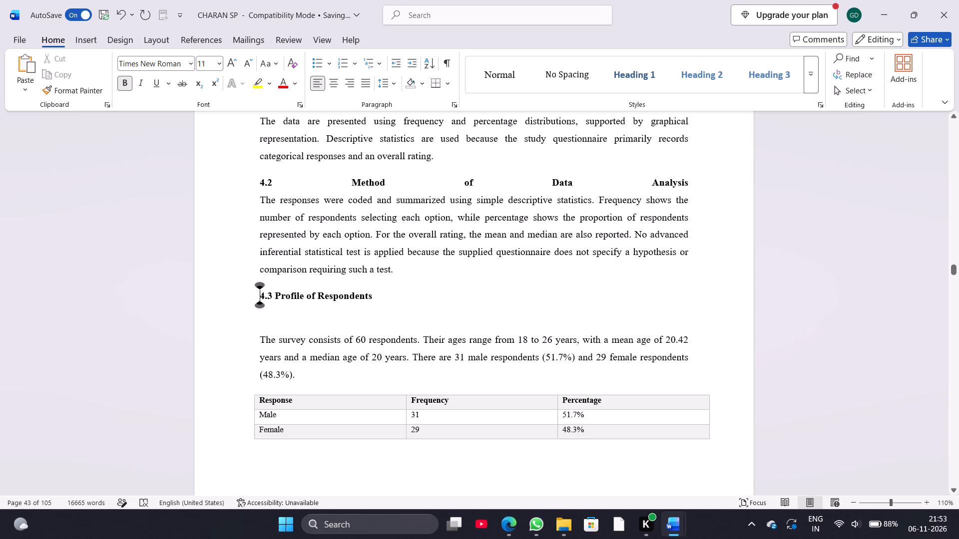
left_click(258, 182)
left_click(320, 83)
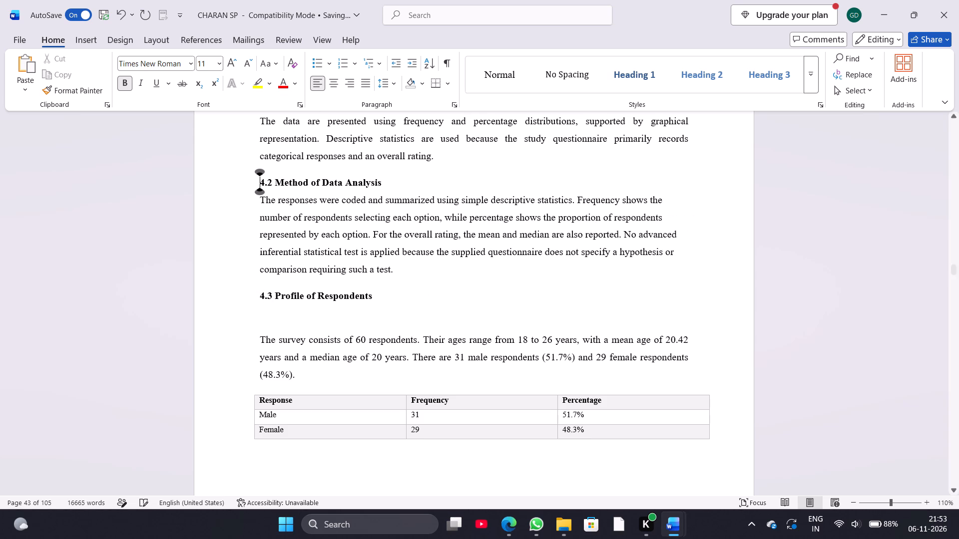
scroll(328, 195, "up", 1)
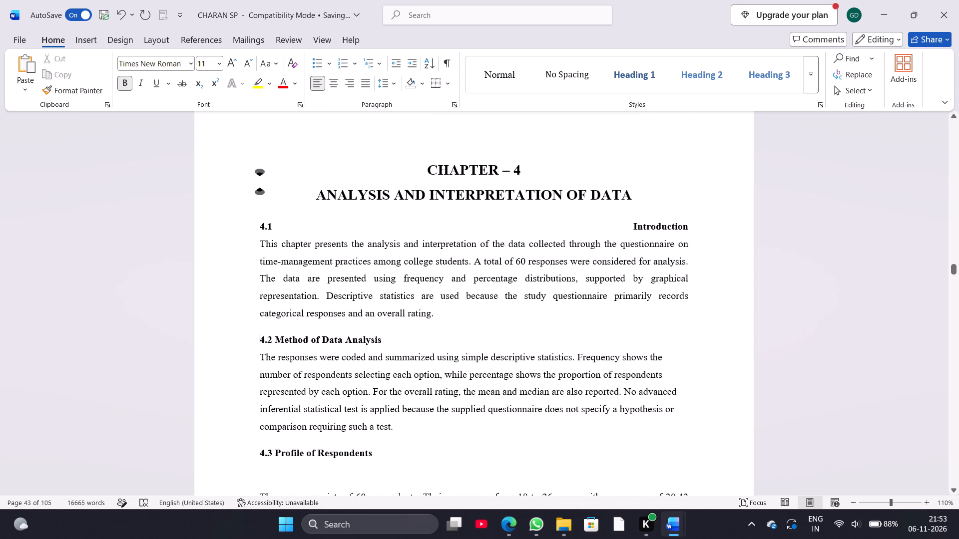
left_click(258, 229)
left_click(323, 85)
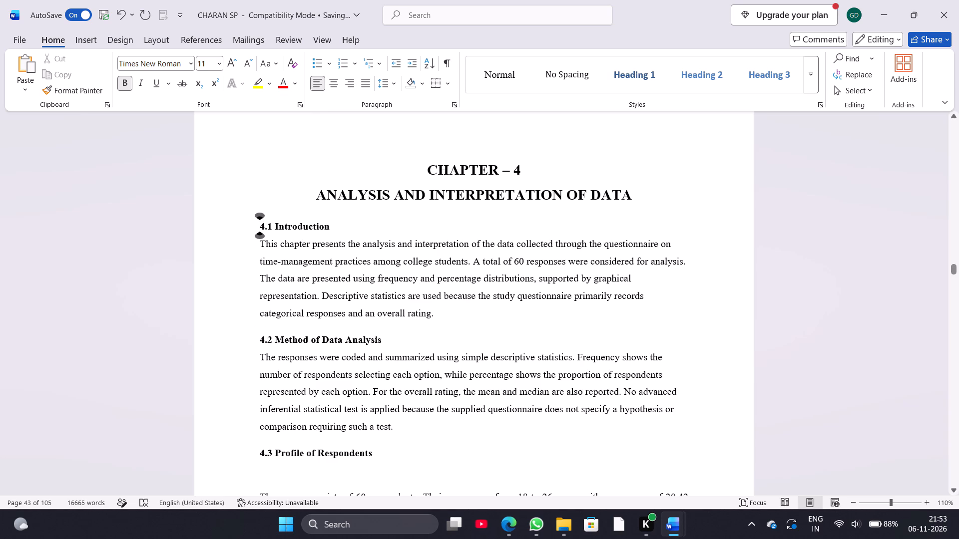
Set everything from the 4.1 Introduction heading through the Note paragraph in Chapter 5's introduction to font size 12.
left_click_drag(260, 228, 495, 412)
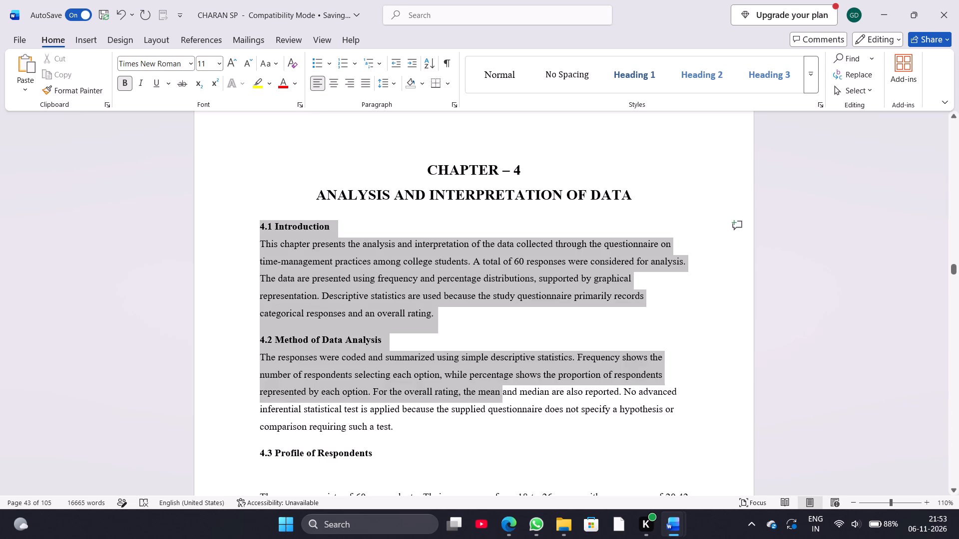
left_click_drag(495, 412, 515, 538)
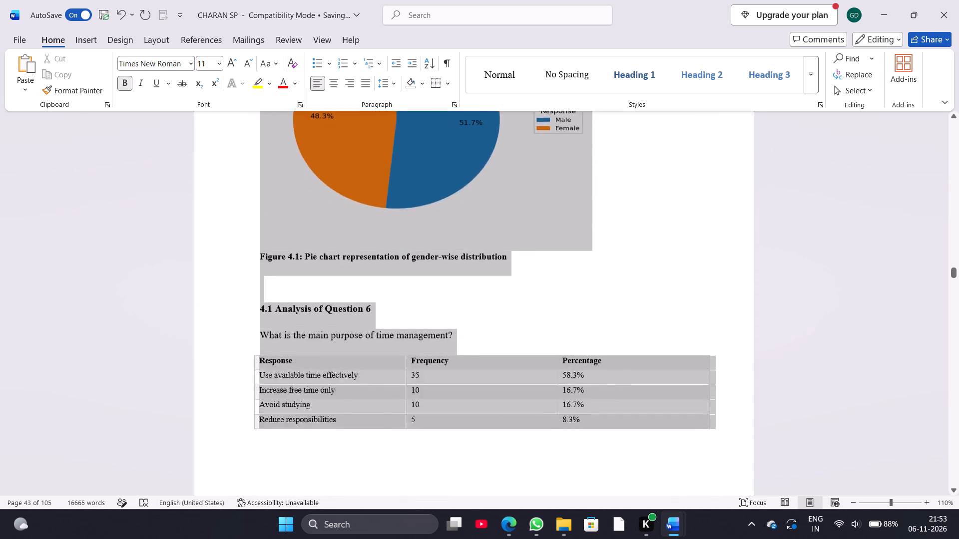
left_click_drag(515, 538, 603, 538)
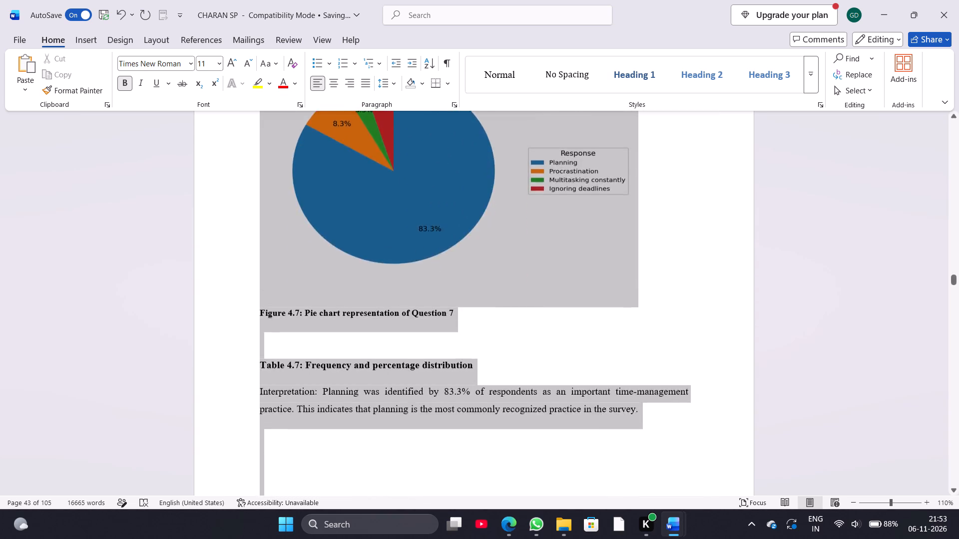
left_click_drag(603, 538, 602, 538)
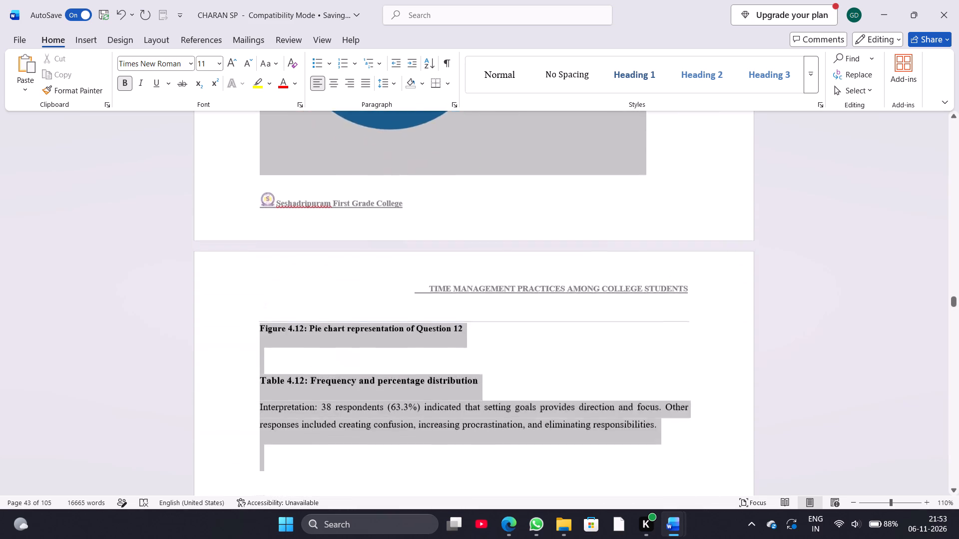
left_click_drag(602, 538, 603, 538)
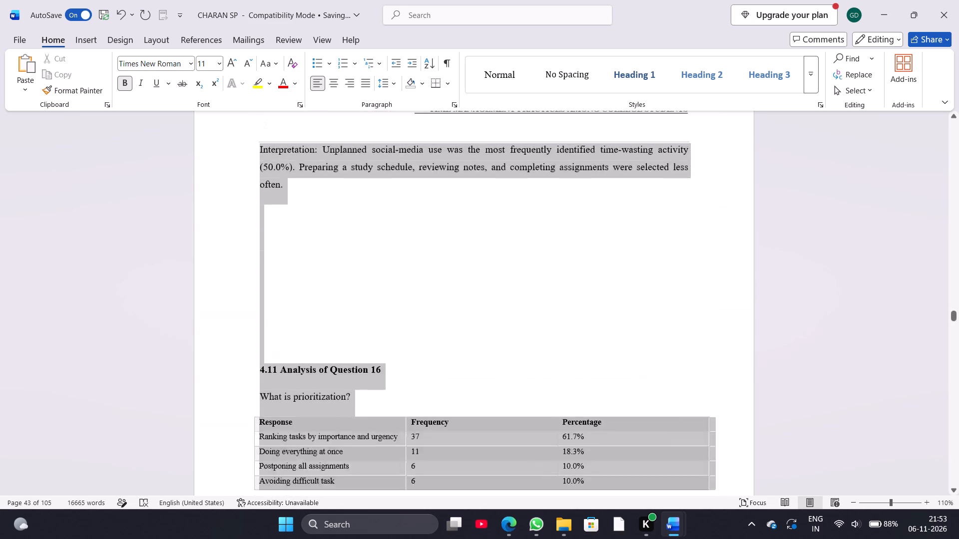
left_click_drag(603, 538, 603, 538)
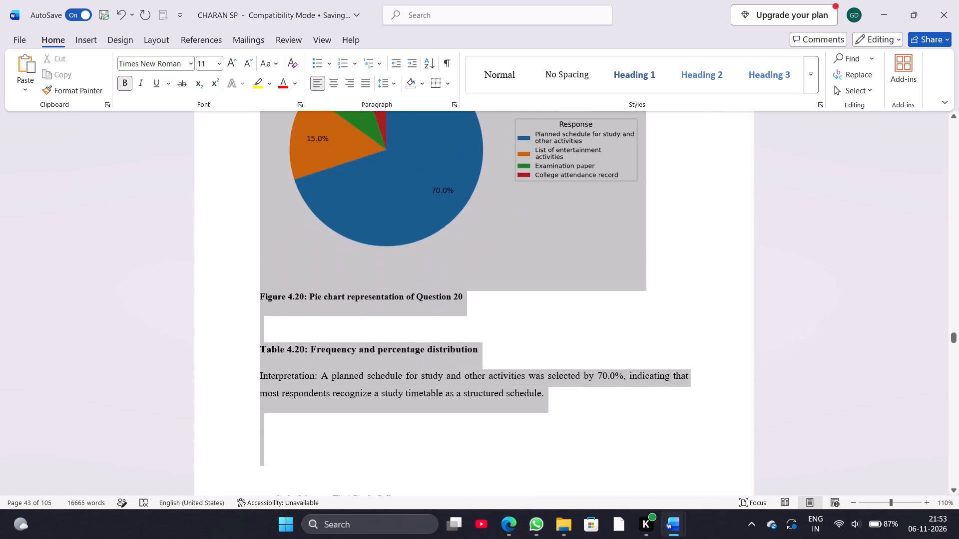
left_click_drag(603, 538, 602, 538)
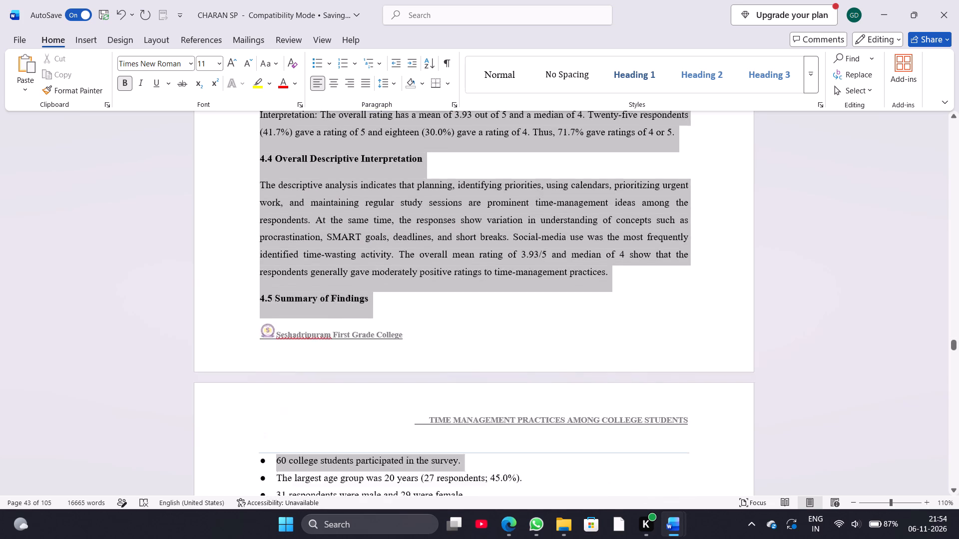
left_click_drag(602, 538, 597, 538)
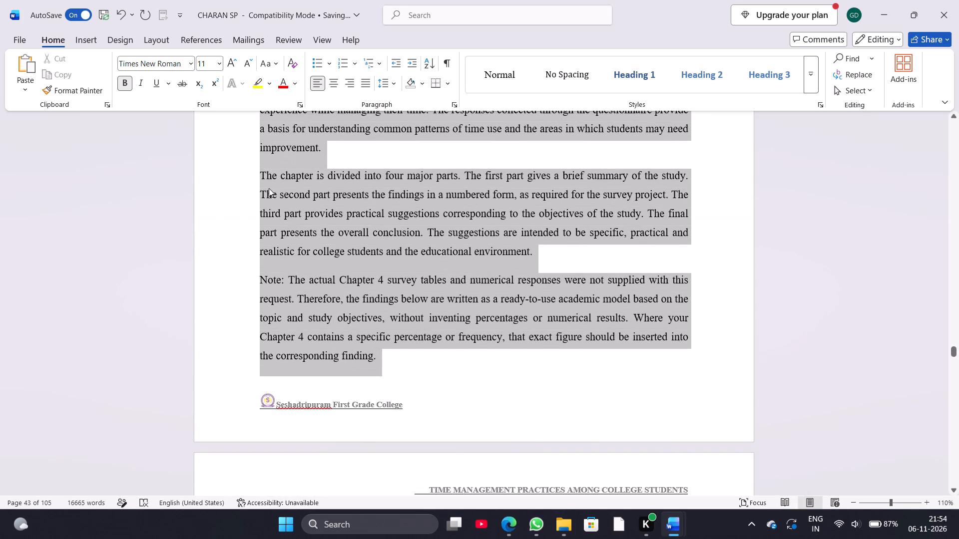
left_click(218, 67)
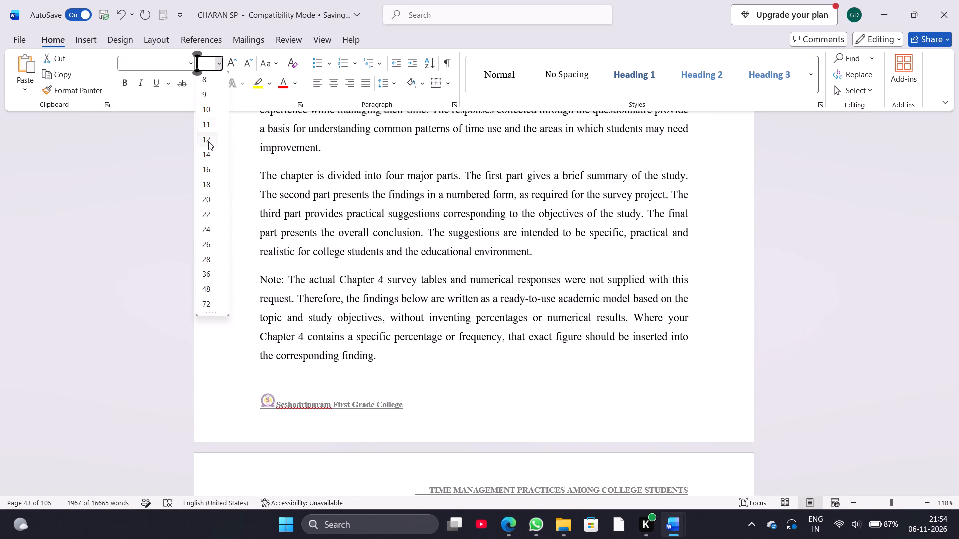
left_click(208, 141)
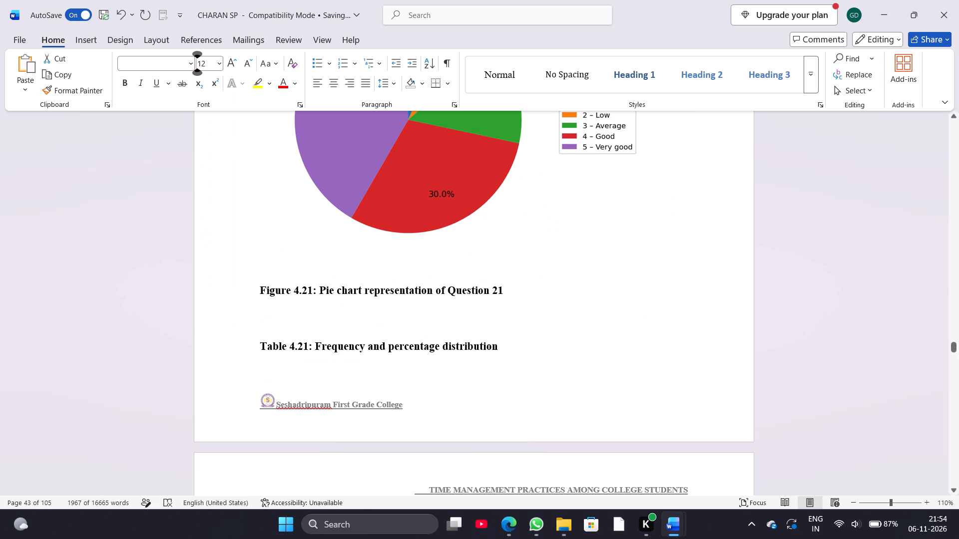
scroll(289, 163, "up", 8)
scroll(289, 163, "down", 2)
scroll(289, 163, "up", 20)
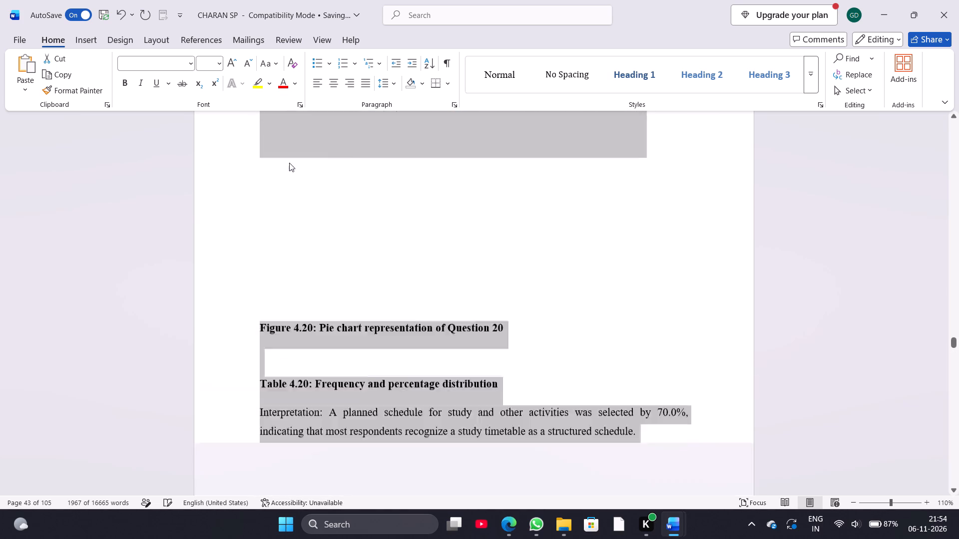
Look through Chapters 3 and 4 to check the formatting, ending at the gender-wise distribution pie chart of Figure 4.1.
scroll(289, 163, "up", 20)
scroll(289, 163, "up", 20)
scroll(289, 163, "up", 20)
scroll(289, 163, "up", 6)
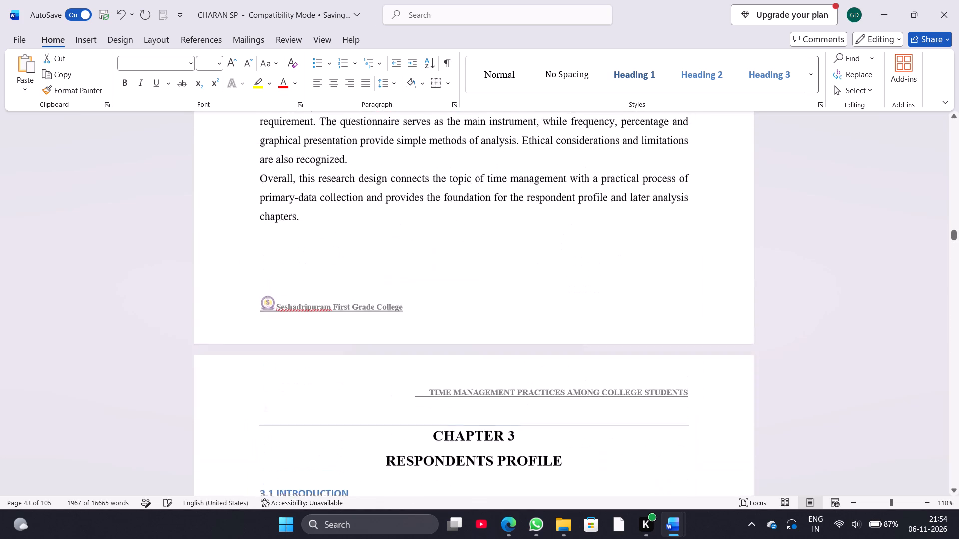
scroll(289, 163, "down", 3)
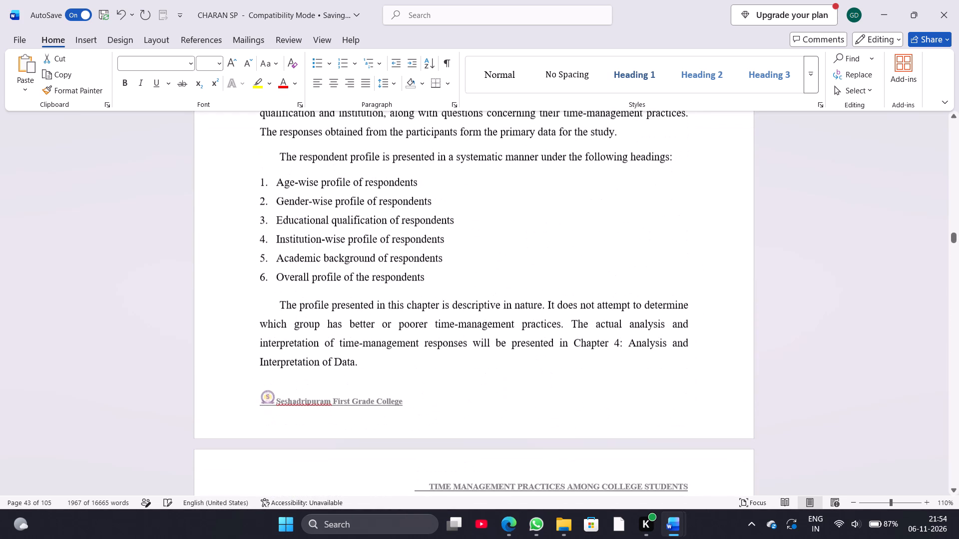
left_click(291, 161)
left_click(287, 287)
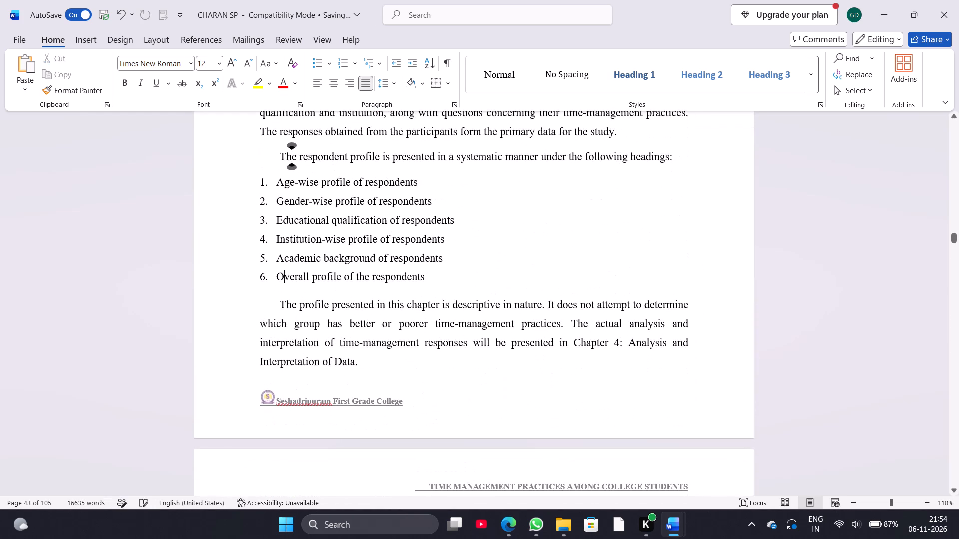
scroll(287, 287, "down", 14)
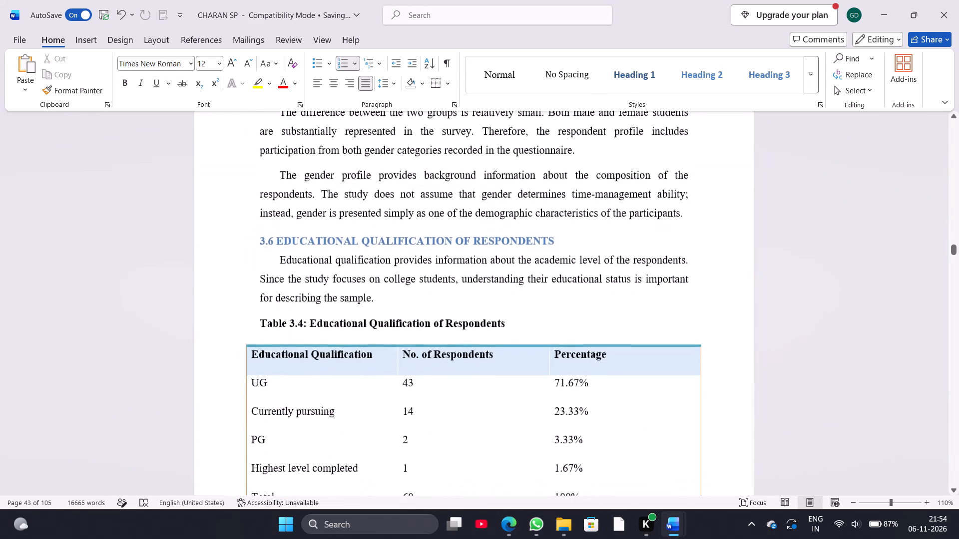
scroll(287, 287, "down", 2)
scroll(287, 287, "up", 7)
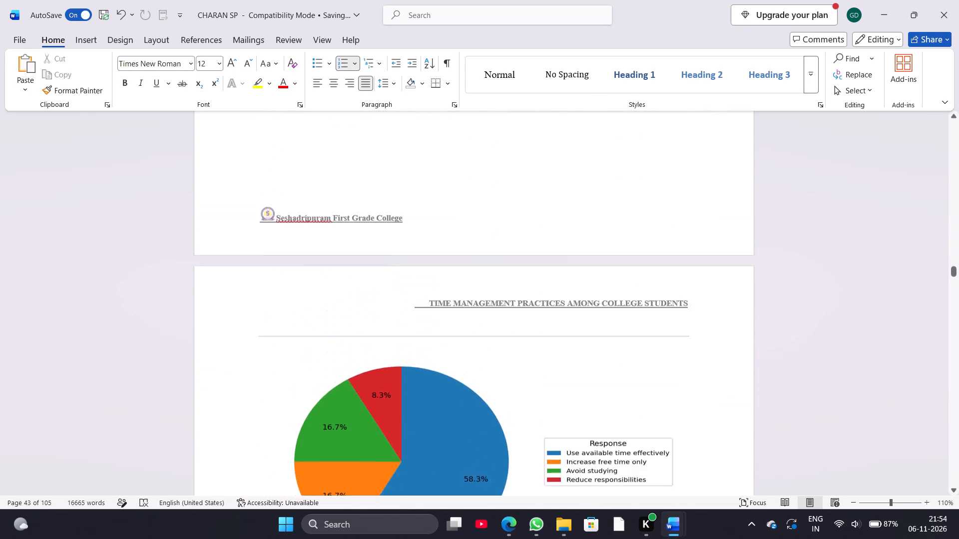
scroll(287, 287, "up", 8)
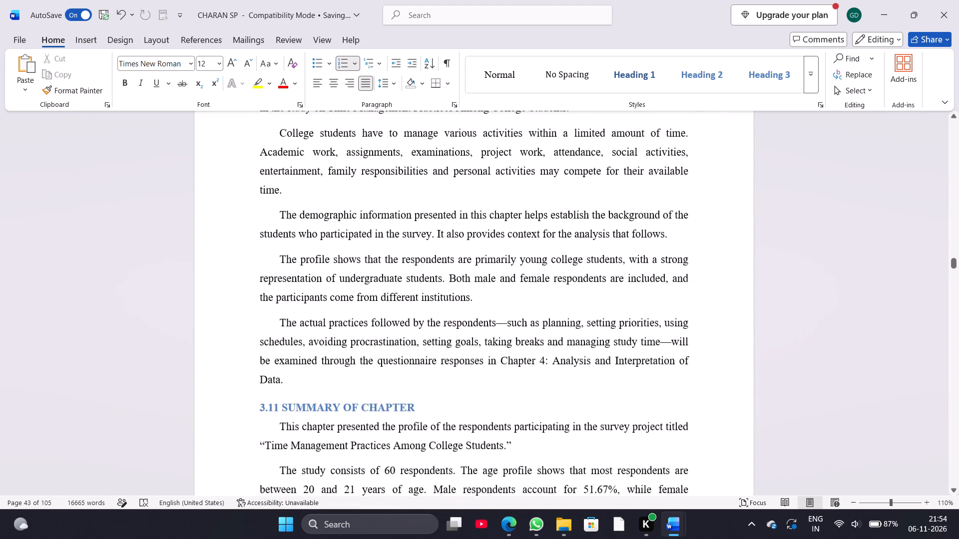
scroll(287, 287, "down", 6)
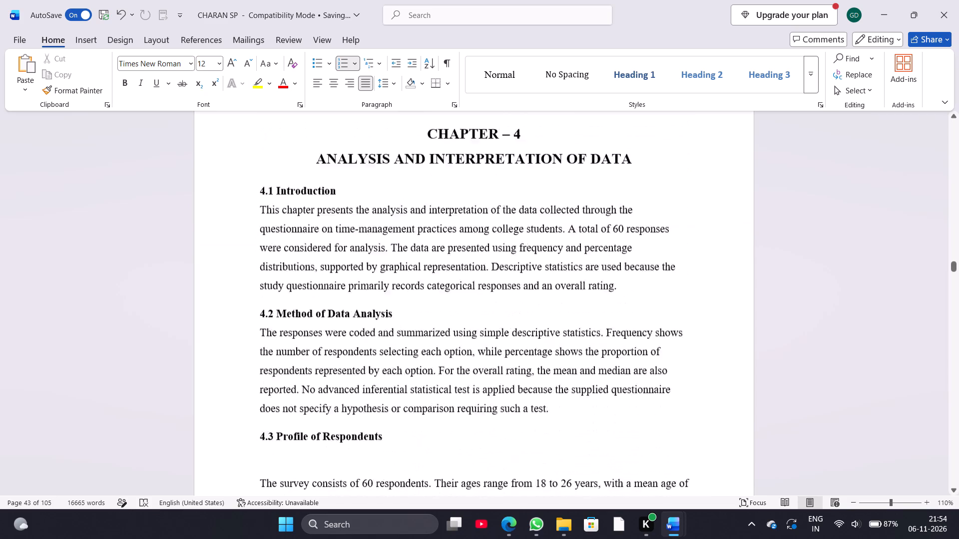
scroll(287, 287, "down", 4)
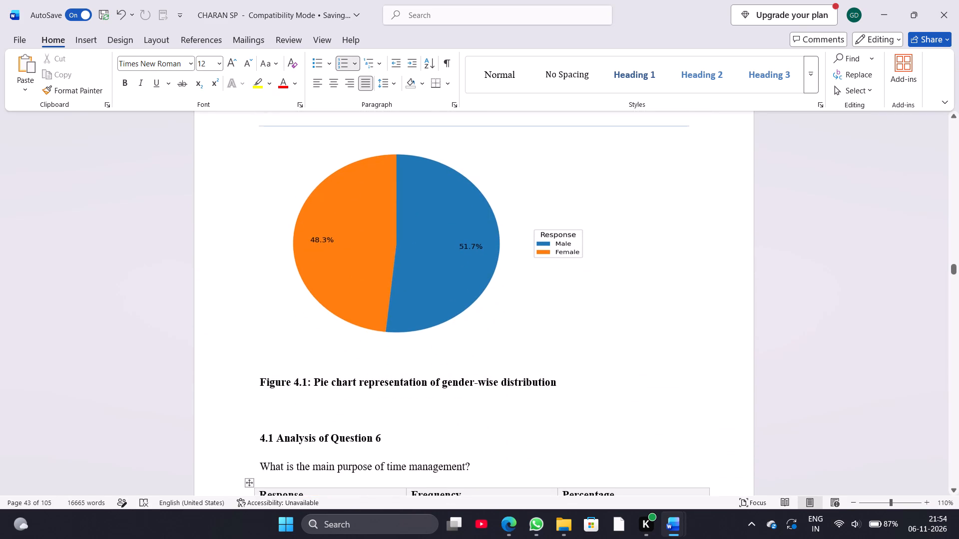
Shrink the gender-wise distribution pie chart above the Figure 4.1 caption to roughly 60% of its width.
left_click(349, 273)
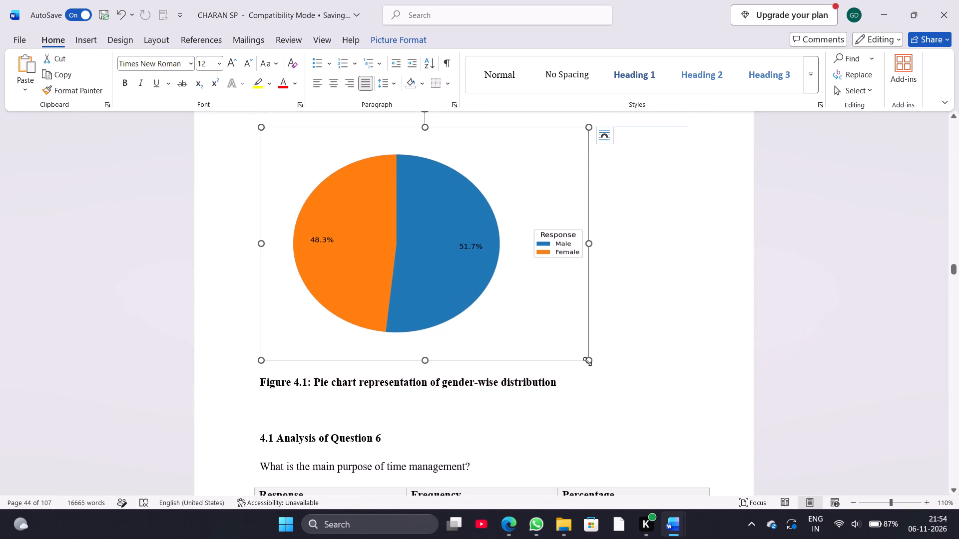
left_click_drag(587, 361, 496, 273)
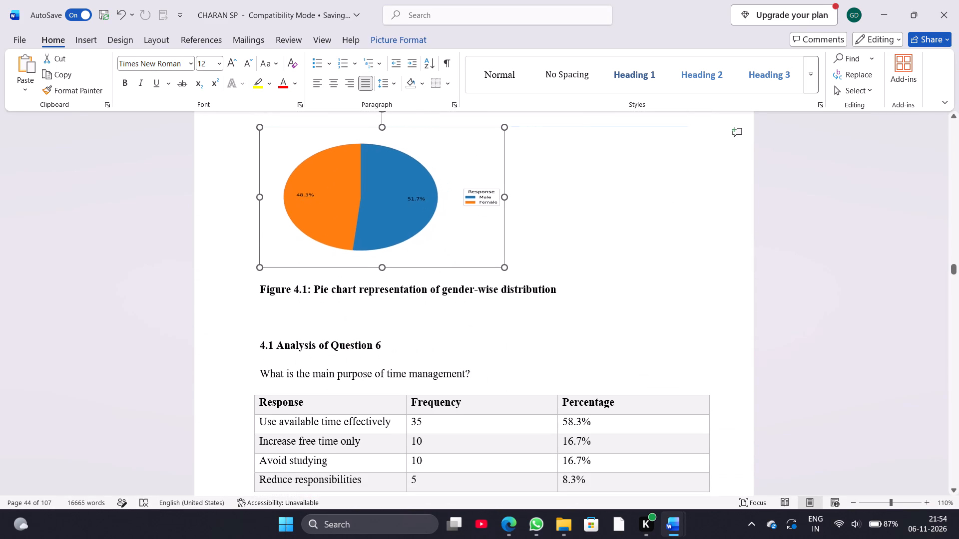
left_click_drag(496, 273, 464, 290)
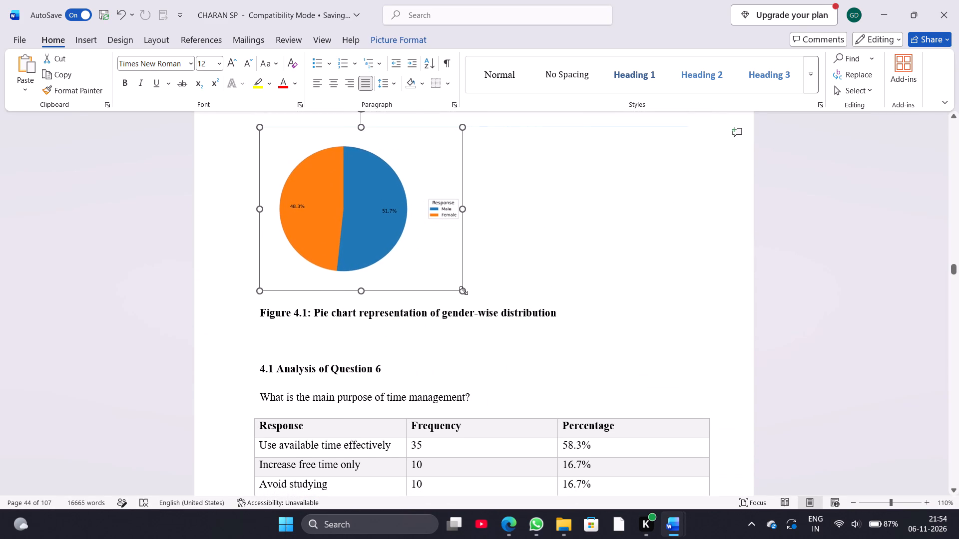
Shrink the Question 6 pie chart above the Figure 4.6 caption to roughly 60% of its width.
scroll(438, 392, "down", 5)
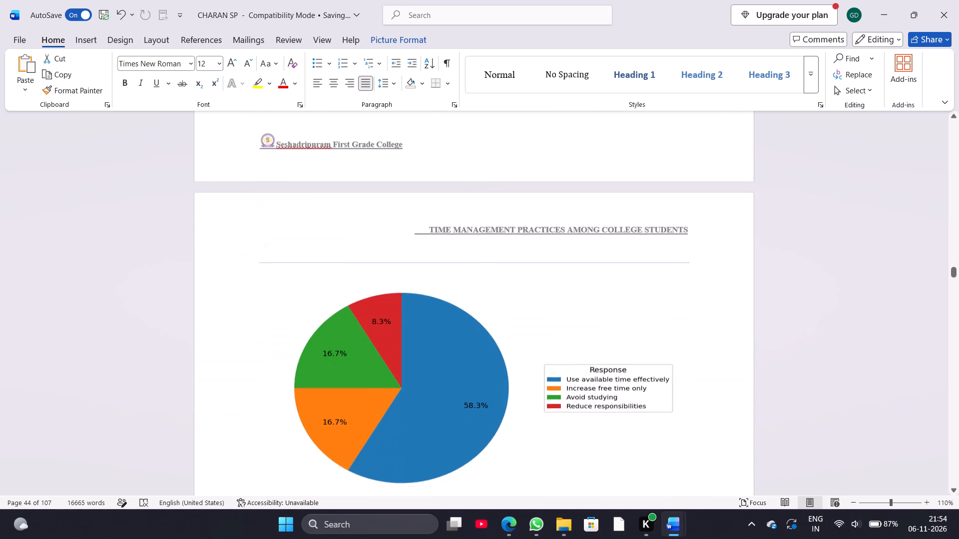
left_click(438, 391)
scroll(438, 391, "down", 1)
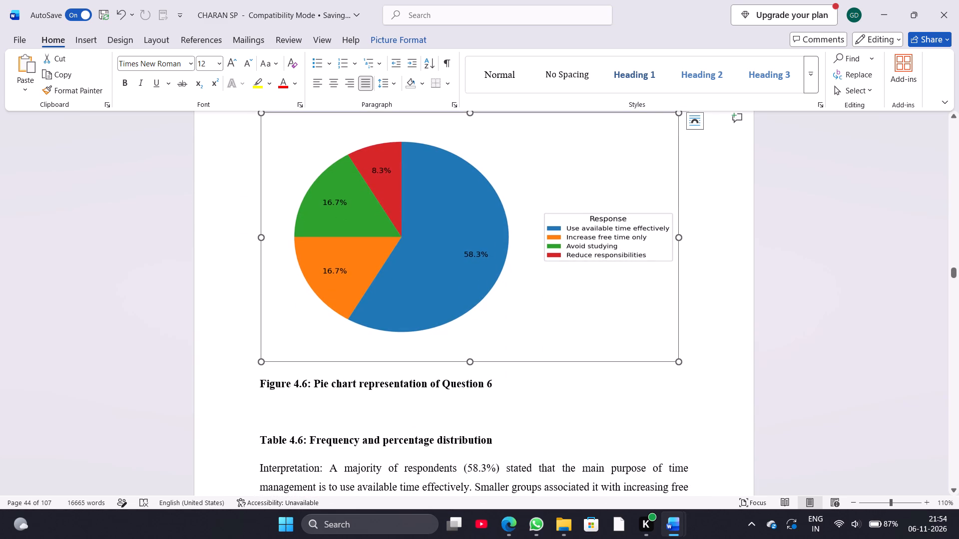
left_click_drag(679, 361, 502, 296)
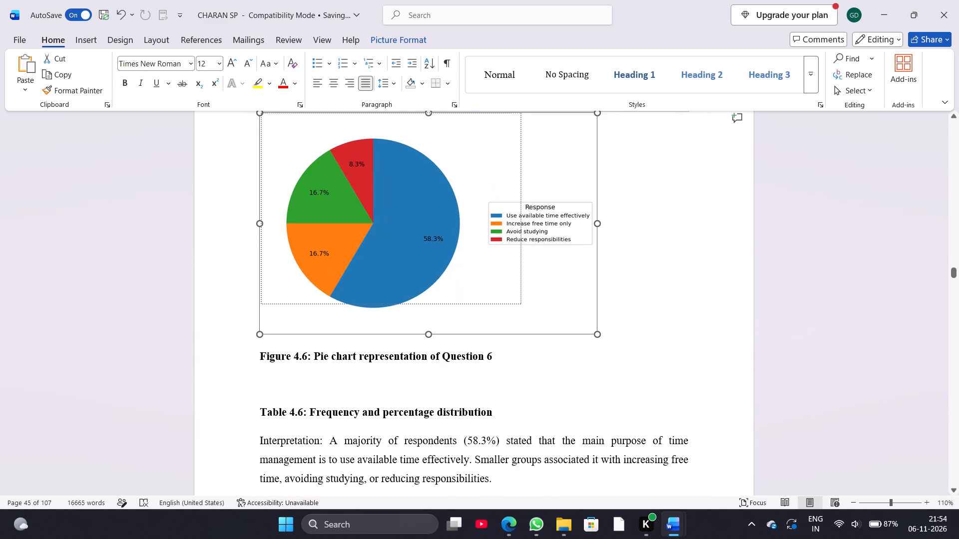
left_click_drag(502, 296, 512, 291)
Shrink the Question 7 pie chart above the Figure 4.7 caption to about 9.4 cm wide and 7.1 cm high.
scroll(491, 338, "down", 2)
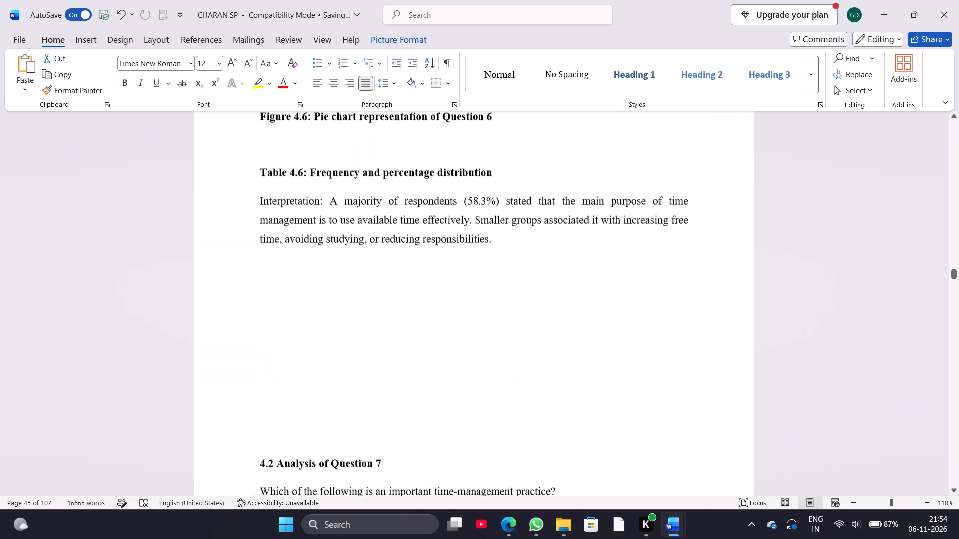
scroll(491, 338, "down", 6)
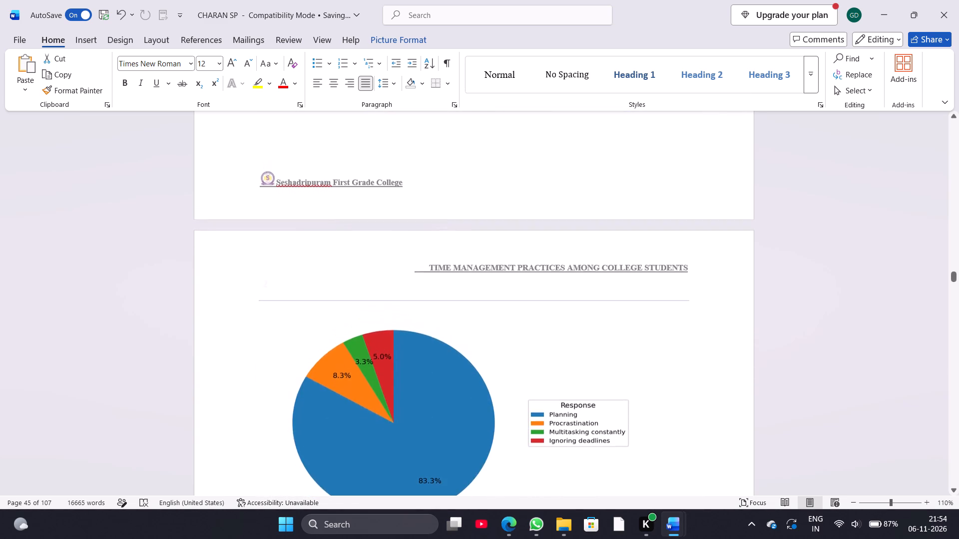
scroll(491, 338, "down", 1)
left_click(491, 338)
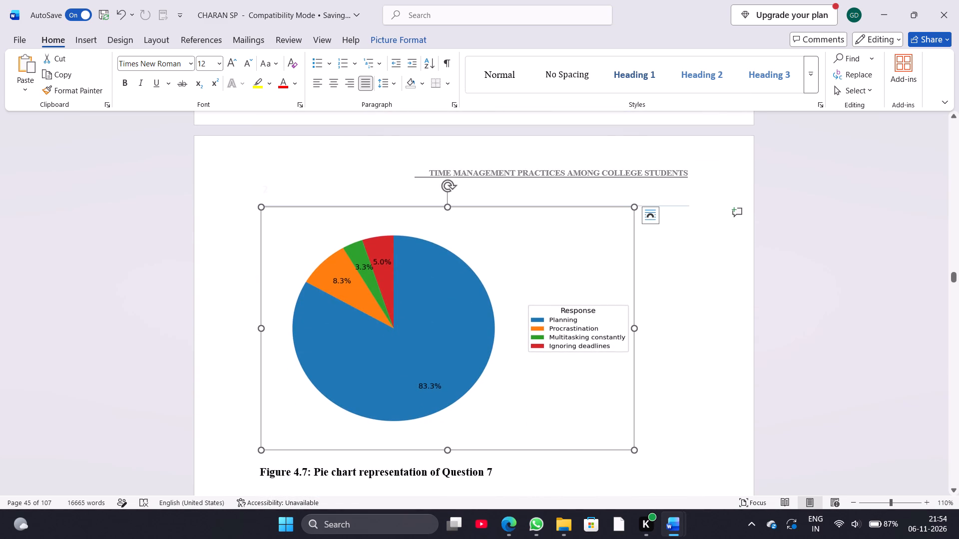
right_click_drag(634, 450, 612, 432)
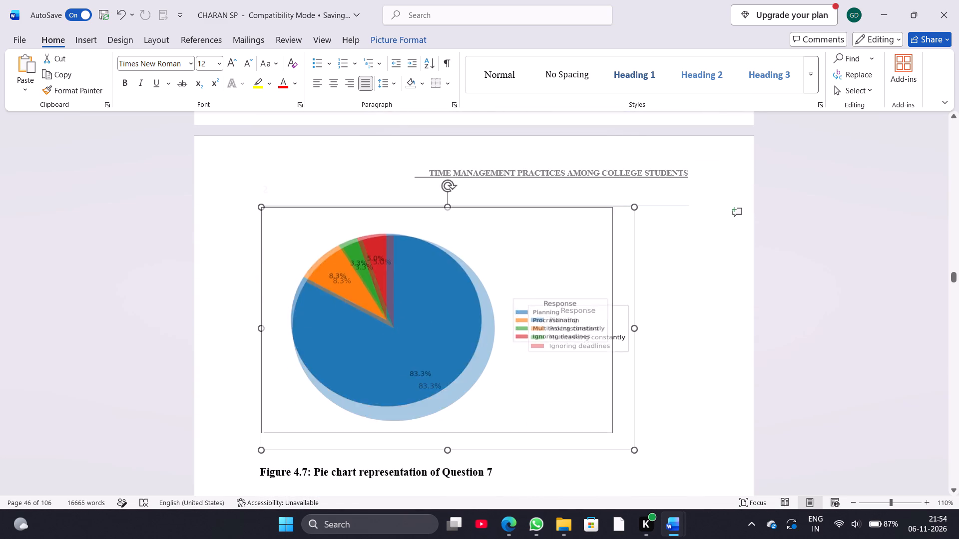
right_click_drag(612, 432, 502, 387)
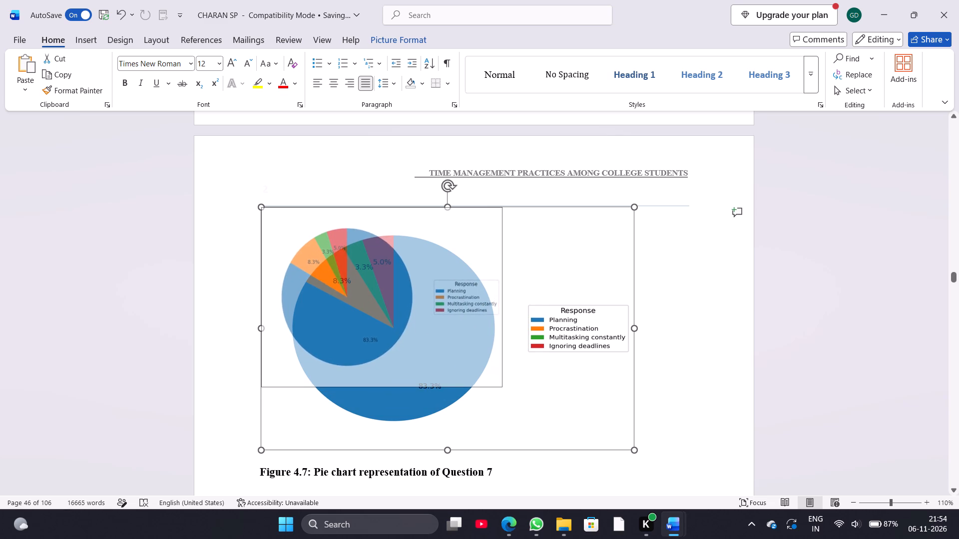
right_click_drag(502, 387, 504, 390)
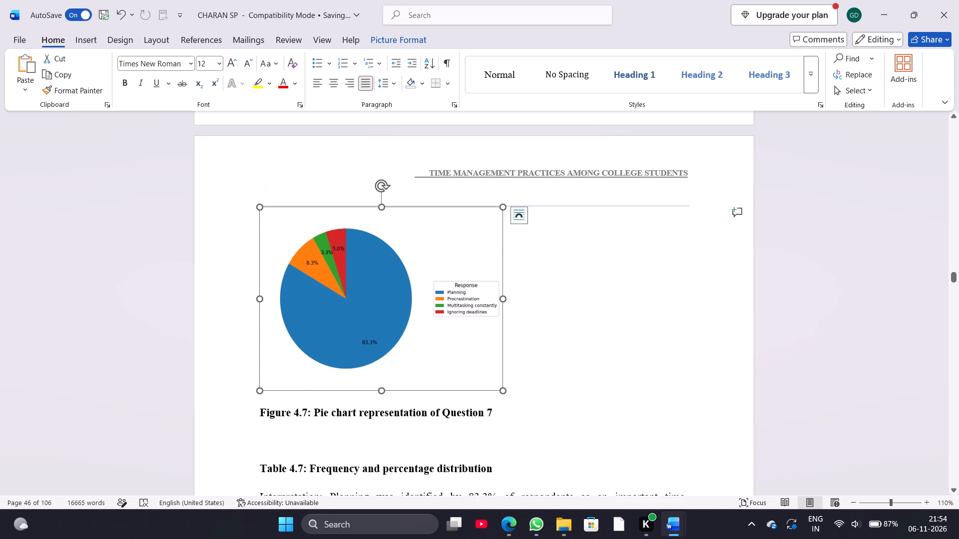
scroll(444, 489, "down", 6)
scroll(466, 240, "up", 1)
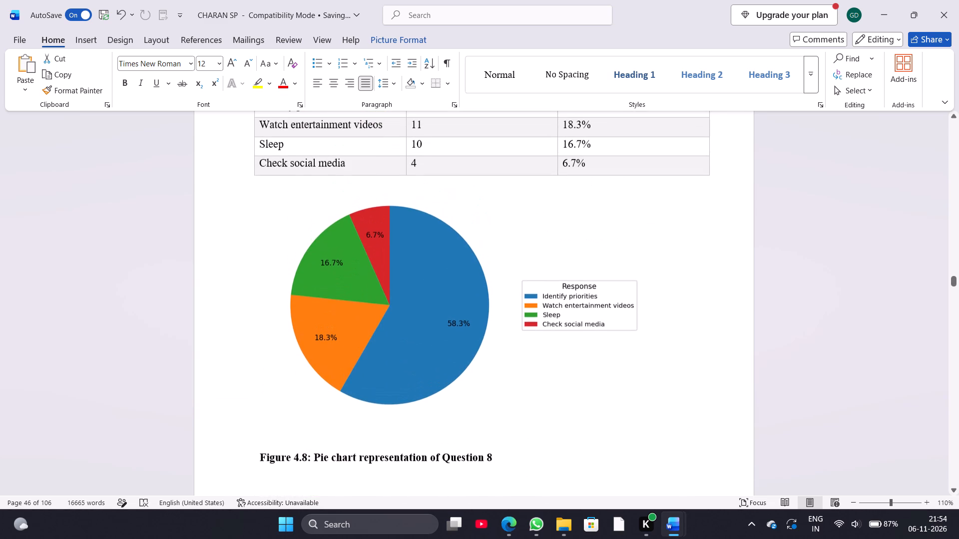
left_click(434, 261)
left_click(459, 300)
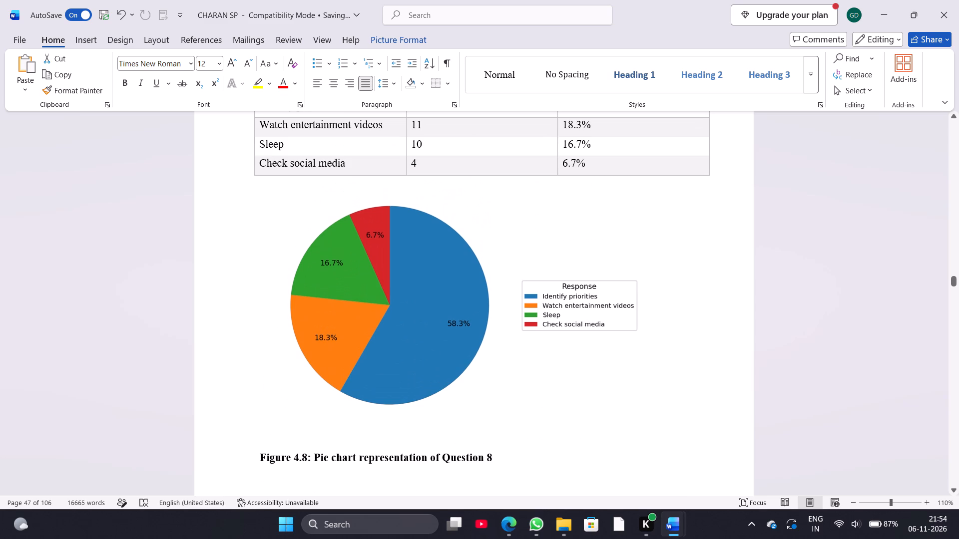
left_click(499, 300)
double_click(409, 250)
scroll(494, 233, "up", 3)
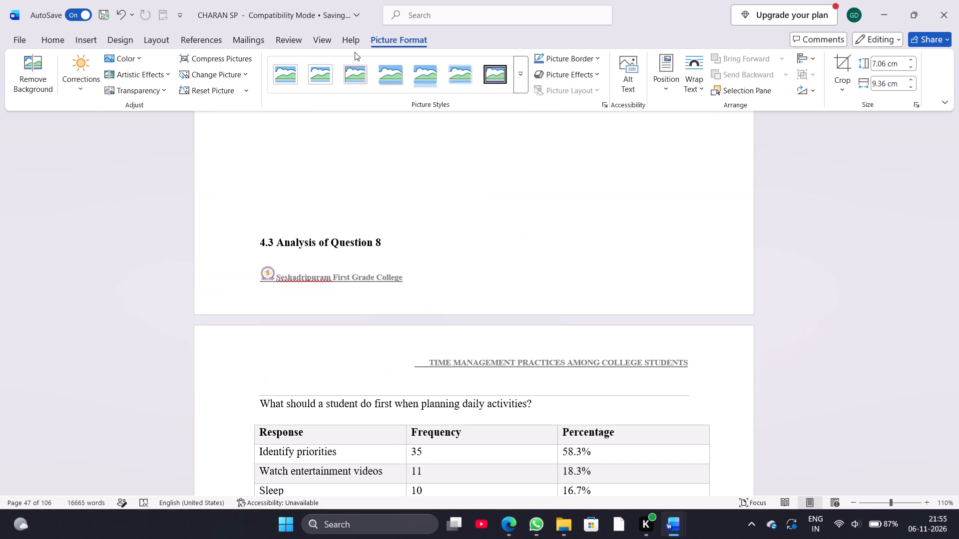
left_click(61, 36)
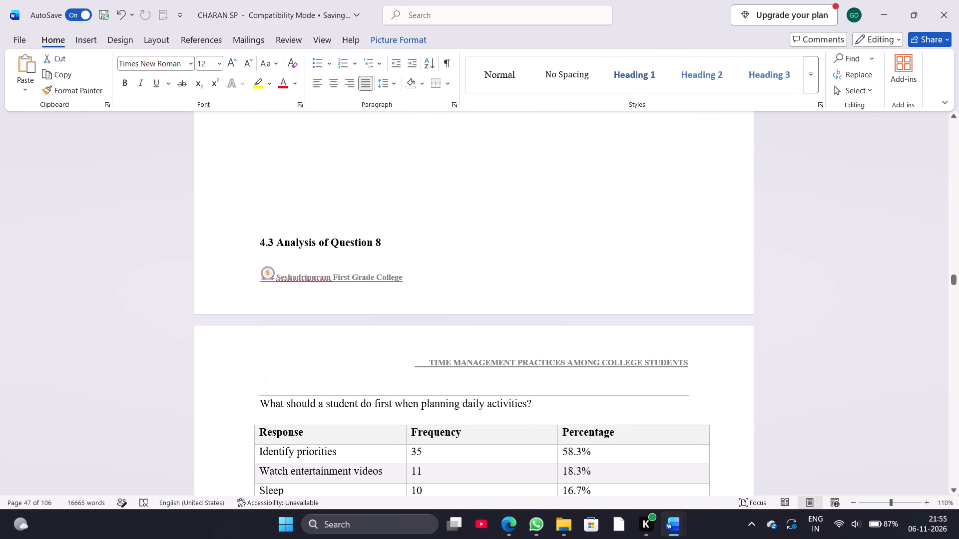
Delete four empty lines above the heading 4.3 Analysis of Question 8 to close the gap before it.
left_click(257, 249)
key("BackSpace")
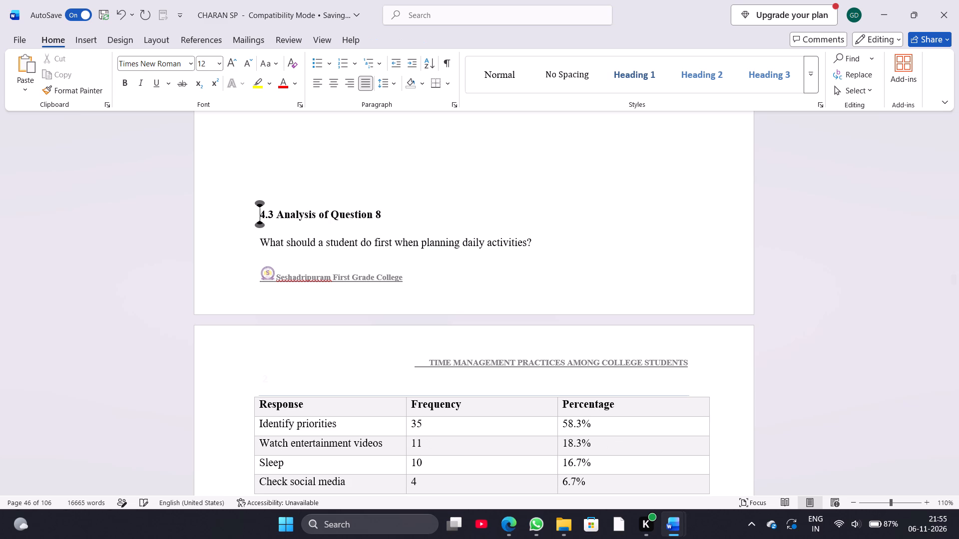
key("BackSpace")
key("BackSpace")
key("BackSpace")
Shrink the Question 8 pie chart above the Figure 4.8 caption to nearly the same size as the Figure 4.7 chart.
scroll(257, 249, "up", 1)
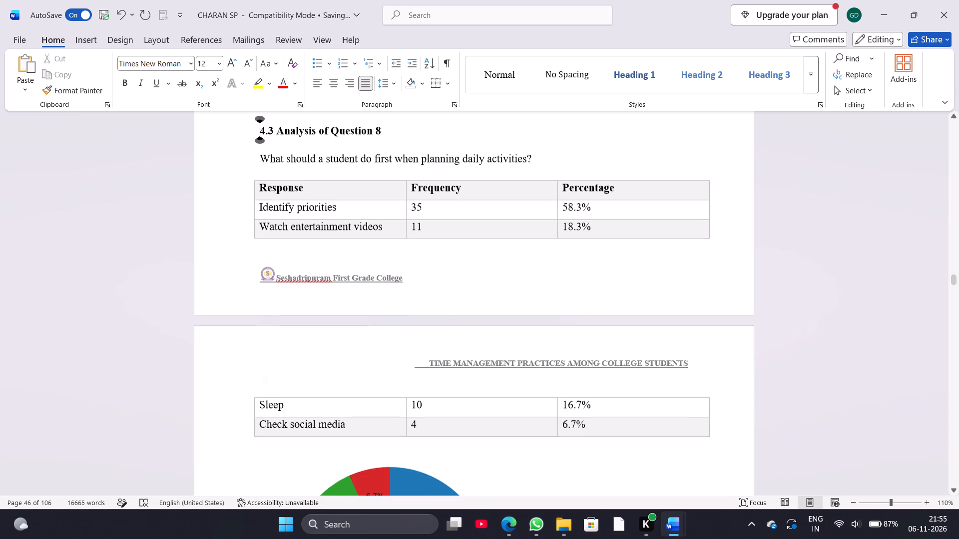
scroll(257, 249, "up", 4)
scroll(257, 249, "down", 1)
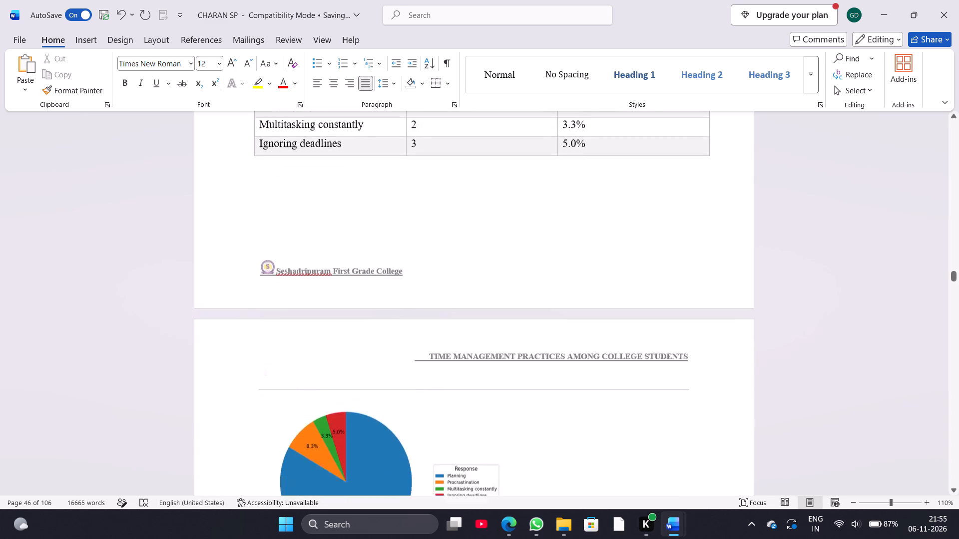
scroll(257, 249, "down", 7)
scroll(270, 355, "down", 1)
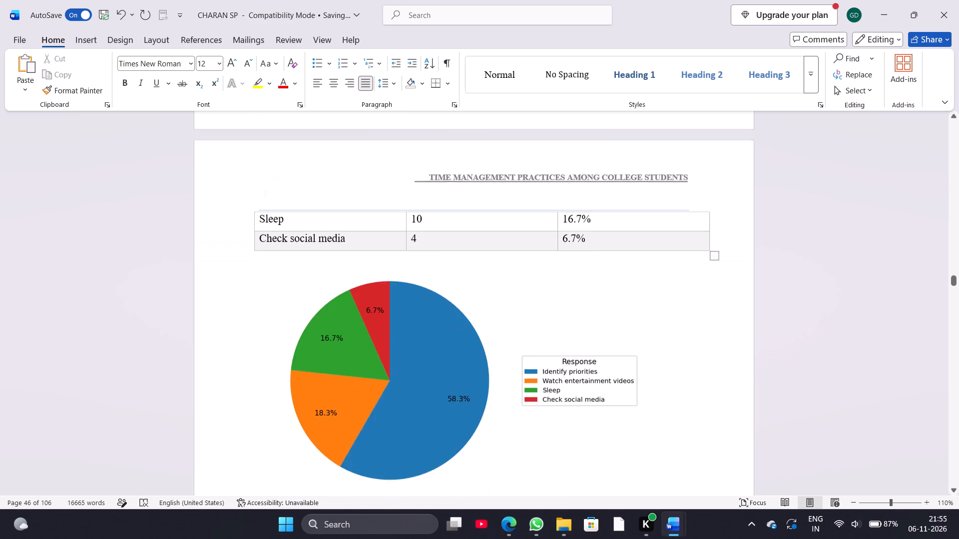
scroll(270, 355, "down", 1)
left_click(357, 301)
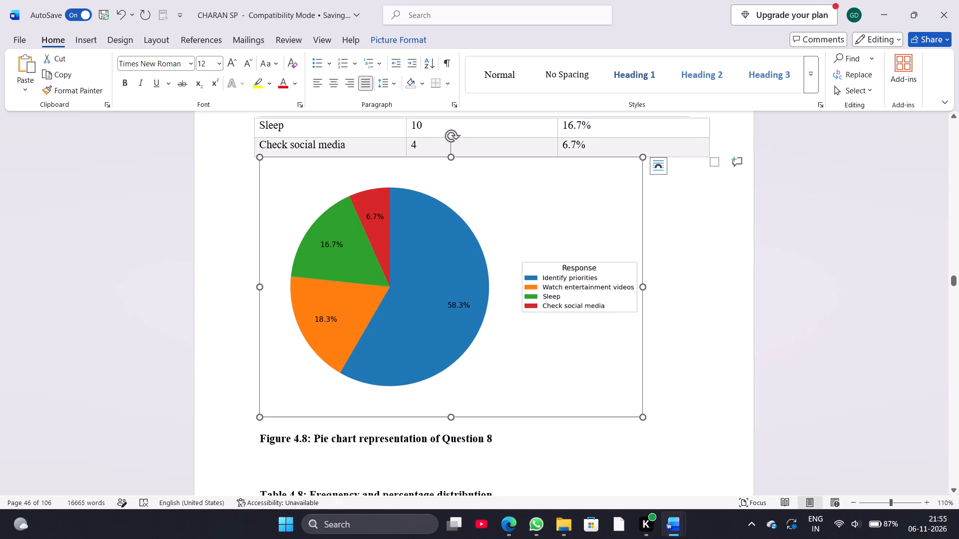
right_click_drag(642, 419, 629, 410)
right_click_drag(629, 410, 499, 335)
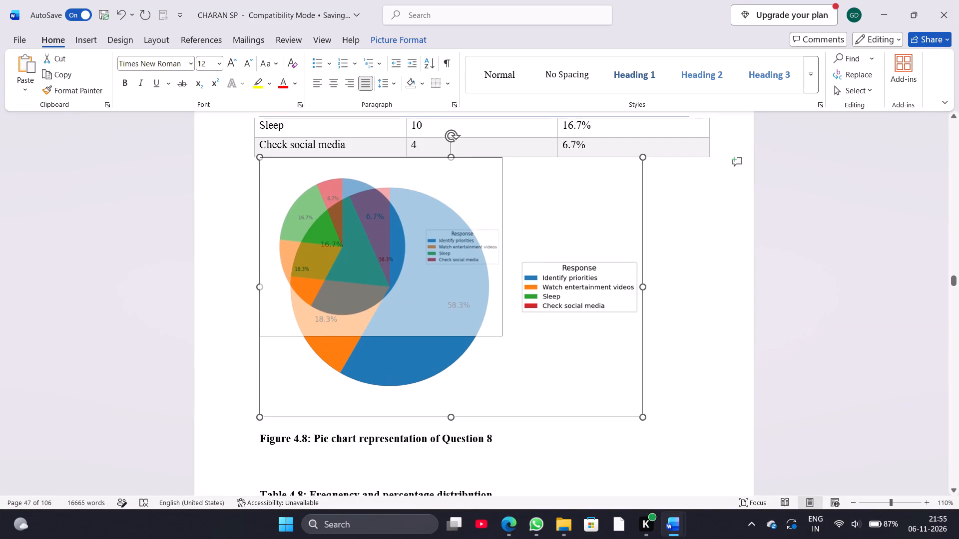
right_click_drag(499, 335, 499, 334)
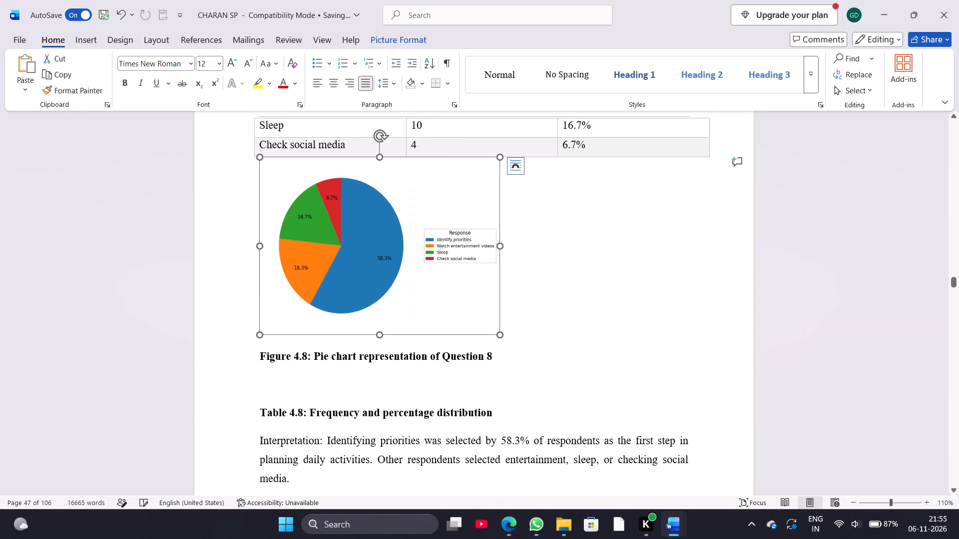
Delete two empty lines above the heading 4.4 Analysis of Question 9 to close the gap before it.
scroll(371, 463, "down", 6)
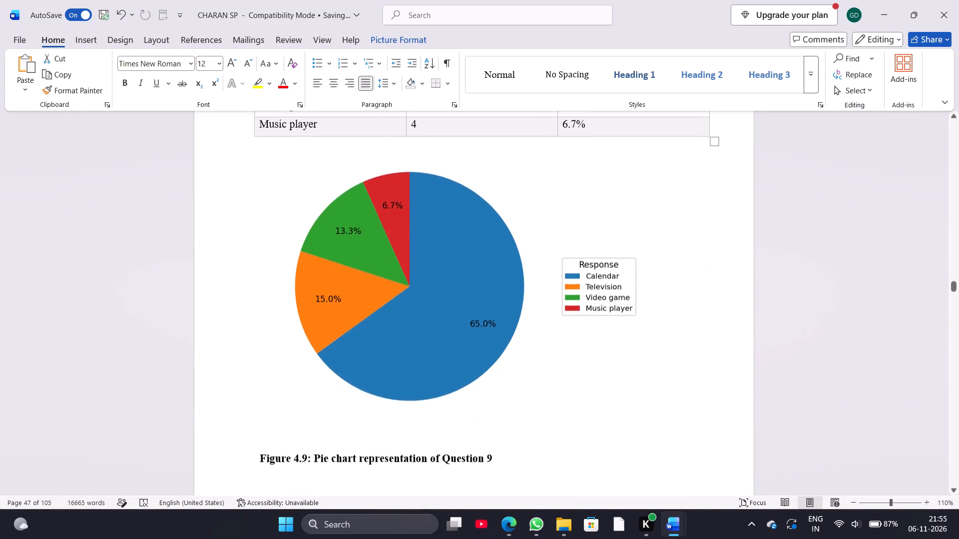
scroll(371, 463, "down", 1)
left_click(381, 383)
left_click(395, 319)
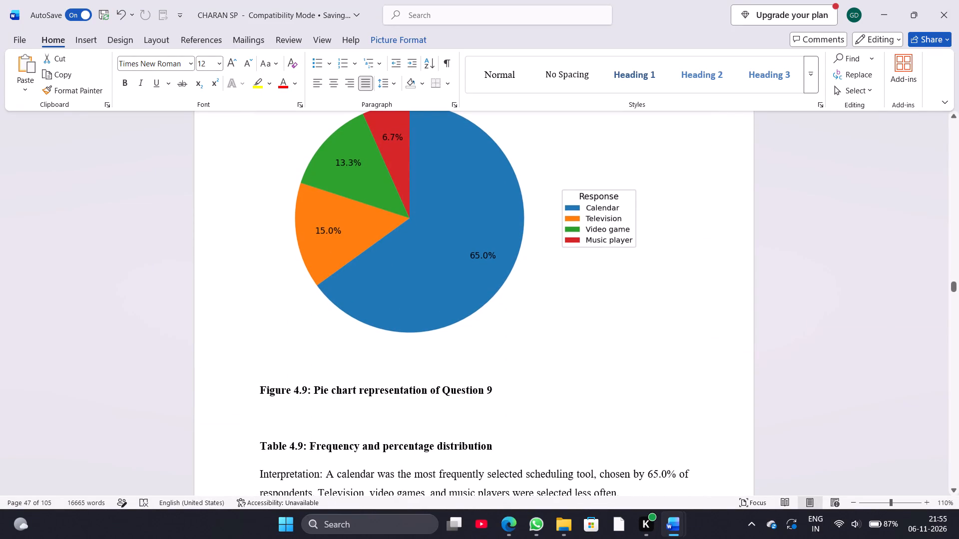
left_click(454, 275)
scroll(452, 280, "up", 5)
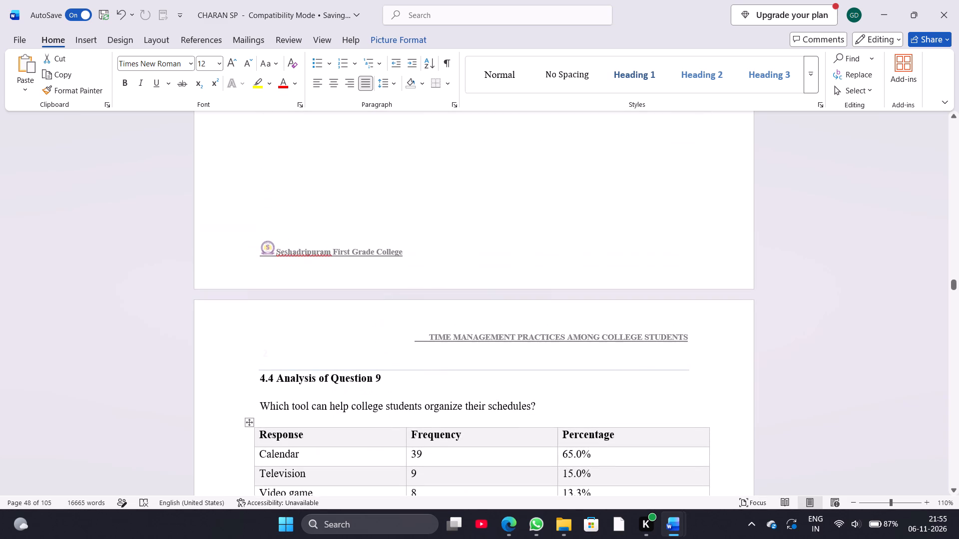
left_click(257, 373)
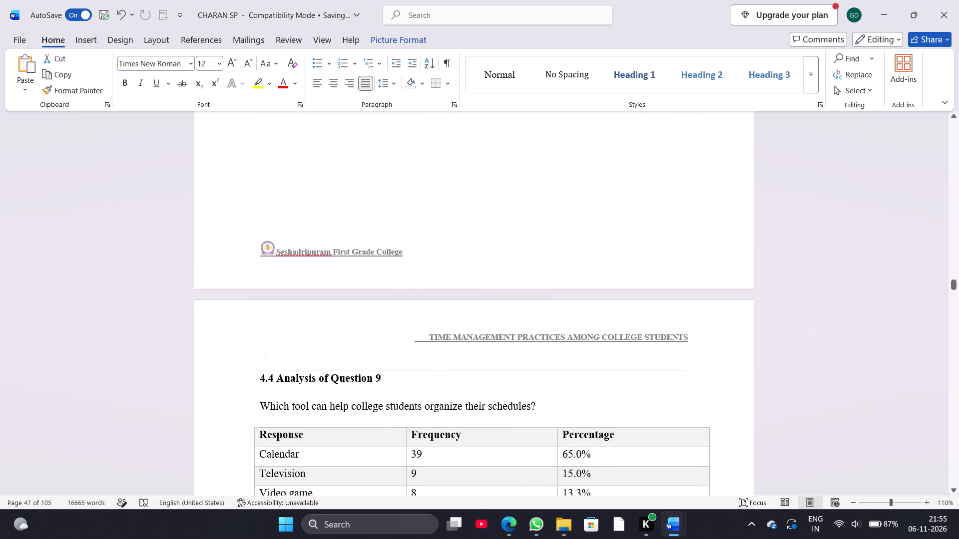
left_click(259, 383)
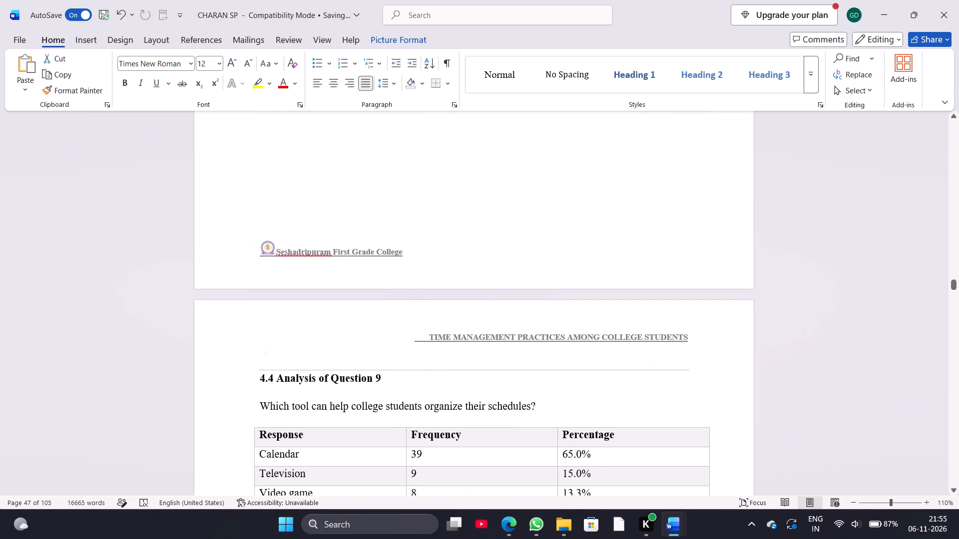
left_click(259, 381)
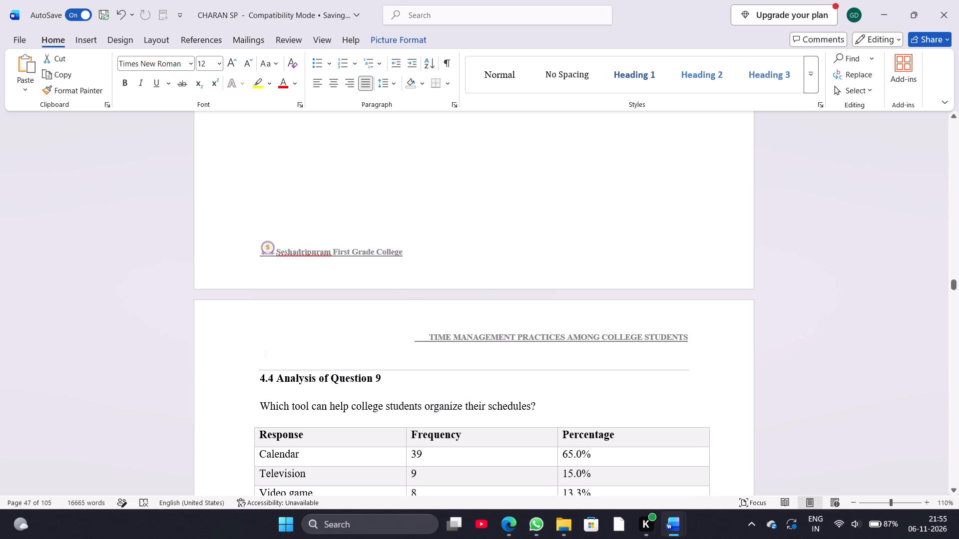
double_click(258, 374)
left_click(258, 374)
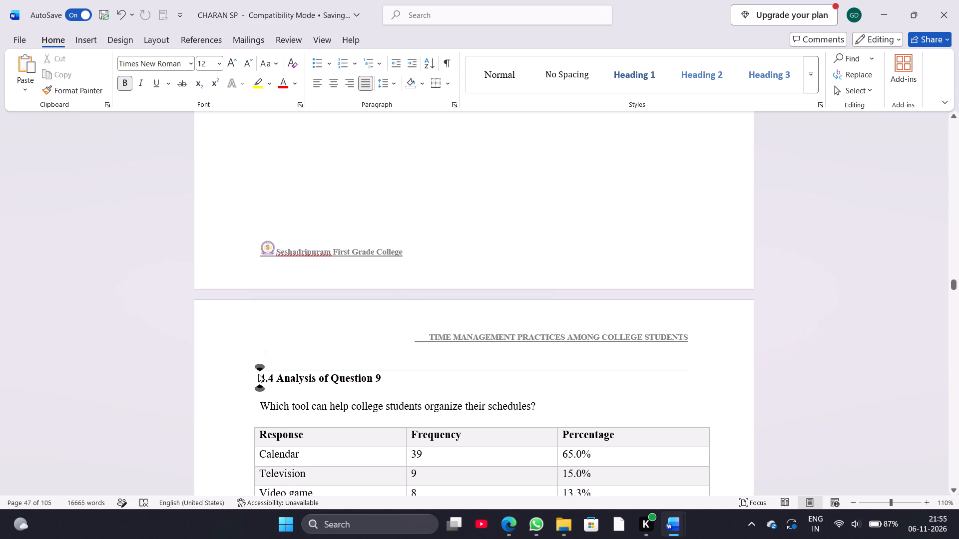
key("BackSpace")
key("BackSpace")
Shrink the Question 9 pie chart above the Figure 4.9 caption to about the same width as the Figure 4.8 chart.
scroll(258, 374, "down", 1)
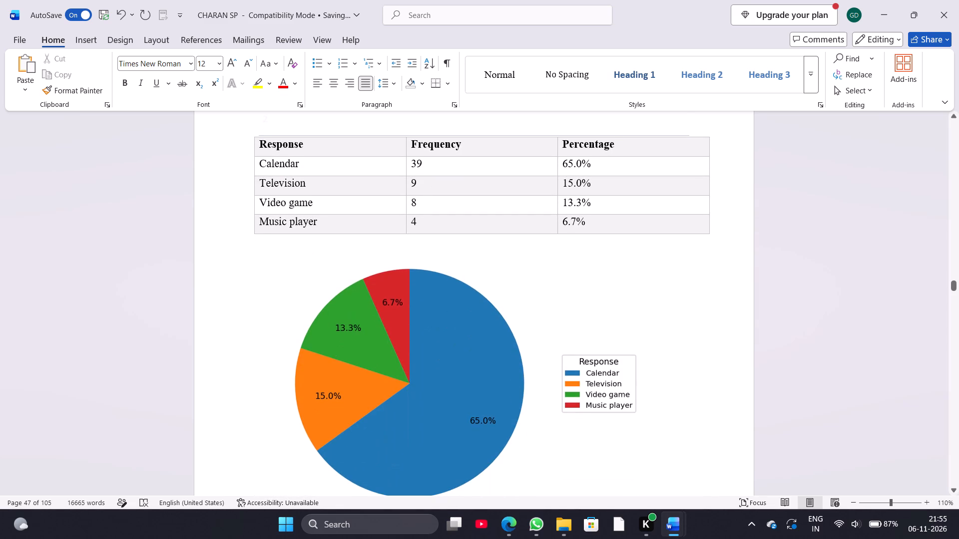
left_click(334, 460)
scroll(334, 460, "down", 2)
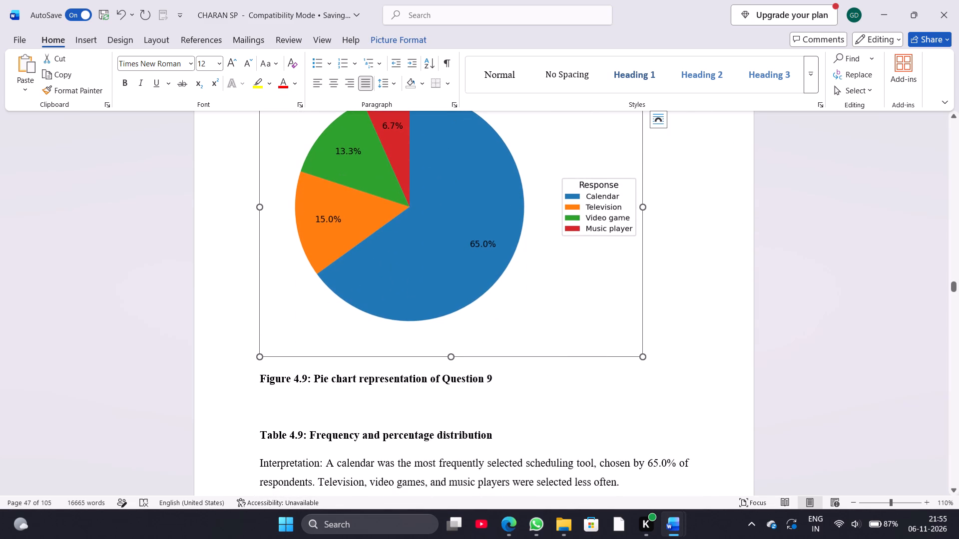
left_click_drag(640, 358, 504, 304)
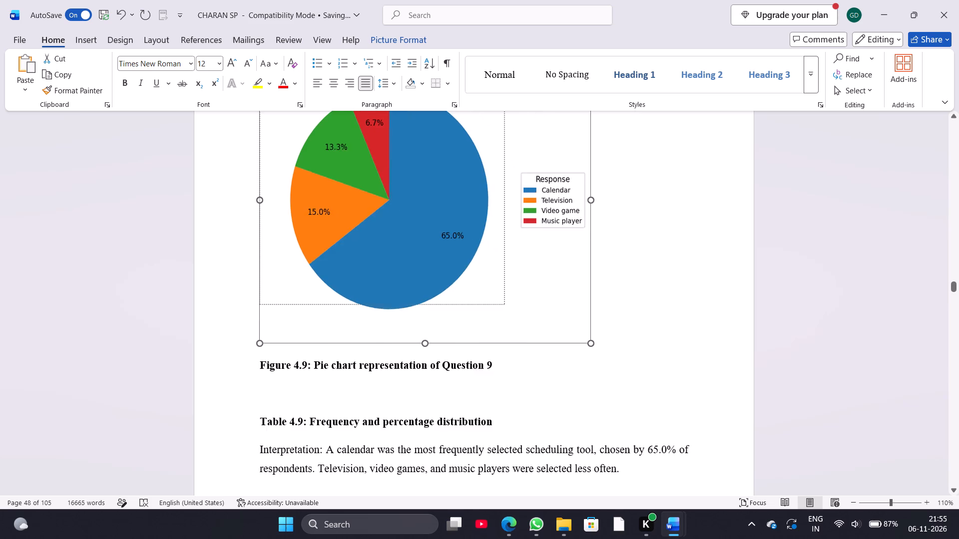
left_click_drag(504, 304, 504, 244)
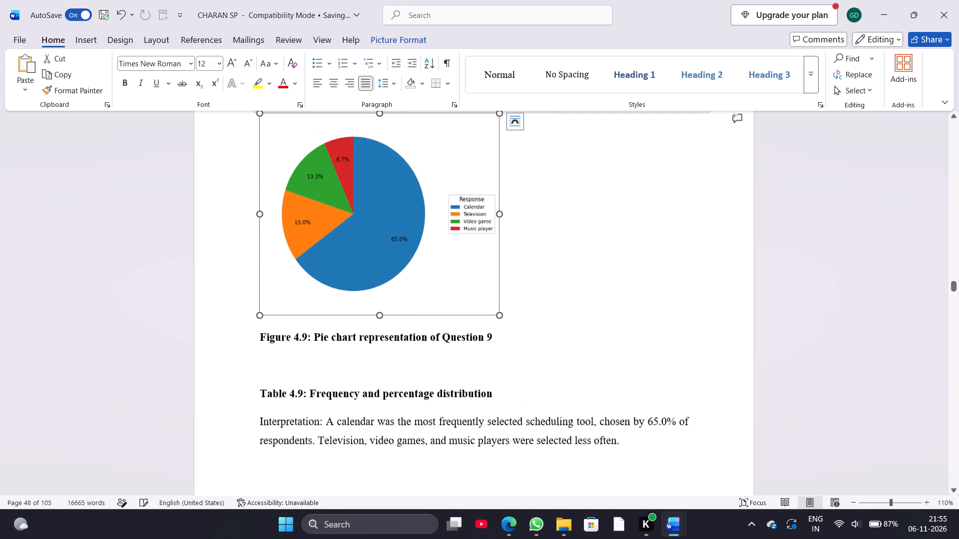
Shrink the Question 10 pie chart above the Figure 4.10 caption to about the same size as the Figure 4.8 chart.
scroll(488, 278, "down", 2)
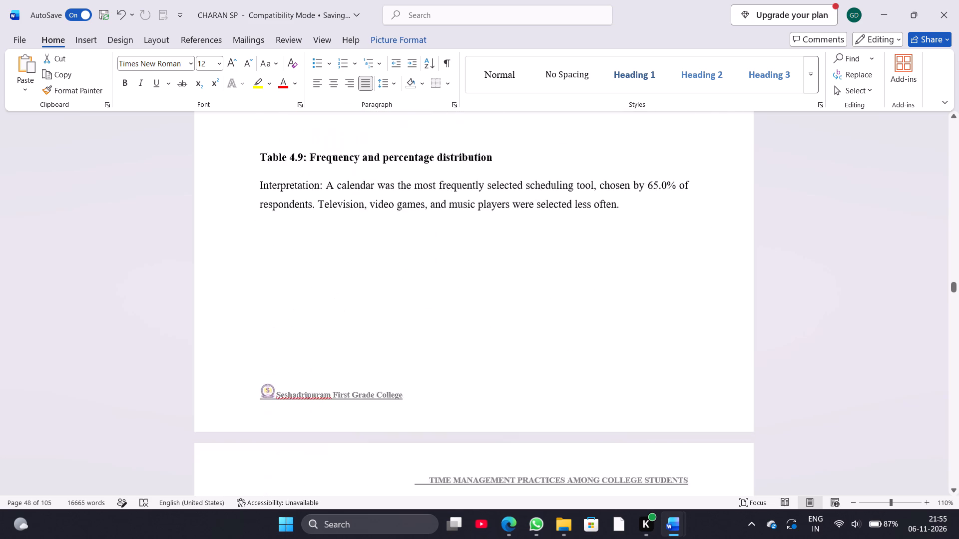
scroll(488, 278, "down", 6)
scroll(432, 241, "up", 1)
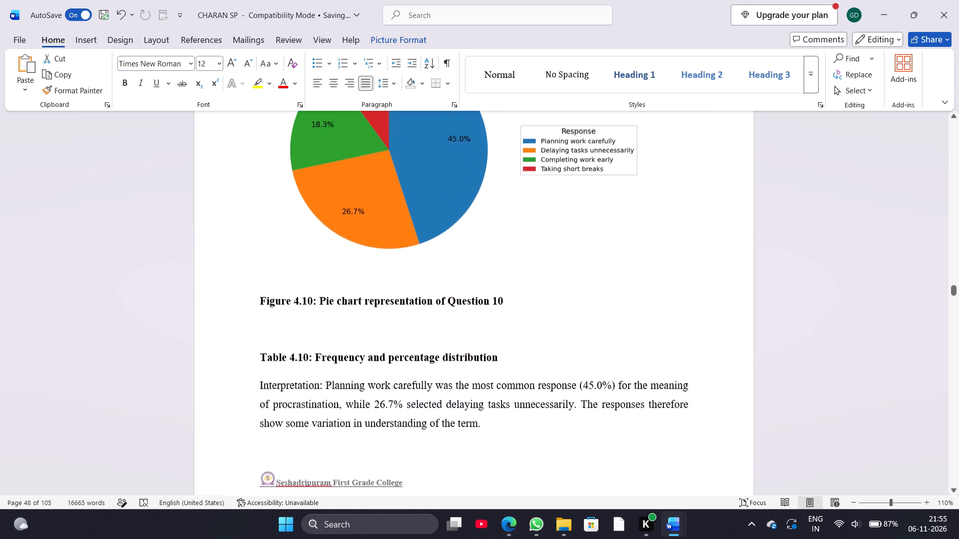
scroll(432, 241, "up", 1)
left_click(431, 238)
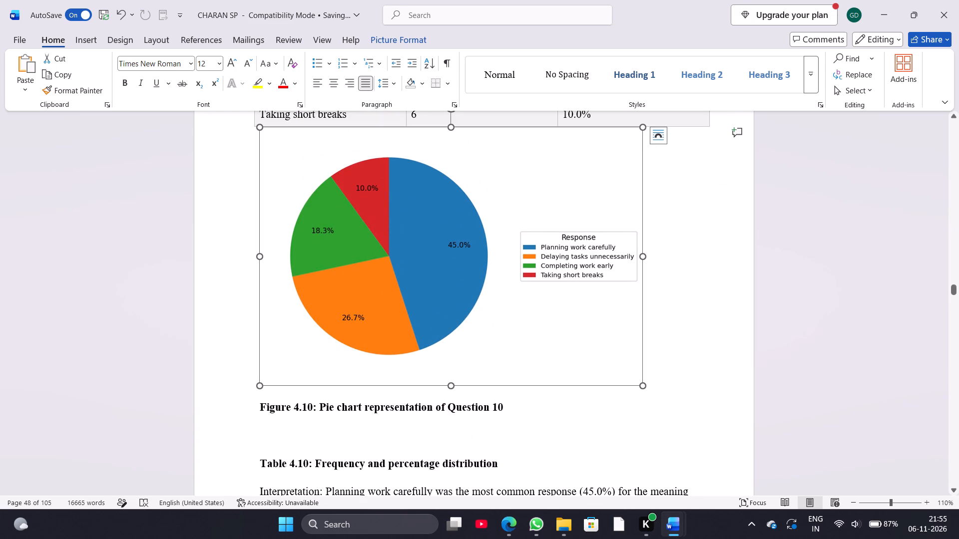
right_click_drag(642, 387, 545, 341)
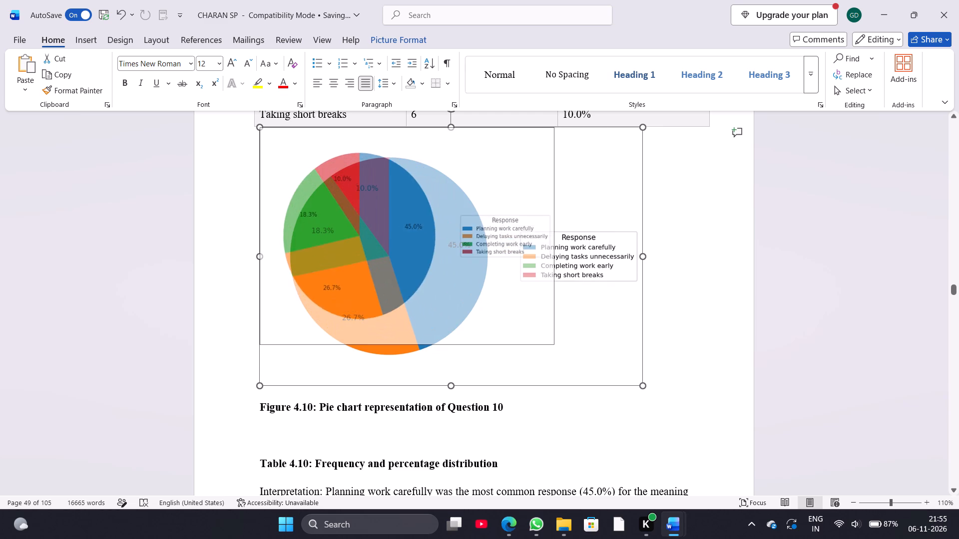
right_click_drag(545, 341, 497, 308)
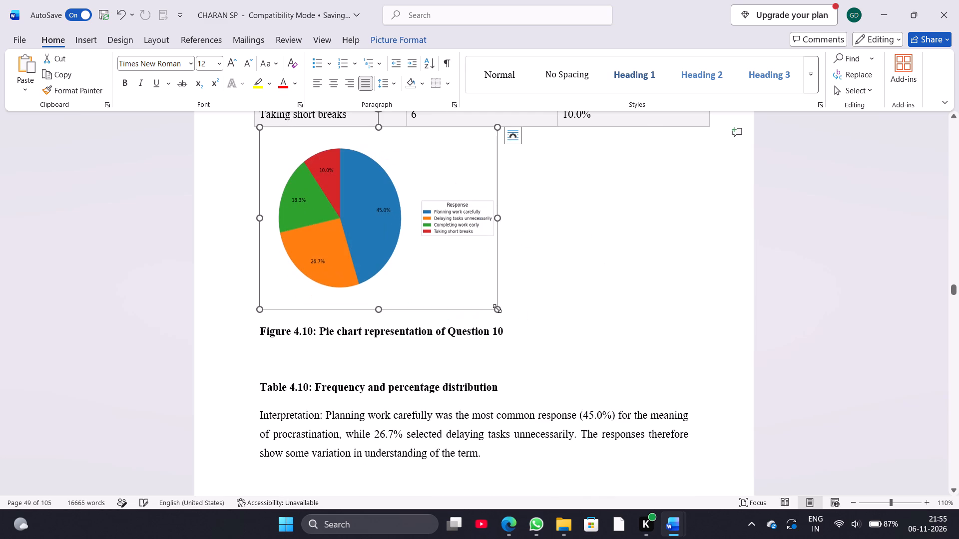
Try to delete two empty lines above the heading 4.6 Analysis of Question 11 to close the gap before it.
scroll(276, 344, "down", 4)
left_click(317, 338)
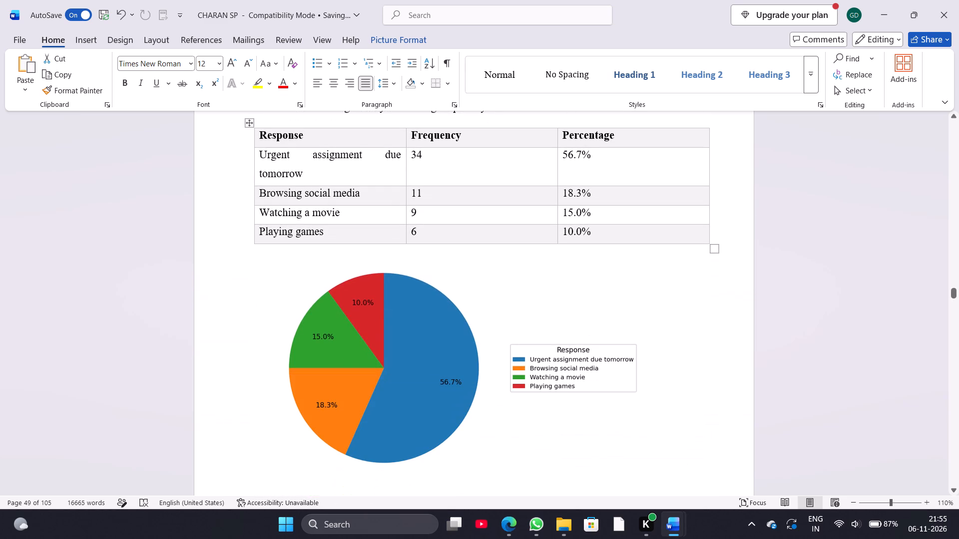
left_click(463, 369)
scroll(463, 369, "down", 1)
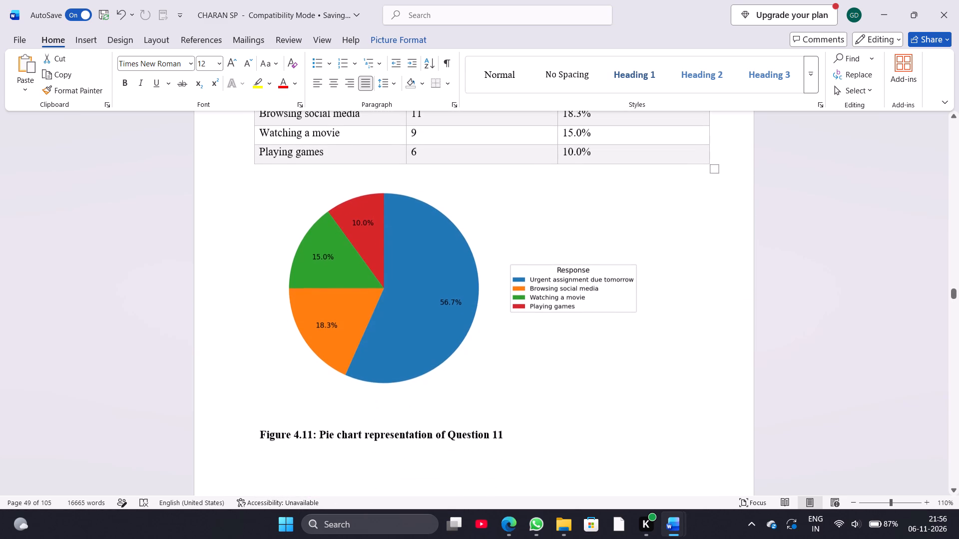
left_click(440, 316)
scroll(440, 316, "up", 3)
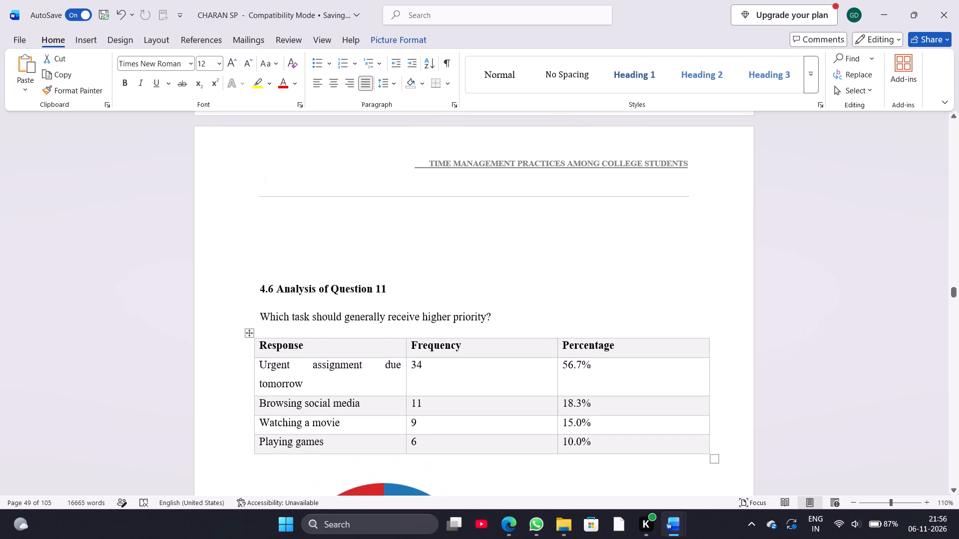
left_click(260, 290)
key("BackSpace")
key("BackSpace")
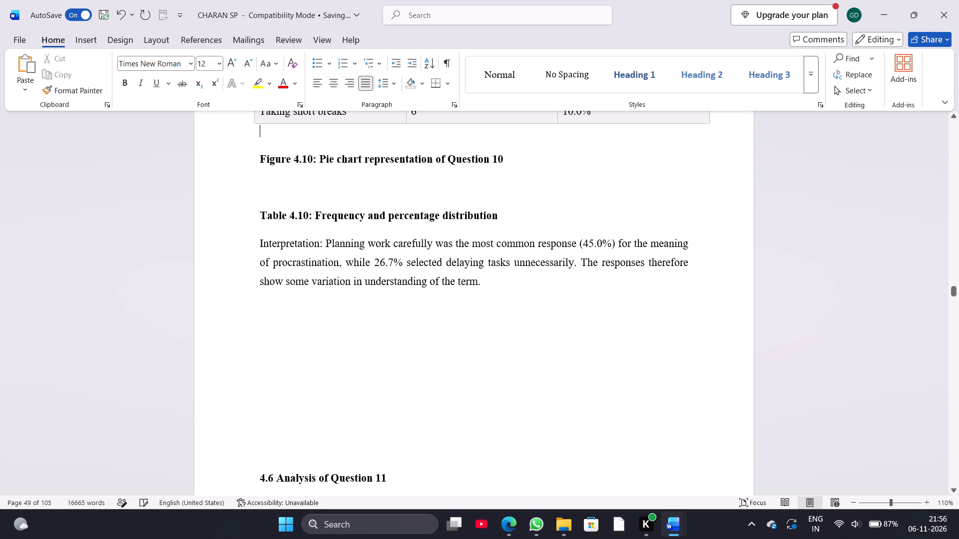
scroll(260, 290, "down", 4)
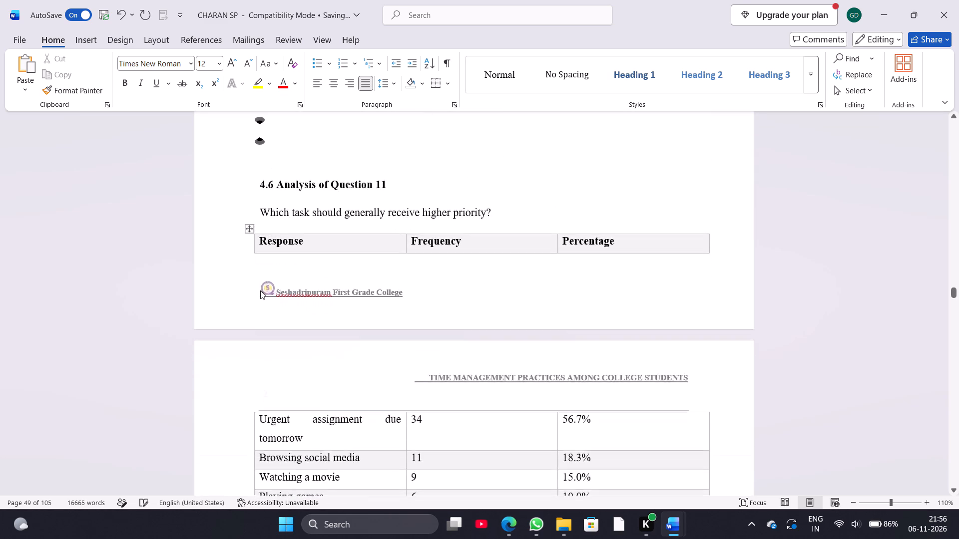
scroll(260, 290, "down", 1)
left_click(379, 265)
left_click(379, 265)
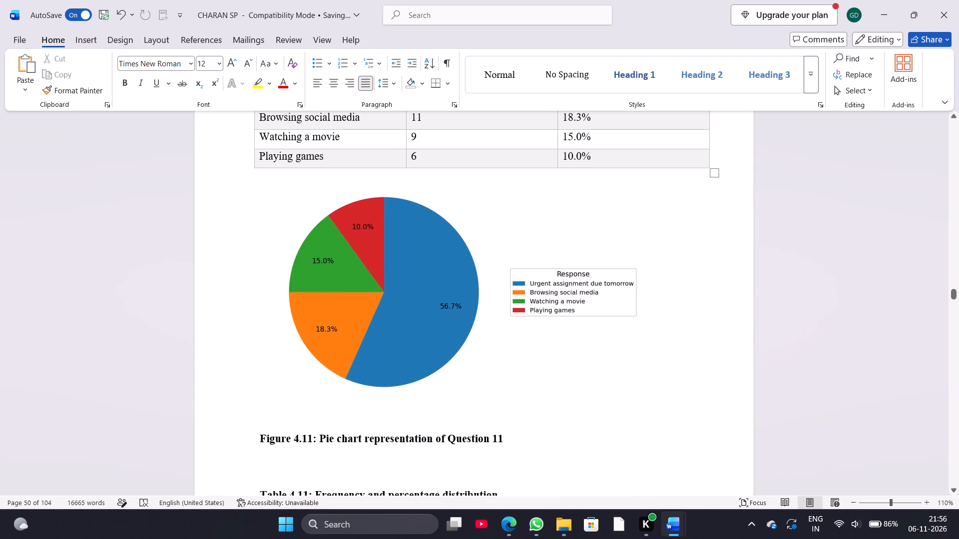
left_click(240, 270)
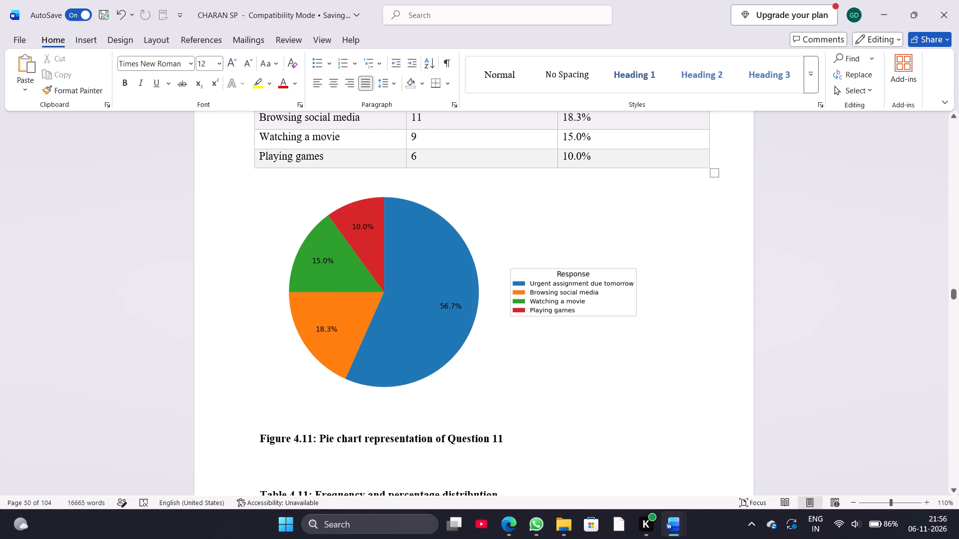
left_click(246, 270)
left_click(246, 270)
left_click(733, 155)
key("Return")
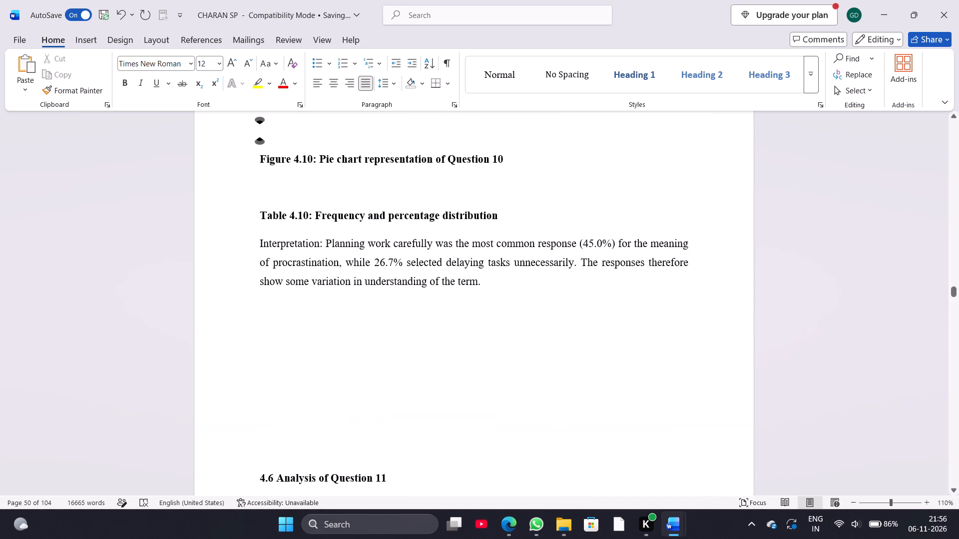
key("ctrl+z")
Shrink the Question 11 pie chart above the Figure 4.11 caption to about 10.8 cm wide and 7.8 cm high.
scroll(733, 155, "down", 4)
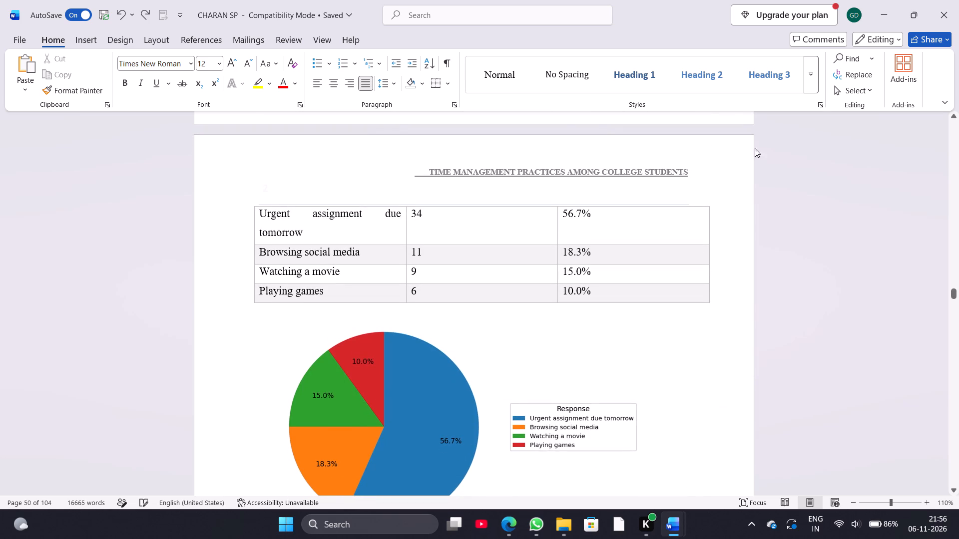
scroll(679, 306, "down", 1)
scroll(637, 265, "up", 1, "ctrl")
scroll(637, 265, "down", 3, "ctrl")
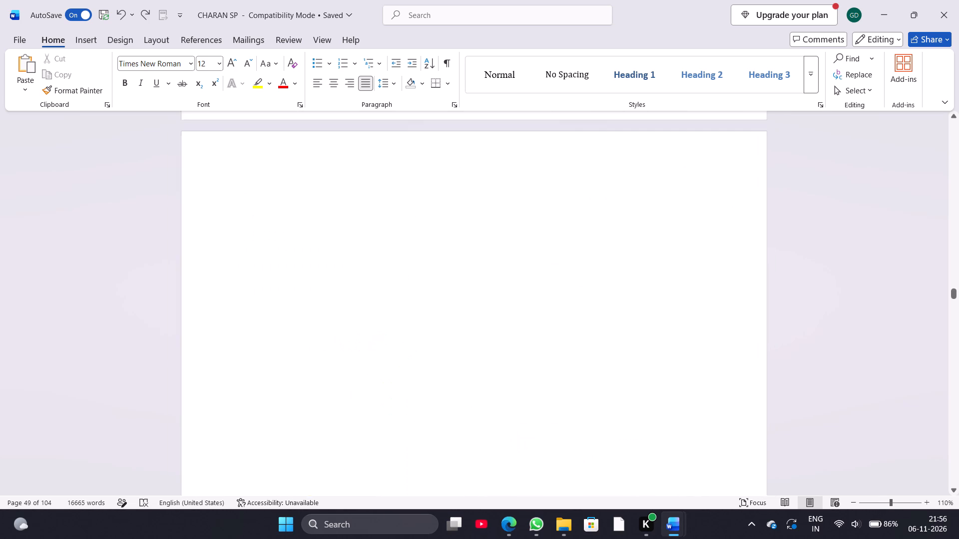
scroll(637, 265, "down", 2, "ctrl")
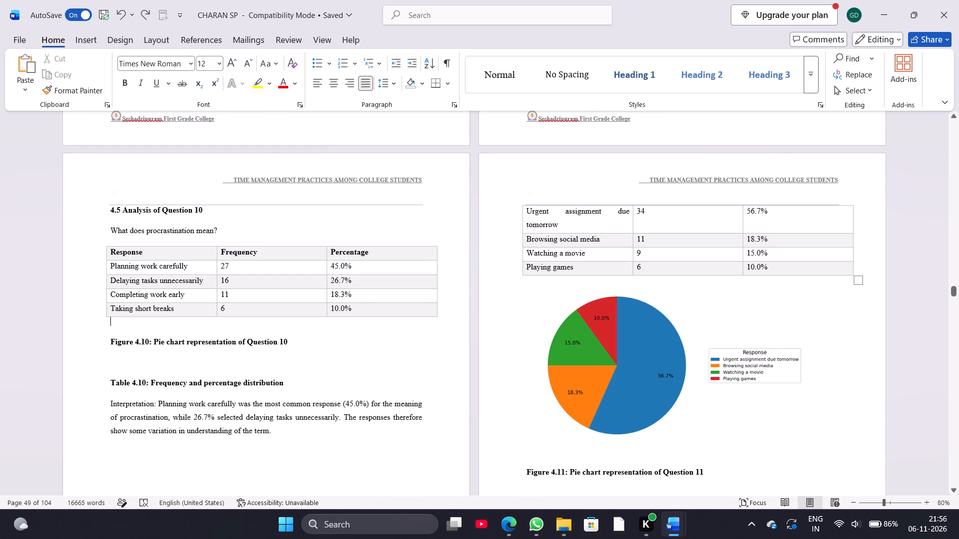
left_click(923, 507)
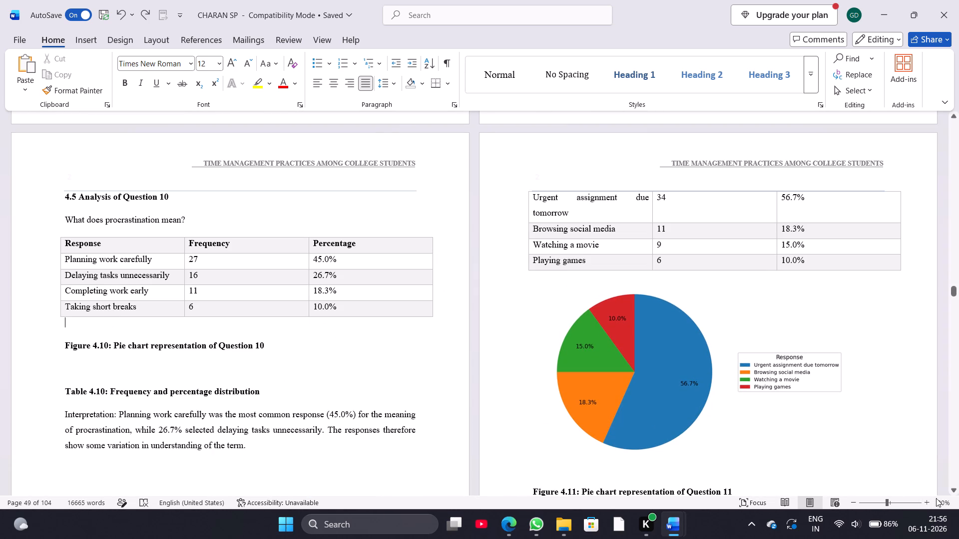
left_click(927, 503)
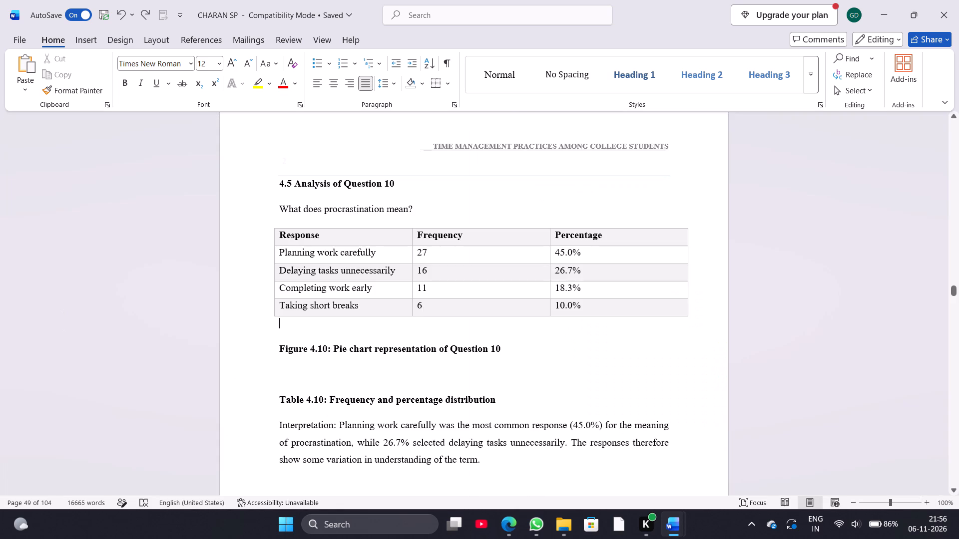
scroll(530, 353, "down", 8)
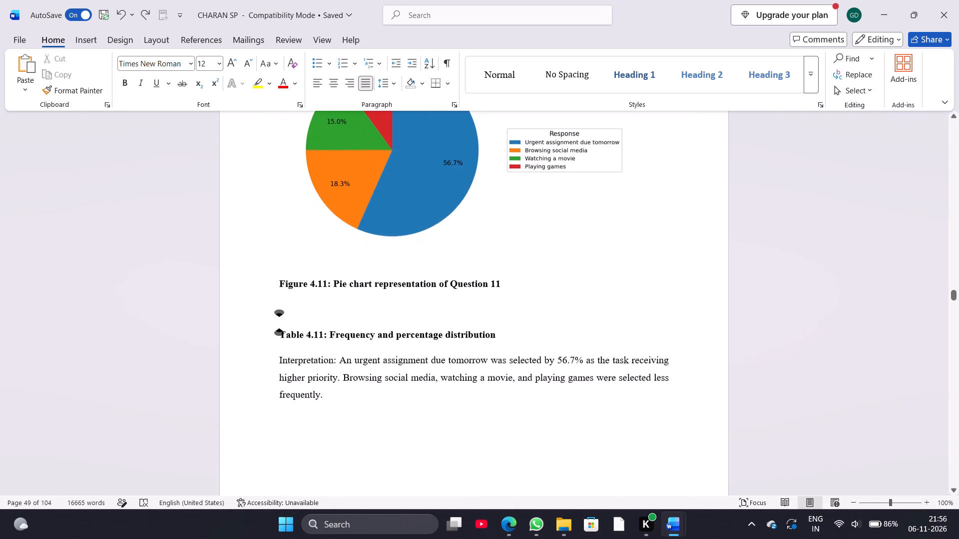
scroll(463, 315, "up", 1)
left_click(447, 289)
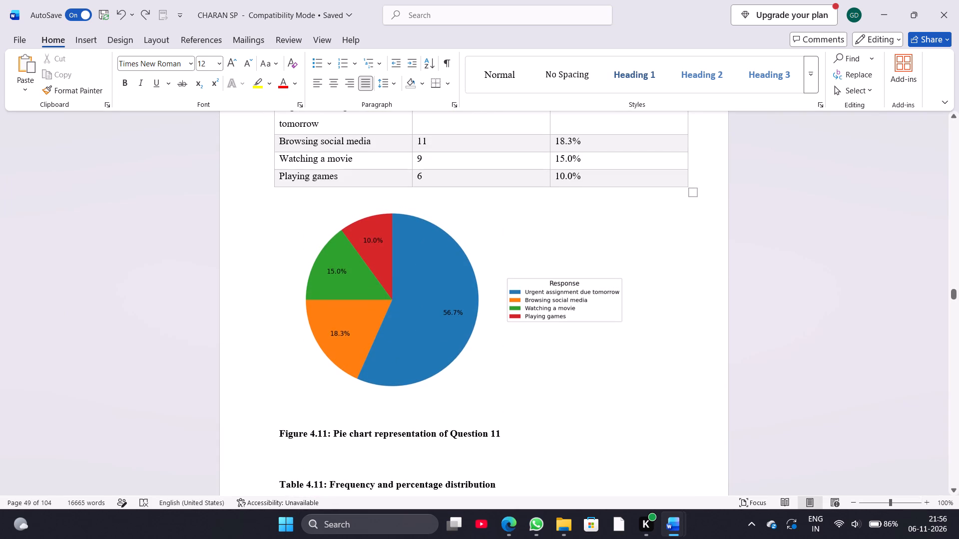
double_click(447, 289)
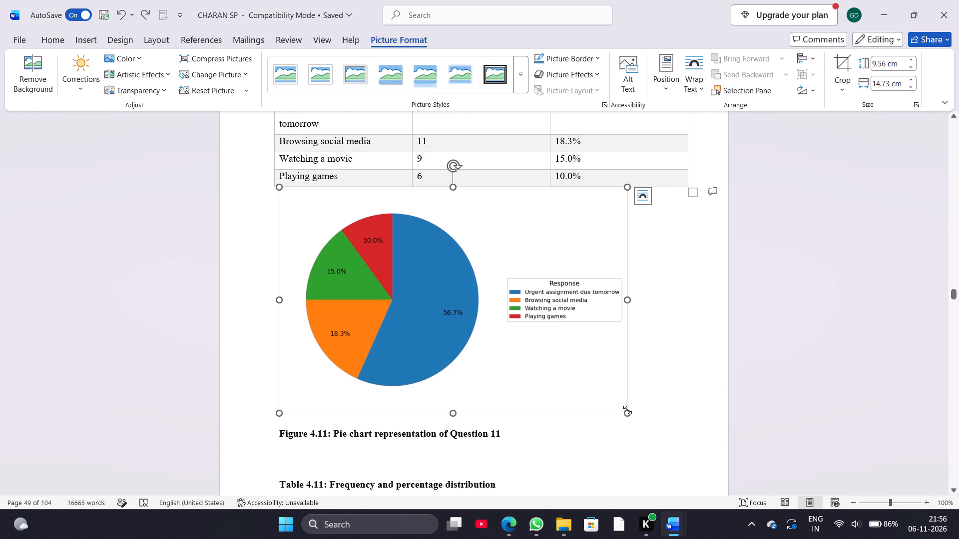
left_click_drag(627, 416, 535, 375)
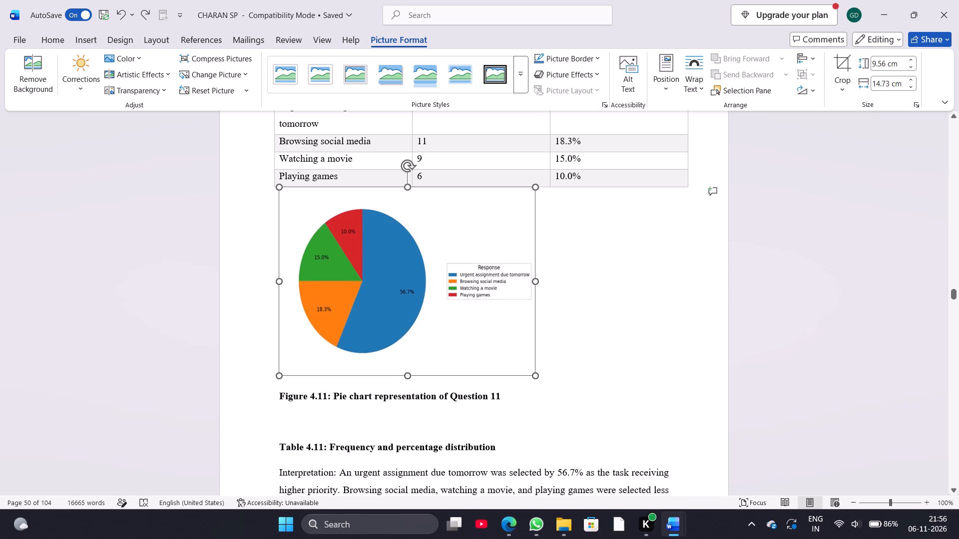
left_click_drag(535, 375, 535, 371)
scroll(437, 300, "down", 3)
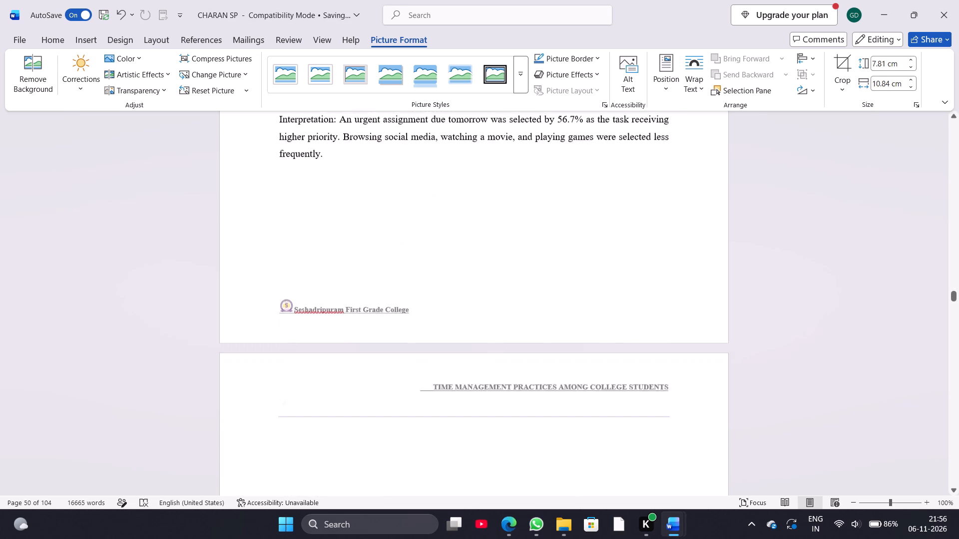
Shrink the Question 12 pie chart above the Figure 4.12 caption to about 10.6 cm wide and 8.1 cm high.
scroll(437, 300, "down", 3)
double_click(437, 300)
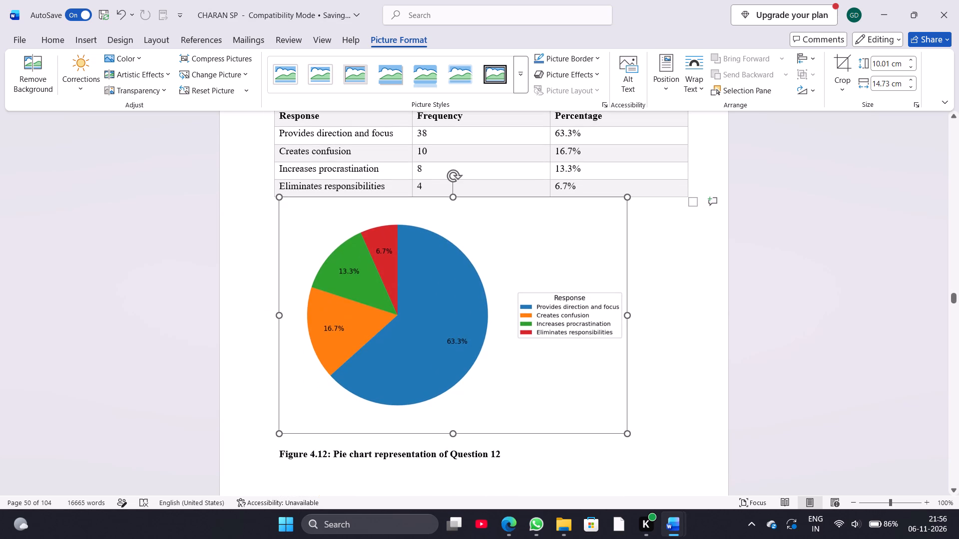
right_click_drag(628, 433, 541, 393)
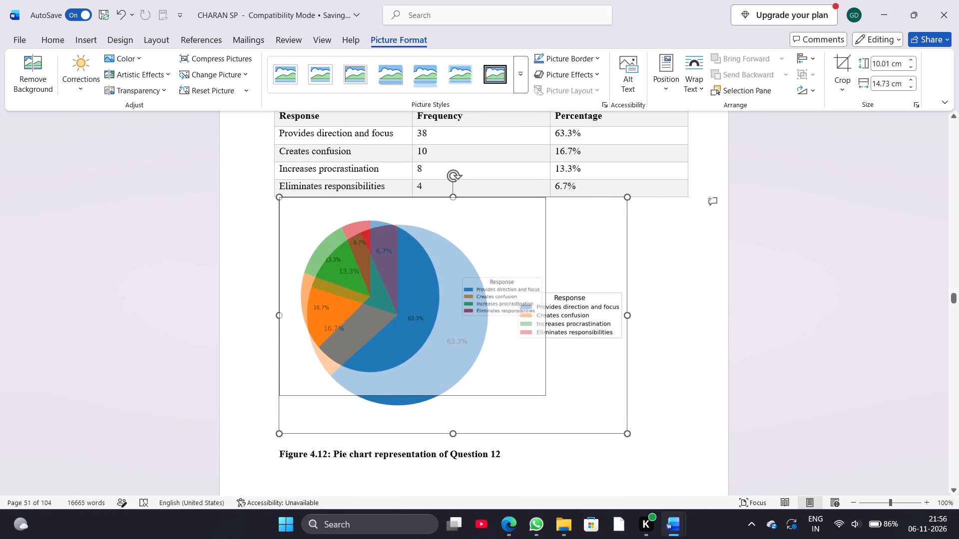
right_click_drag(541, 393, 529, 389)
Shrink the Question 13 pie chart above the Figure 4.13 caption to about 9.4 cm wide and 8 cm high.
scroll(443, 375, "down", 1)
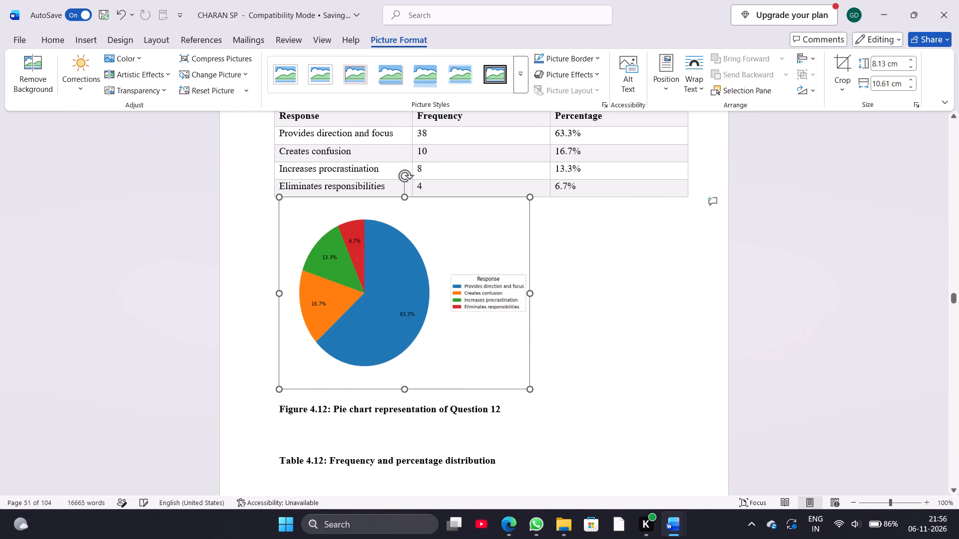
scroll(443, 375, "down", 7)
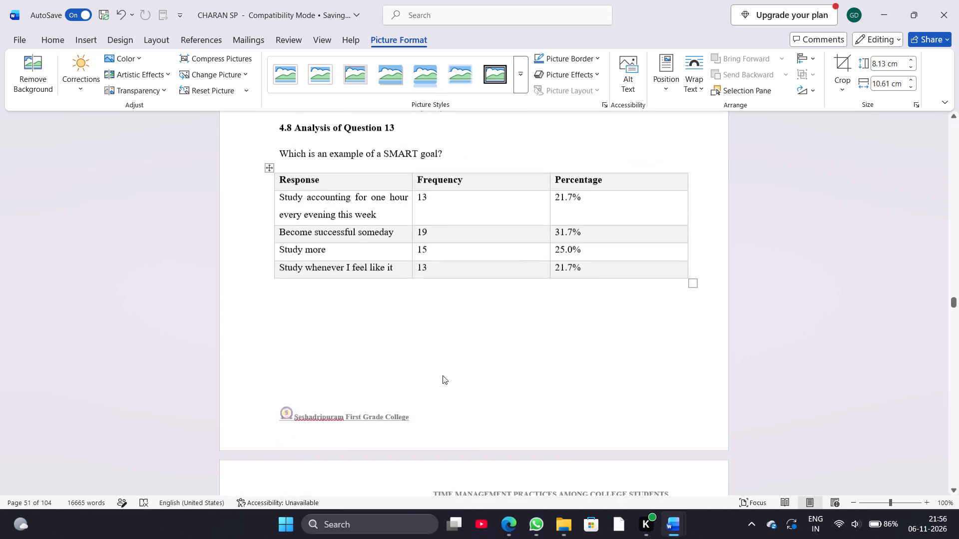
scroll(443, 375, "down", 3)
double_click(443, 375)
scroll(443, 375, "down", 1)
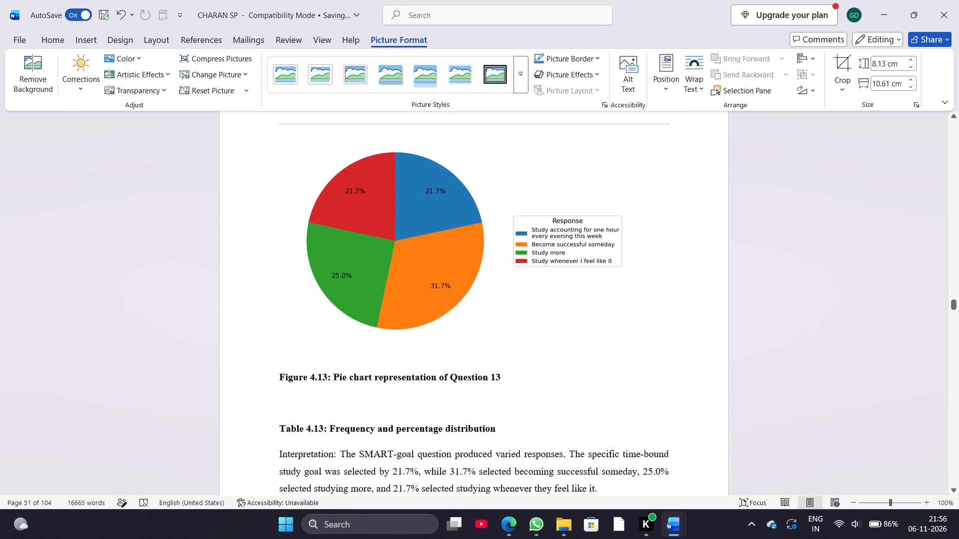
double_click(435, 307)
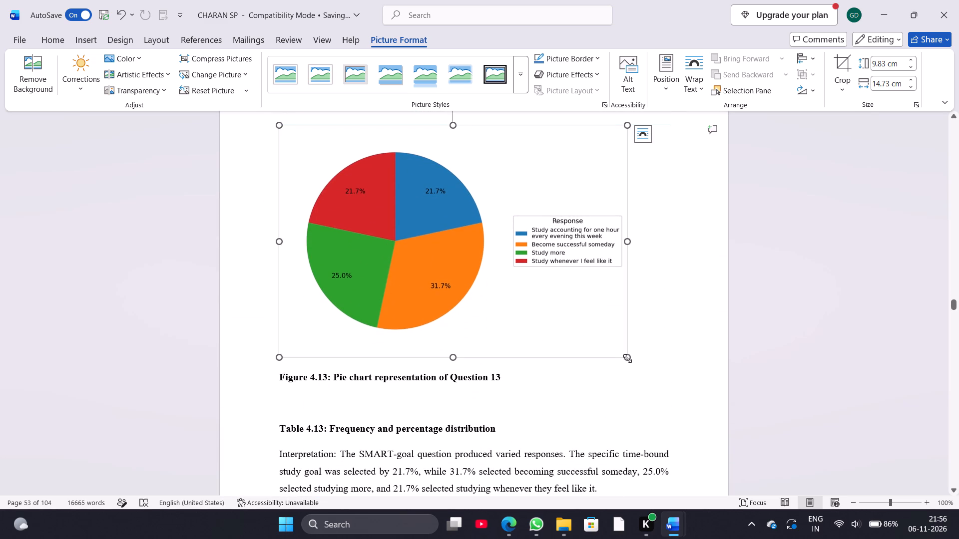
left_click_drag(627, 358, 502, 314)
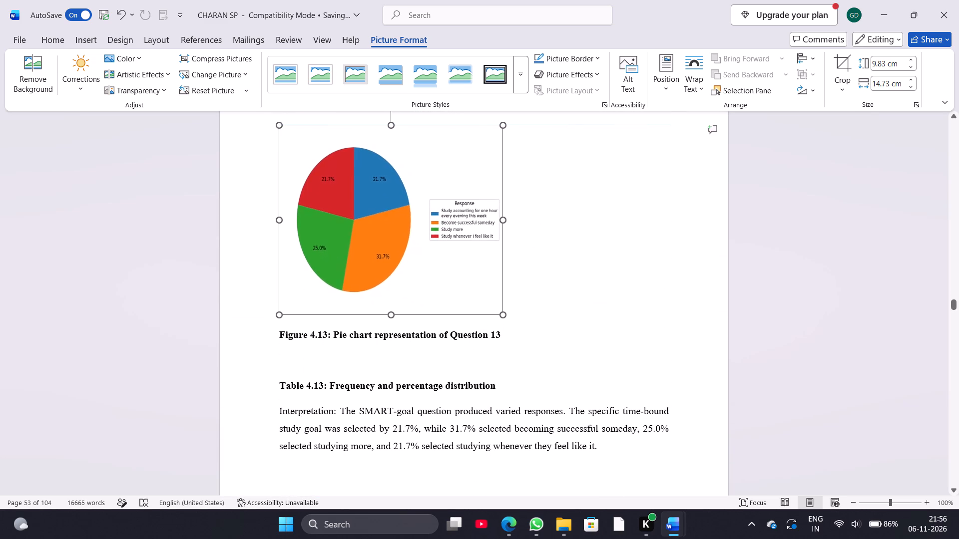
left_click_drag(502, 314, 500, 313)
Shrink the Question 14 pie chart above the Figure 4.14 caption to about 9.1 cm wide and 7.2 cm high.
scroll(433, 396, "down", 4)
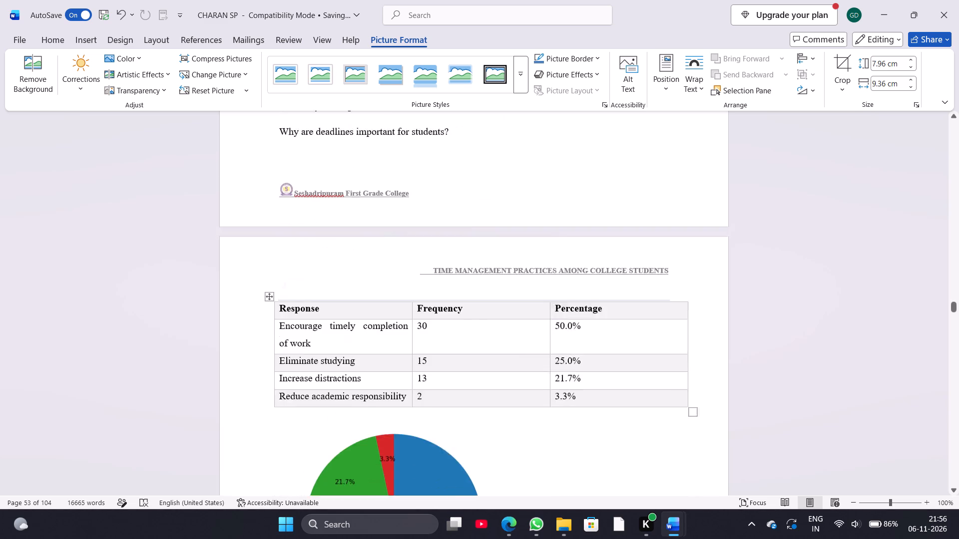
scroll(433, 396, "down", 2)
left_click(433, 396)
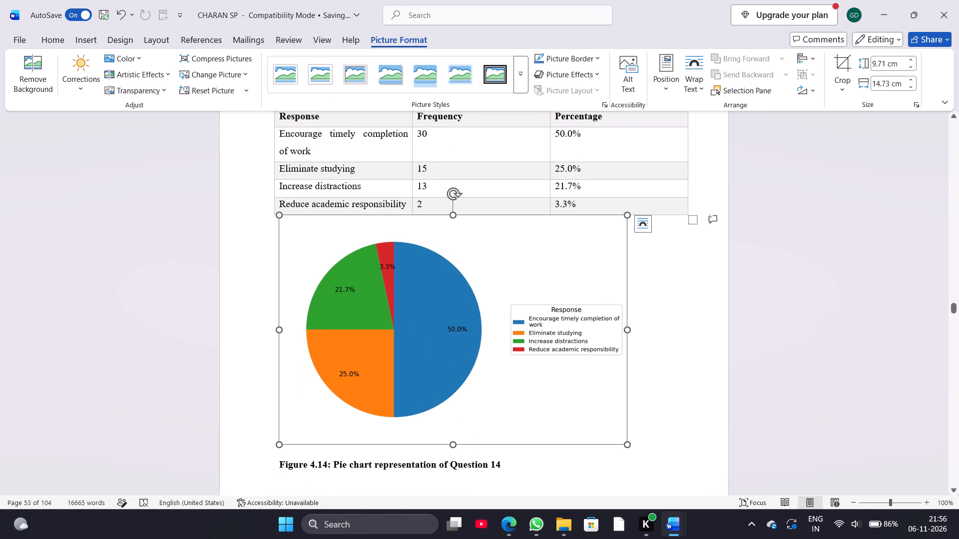
right_click_drag(627, 443, 480, 386)
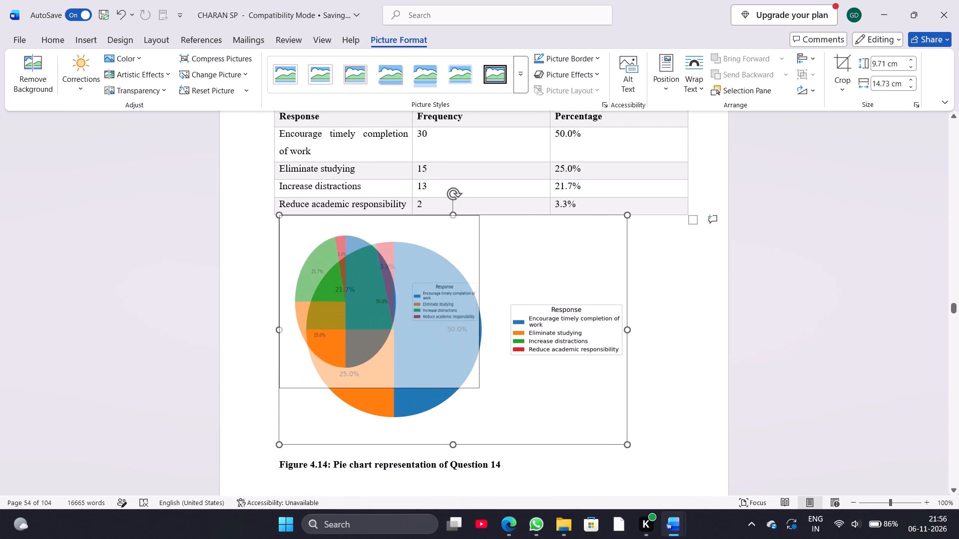
right_click_drag(480, 386, 494, 386)
Shrink the Question 15 pie chart above the Figure 4.15 caption to about 8.8 cm wide and 7.4 cm high.
scroll(435, 446, "down", 2)
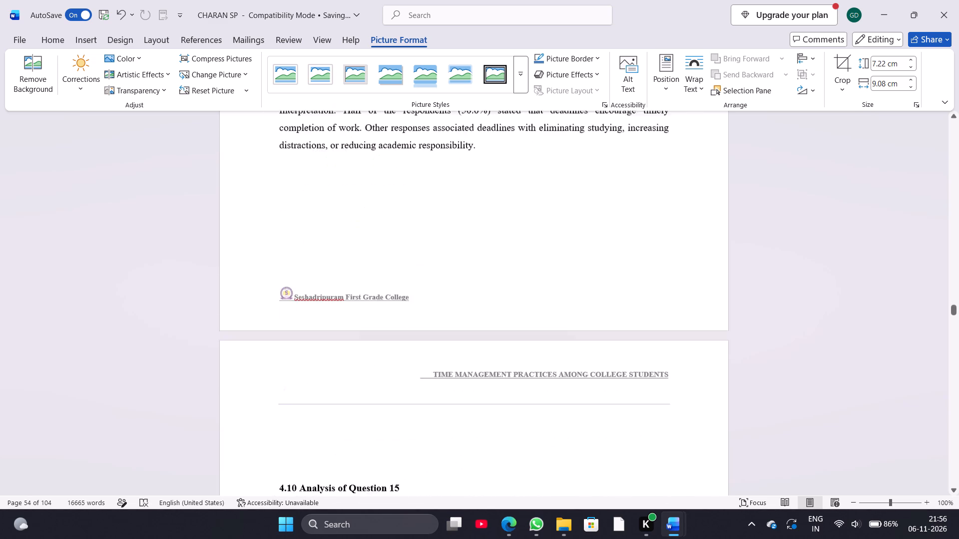
scroll(435, 446, "down", 5)
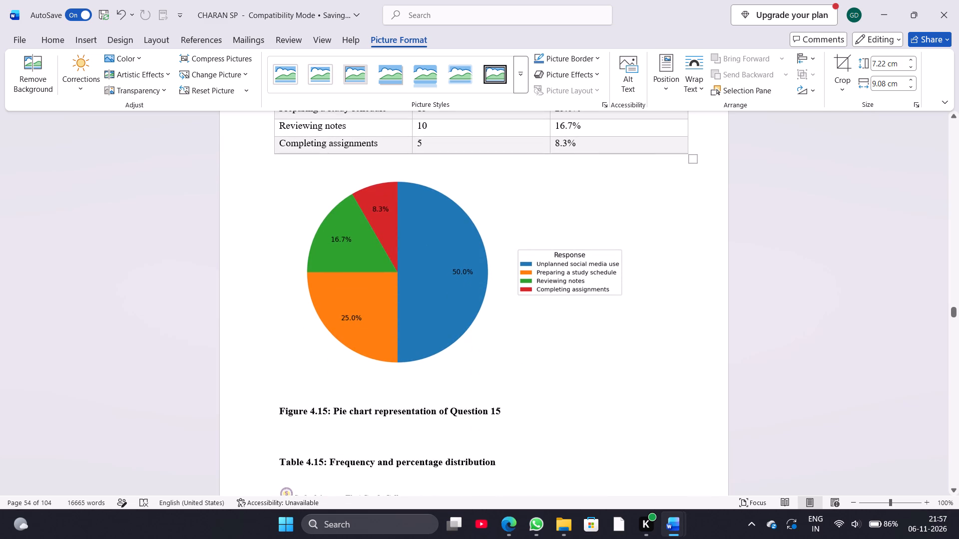
left_click(455, 350)
left_click(451, 320)
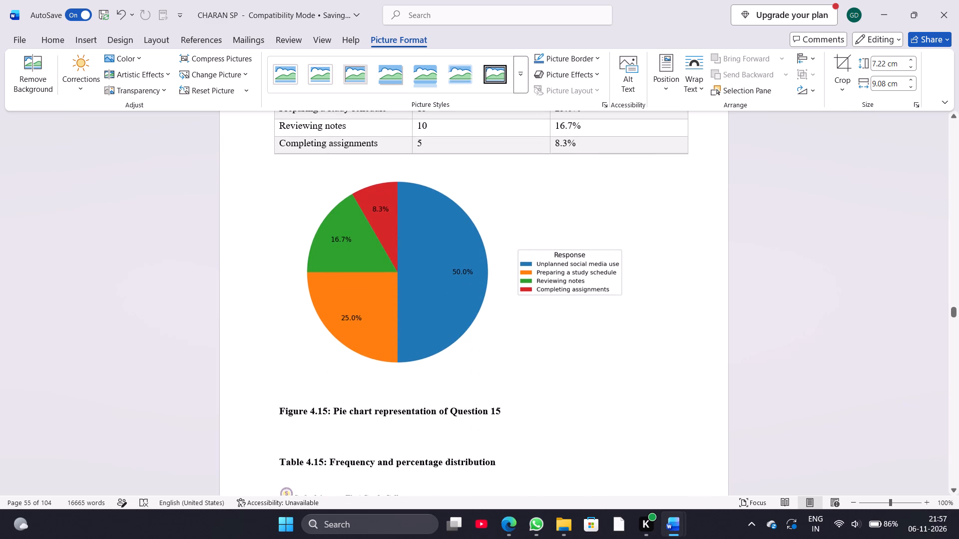
double_click(451, 320)
double_click(503, 276)
left_click_drag(626, 391, 473, 336)
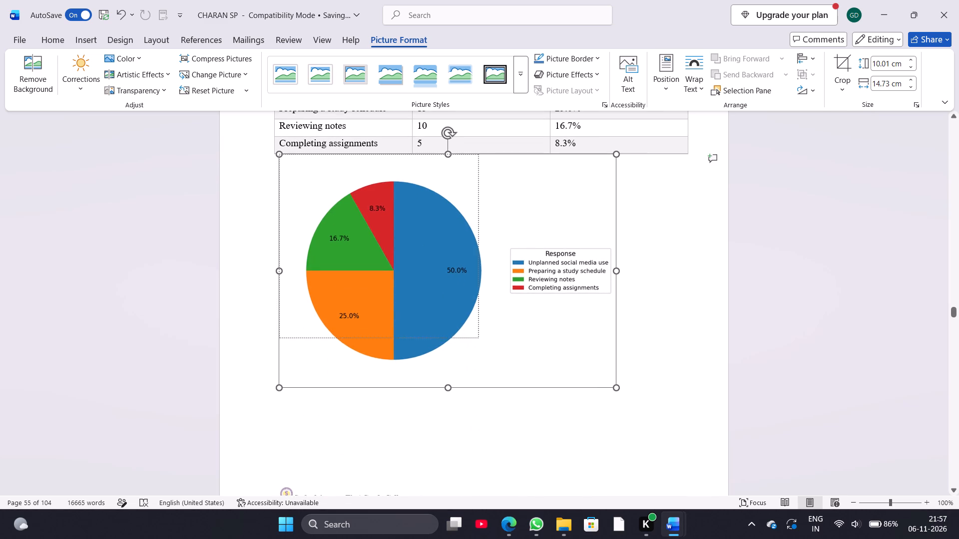
left_click_drag(473, 336, 487, 328)
Shrink the Question 16 pie chart above the Figure 4.16 caption to about 9.5 cm wide and 7.7 cm high.
scroll(482, 385, "down", 2)
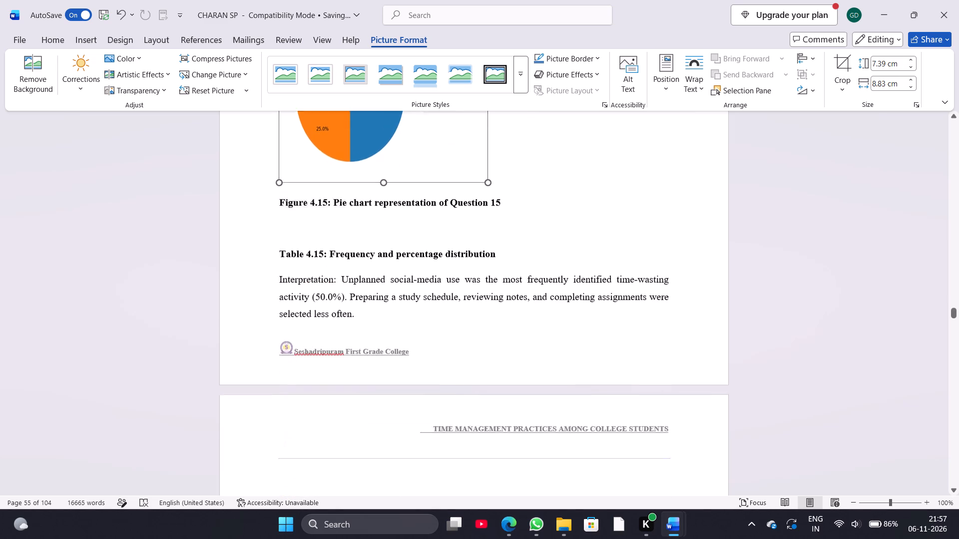
scroll(482, 385, "down", 6)
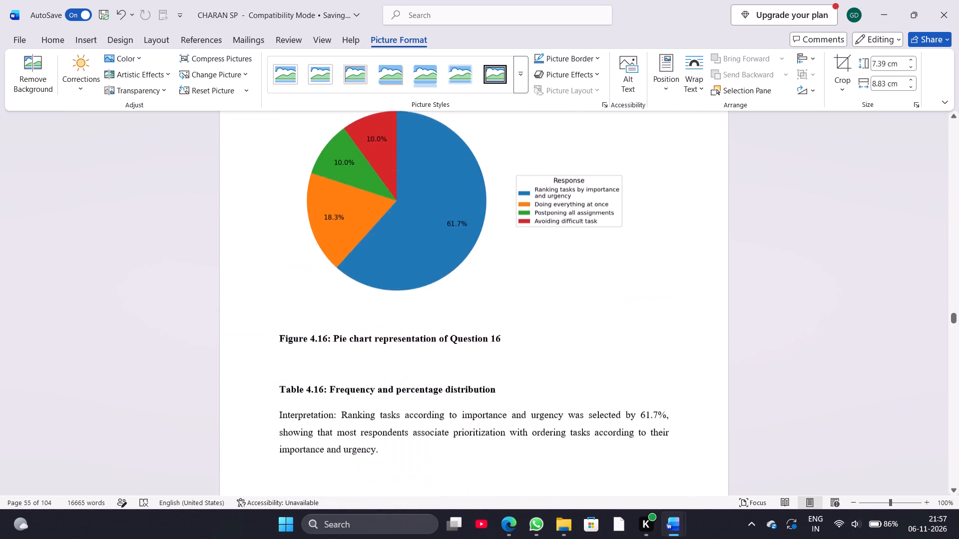
scroll(448, 273, "up", 1)
double_click(448, 273)
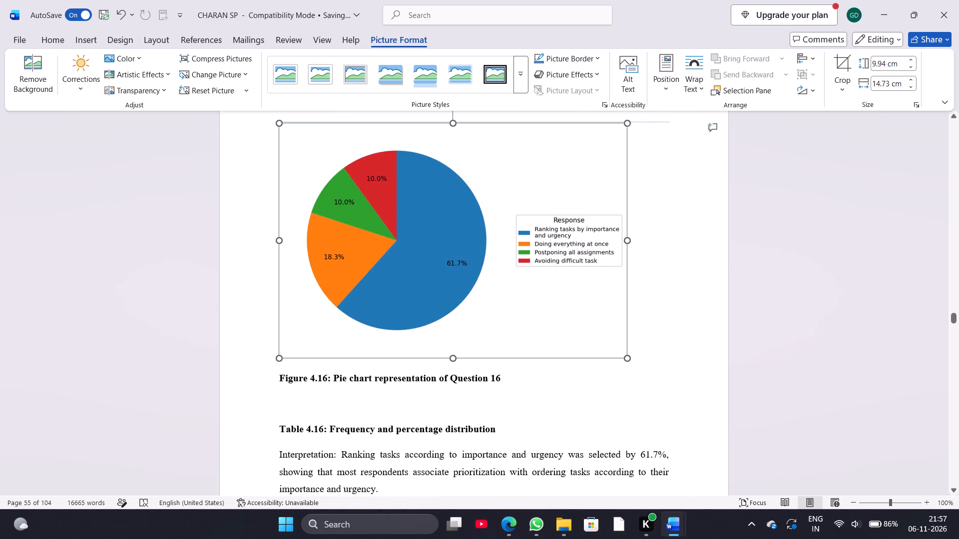
right_click_drag(629, 359, 528, 314)
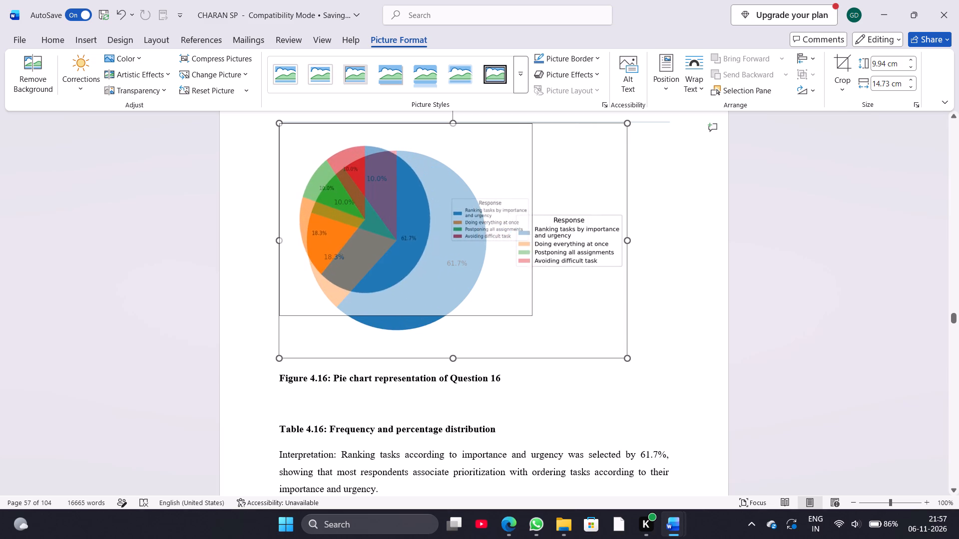
right_click_drag(528, 314, 502, 304)
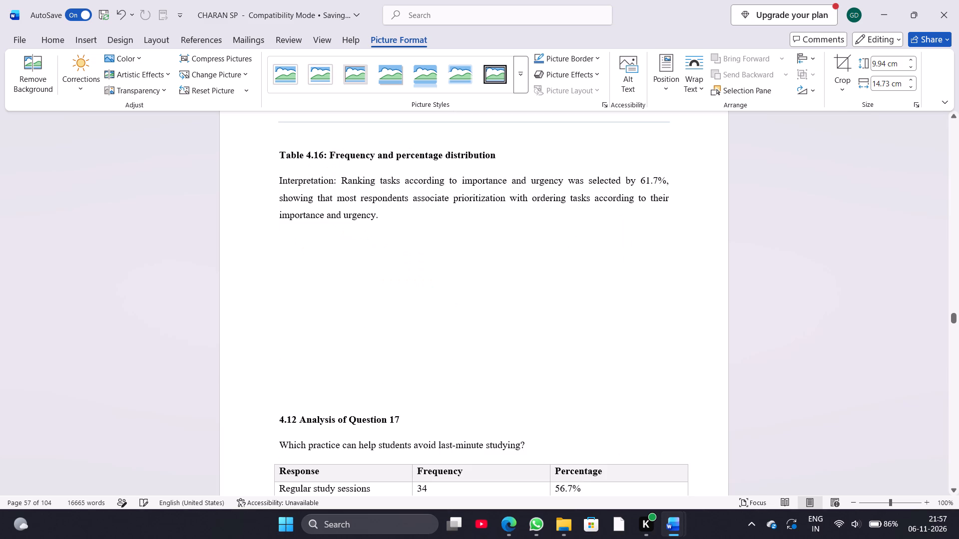
Shrink the Question 17 pie chart above the Figure 4.17 caption to about 8.6 cm wide and 7.5 cm high.
scroll(494, 341, "down", 3)
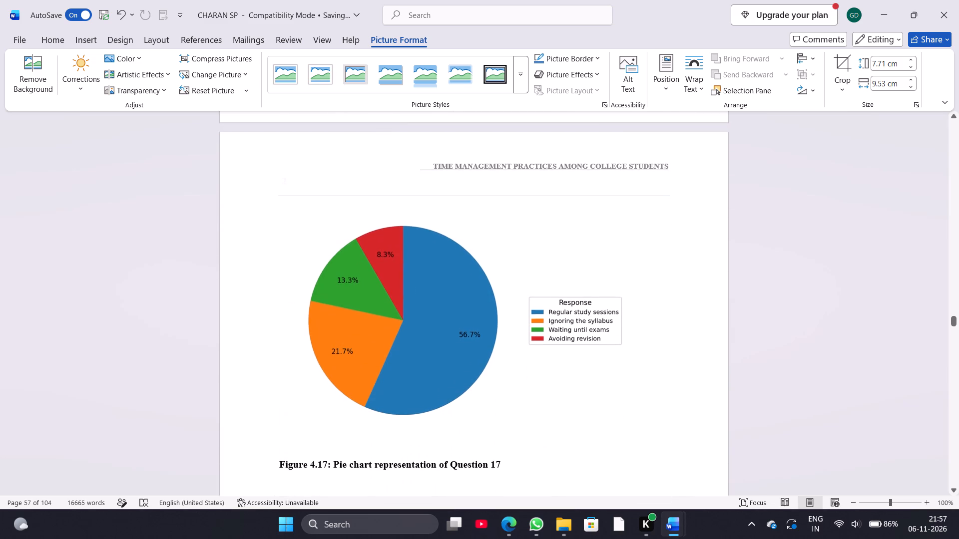
double_click(486, 319)
double_click(516, 281)
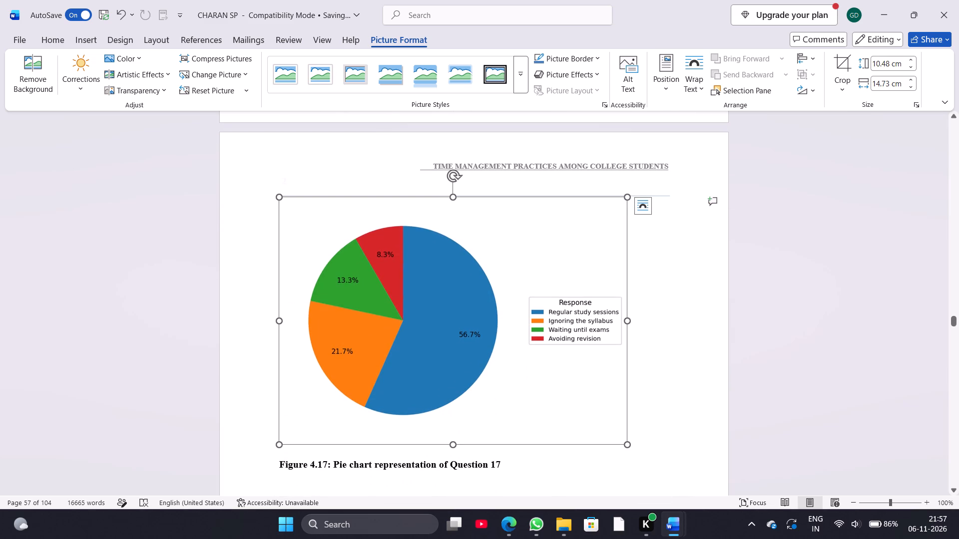
right_click_drag(628, 446, 474, 379)
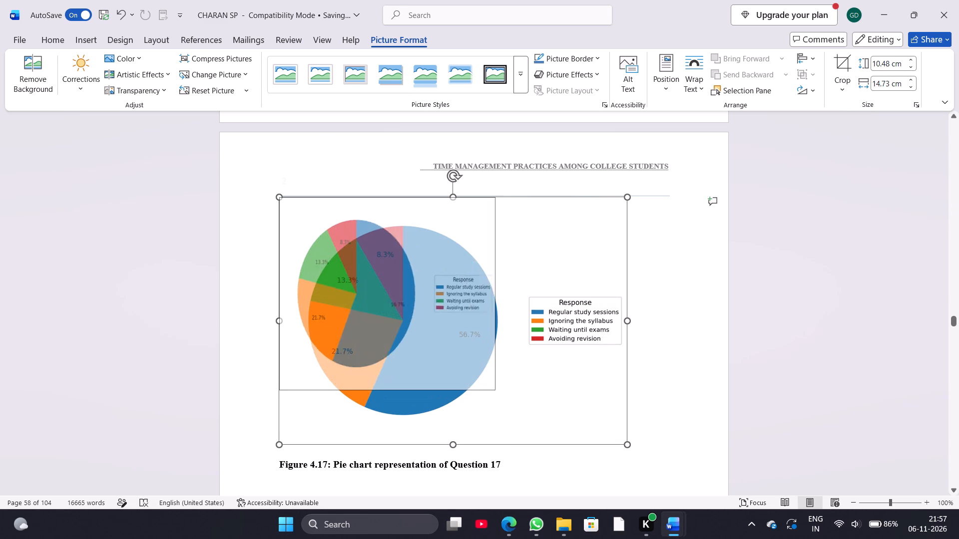
right_click_drag(474, 379, 481, 374)
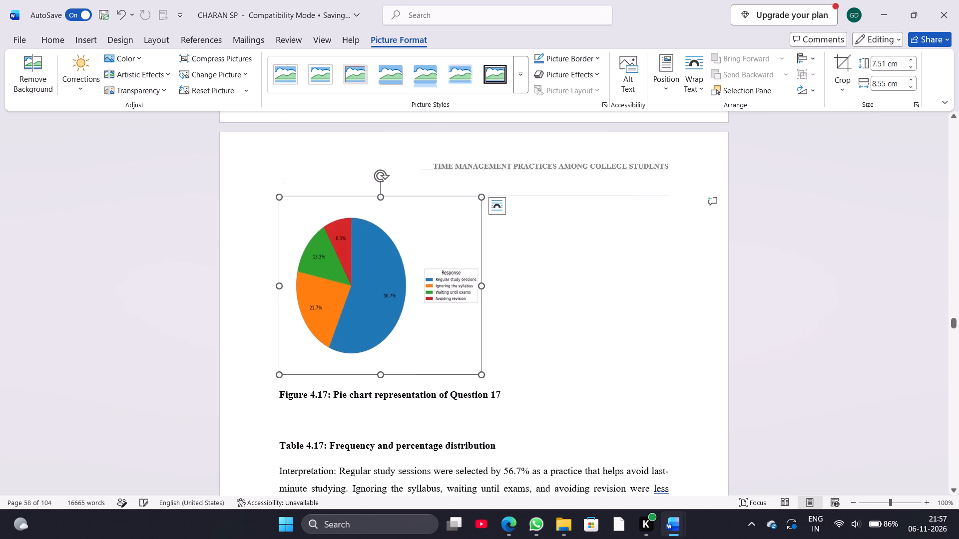
Shrink the Question 18 pie chart above the Figure 4.18 caption to about 9 cm wide and 7.1 cm high.
scroll(505, 400, "down", 4)
left_click(494, 346)
double_click(494, 346)
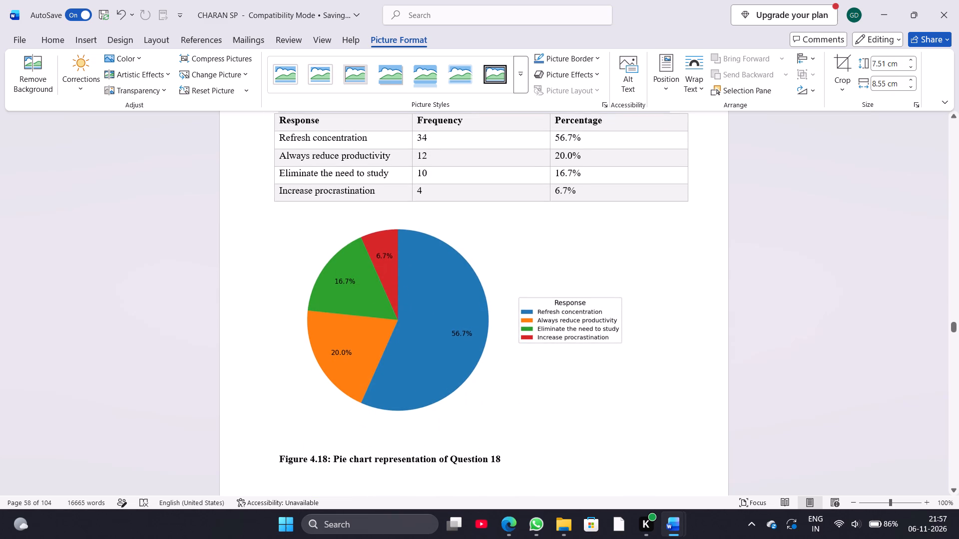
double_click(525, 344)
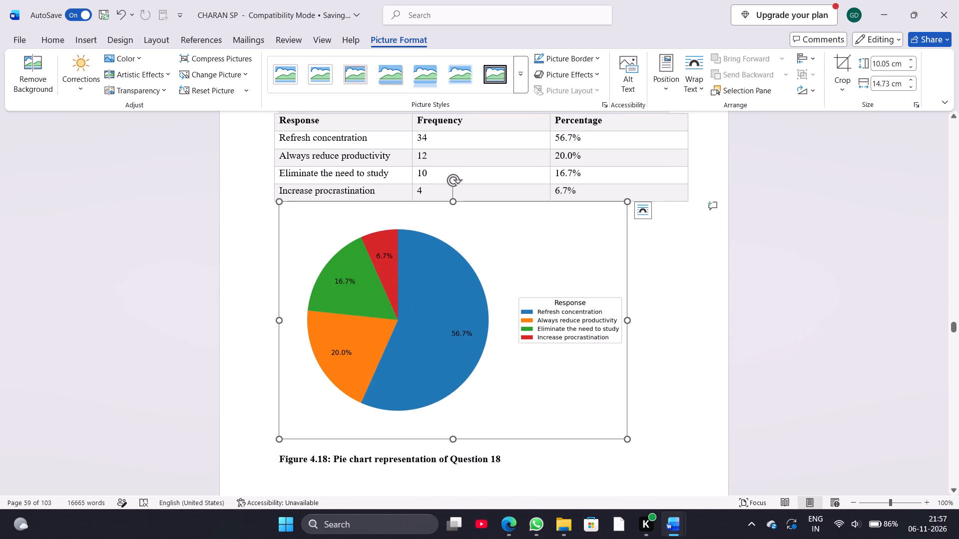
right_click_drag(627, 439, 519, 388)
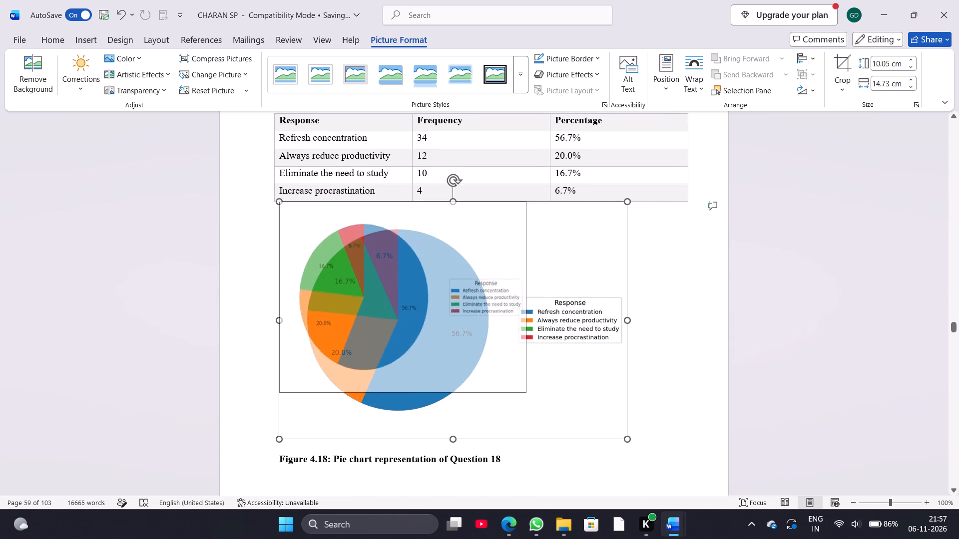
right_click_drag(519, 388, 492, 371)
Shrink the Question 19 pie chart above the Figure 4.19 caption to about 9.8 cm wide and 7 cm high.
scroll(382, 349, "down", 4)
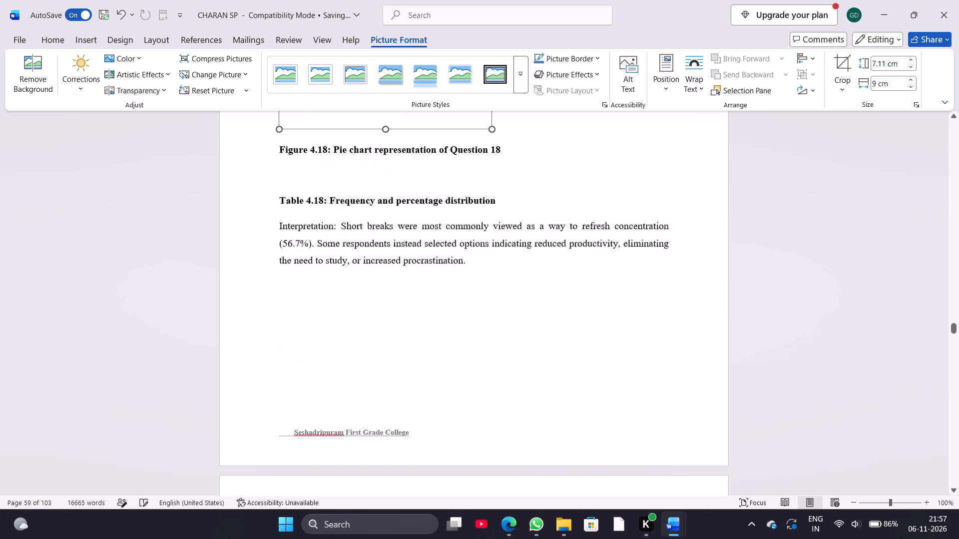
scroll(382, 349, "down", 2)
left_click(402, 316)
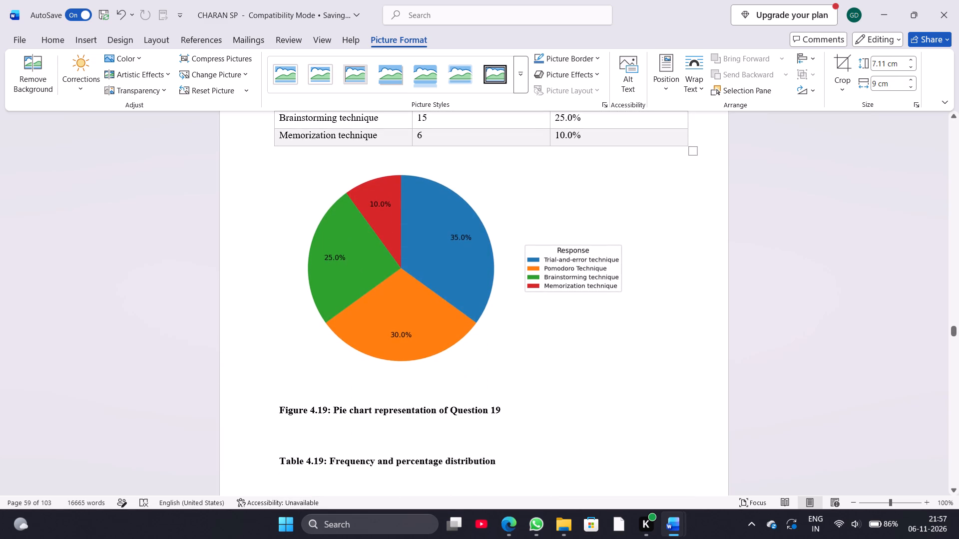
double_click(402, 316)
double_click(495, 337)
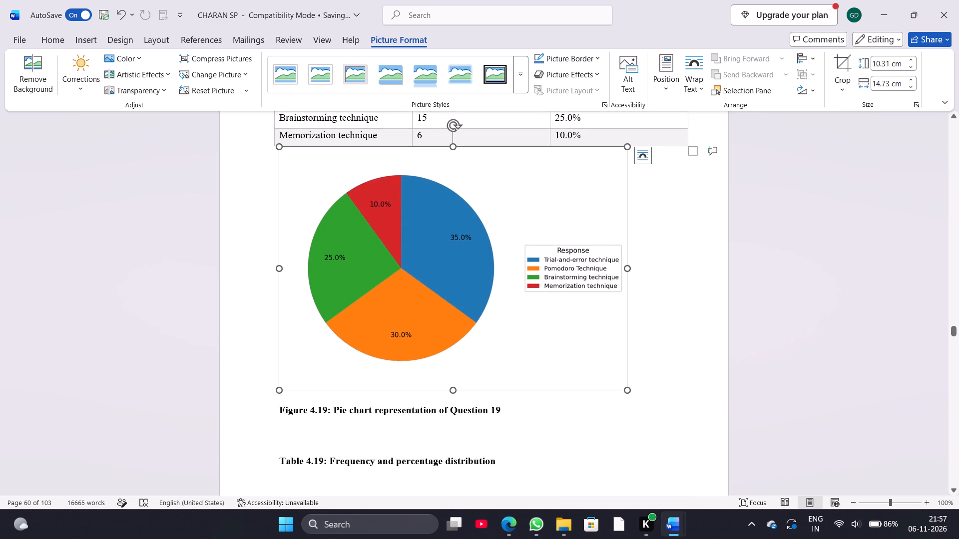
right_click_drag(628, 392, 519, 356)
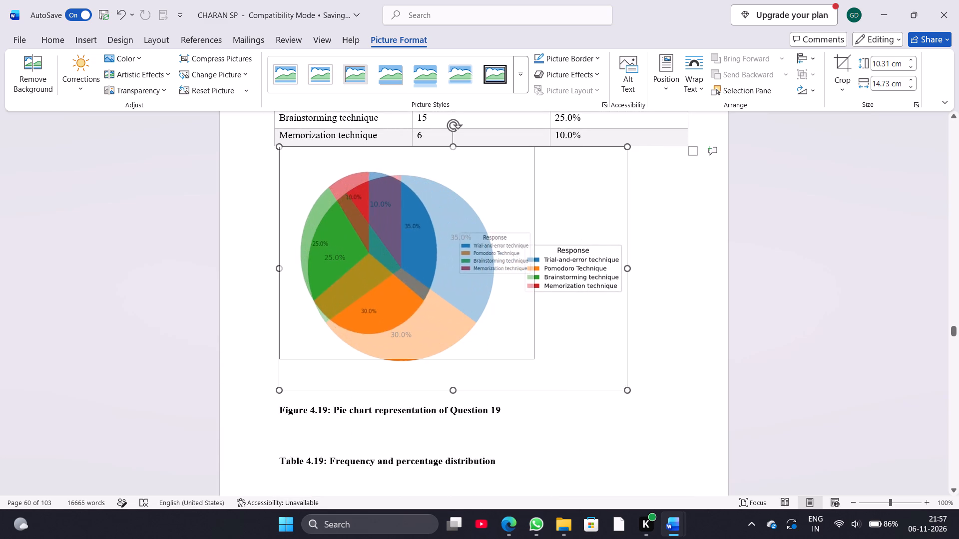
right_click_drag(519, 356, 512, 312)
Shrink the Question 20 pie chart above the Figure 4.20 caption to about 9.5 cm wide and 6.7 cm high.
scroll(508, 412, "down", 4)
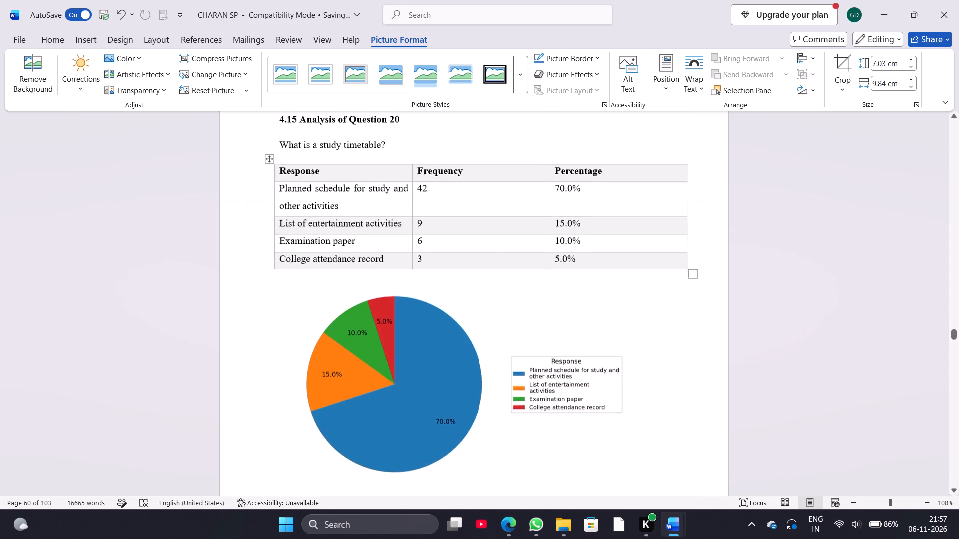
scroll(508, 412, "down", 2)
double_click(507, 339)
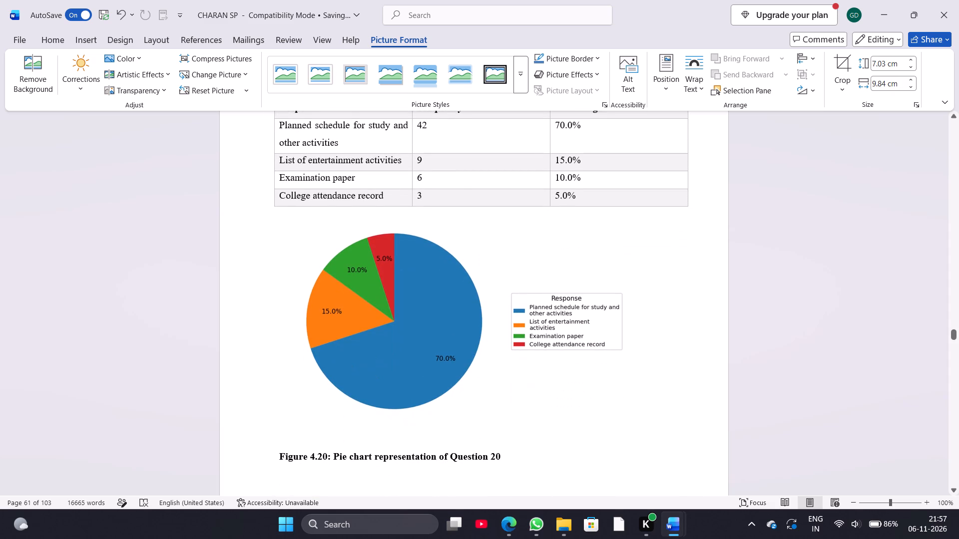
double_click(504, 371)
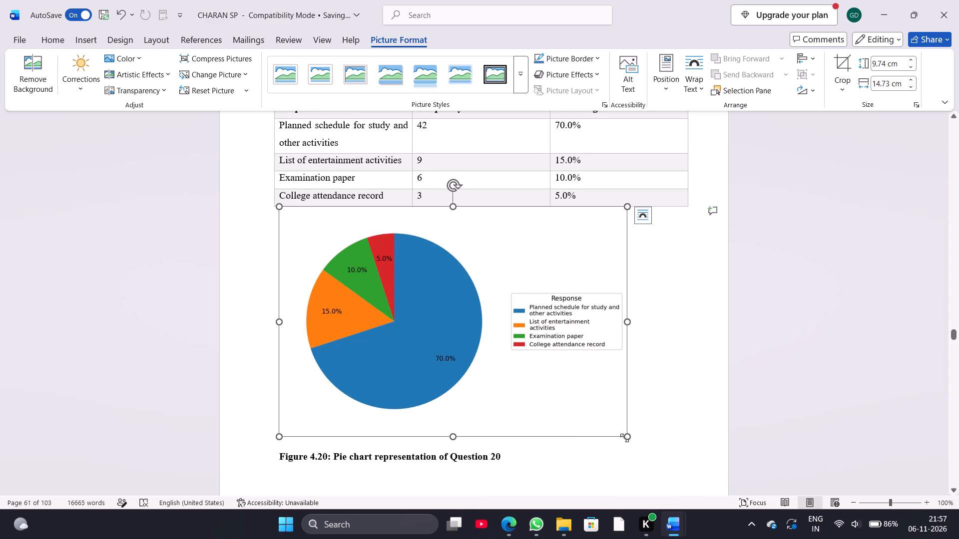
right_click_drag(627, 438, 503, 364)
scroll(420, 443, "down", 5)
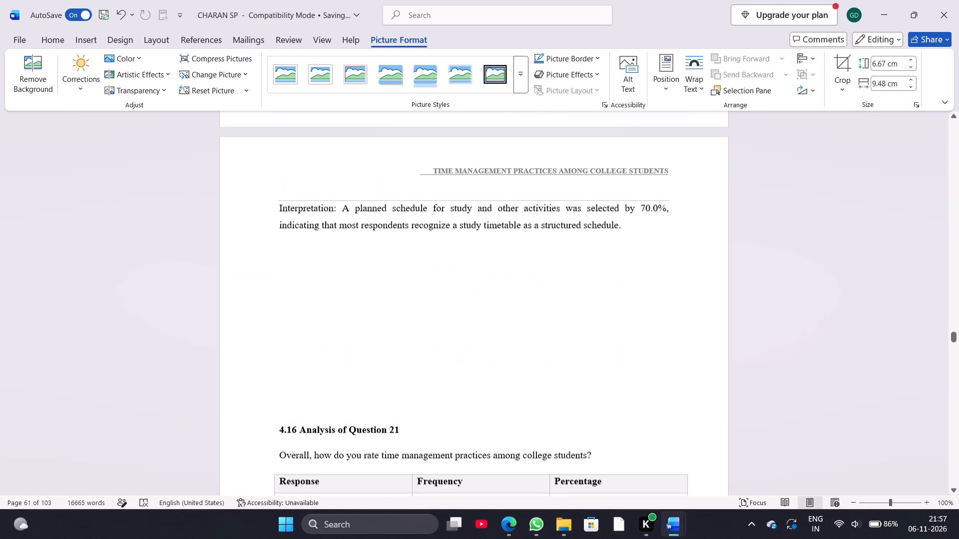
Shrink the Question 21 pie chart above the Figure 4.21 caption to about 8.5 cm wide and 6.75 cm high.
scroll(420, 443, "down", 4)
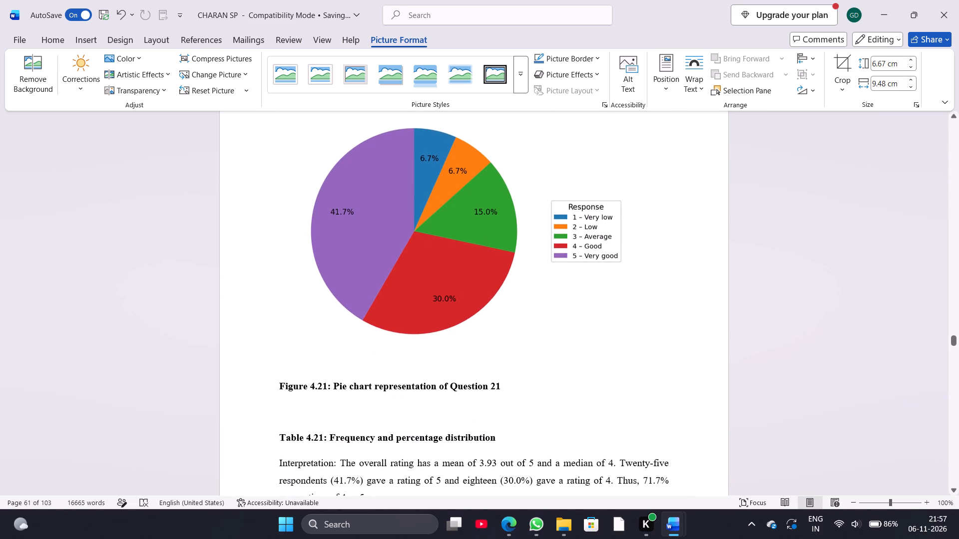
left_click(354, 261)
double_click(354, 261)
double_click(519, 293)
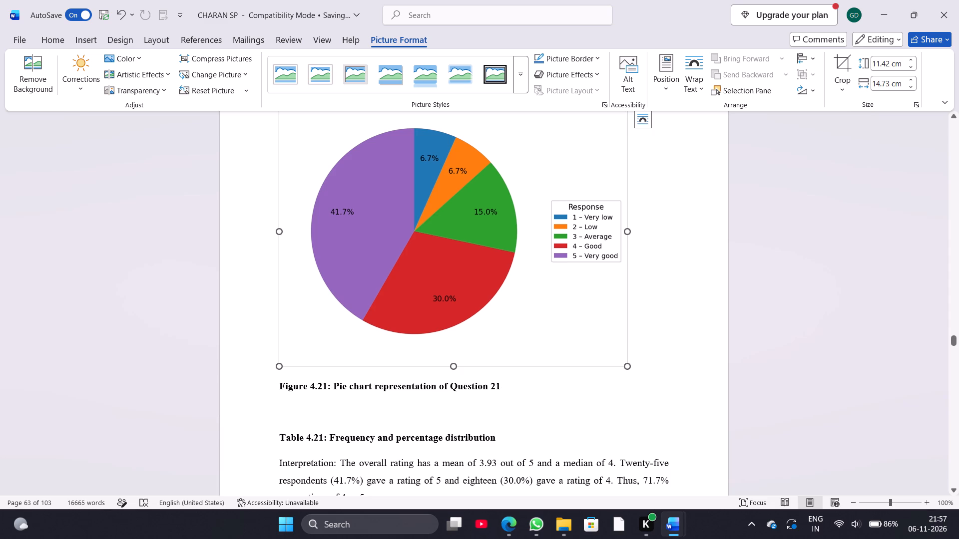
right_click_drag(627, 366, 512, 277)
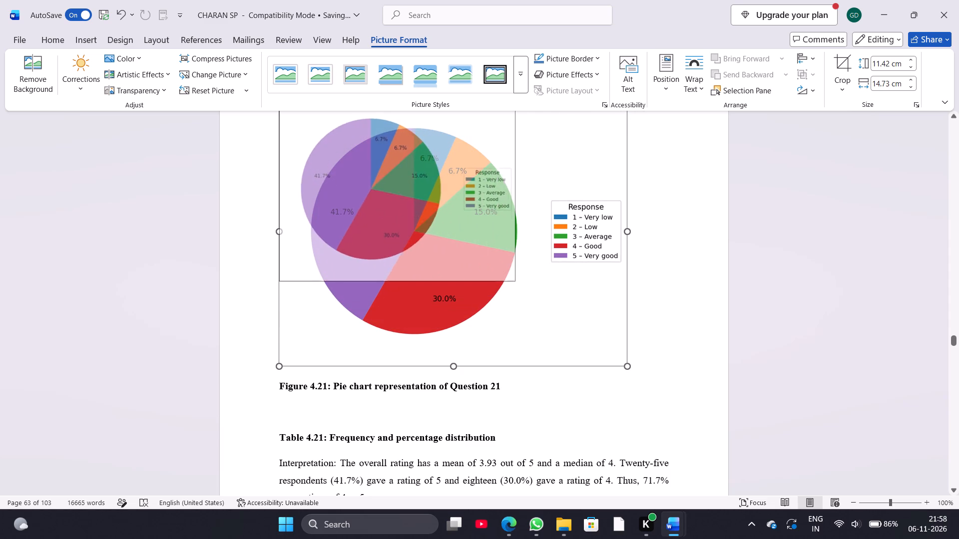
right_click_drag(512, 277, 480, 257)
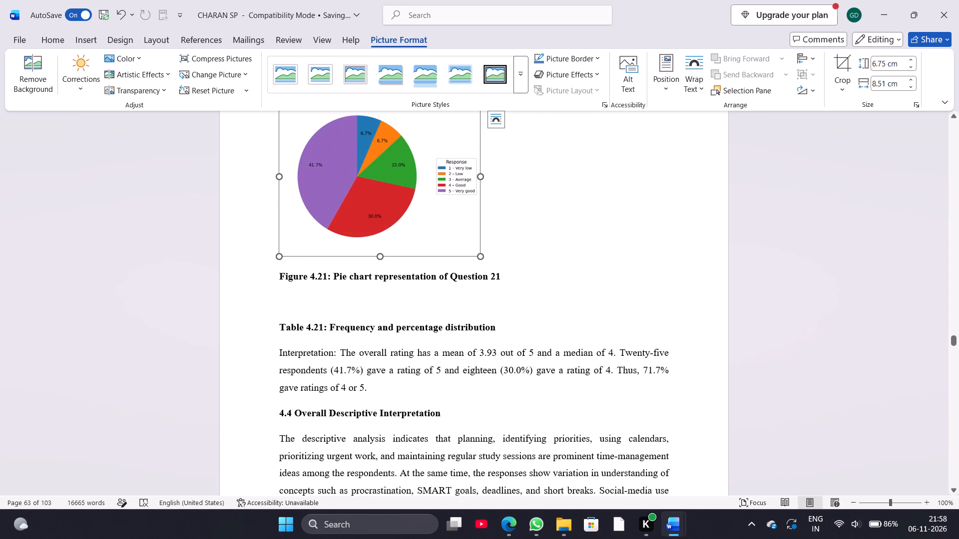
Review the pages after the Question 21 analysis, through the Chapter 5 findings to the signature tables at the document's end.
scroll(448, 371, "down", 8)
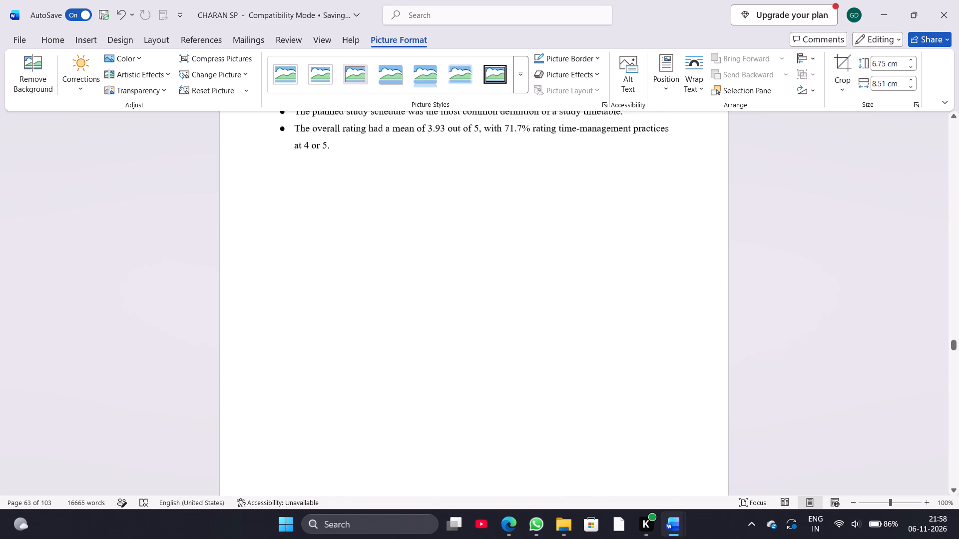
scroll(448, 371, "down", 5)
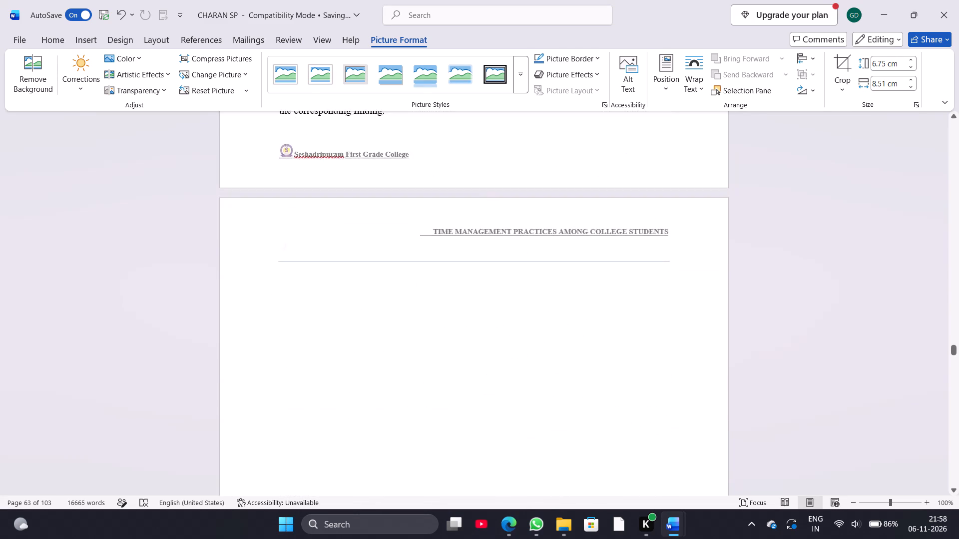
scroll(448, 371, "down", 6)
left_click(448, 371)
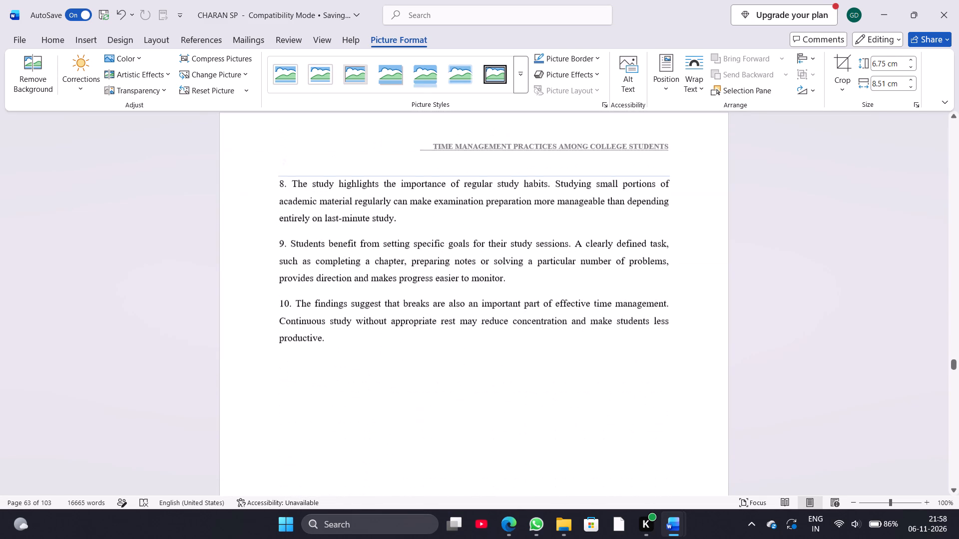
scroll(448, 371, "down", 4)
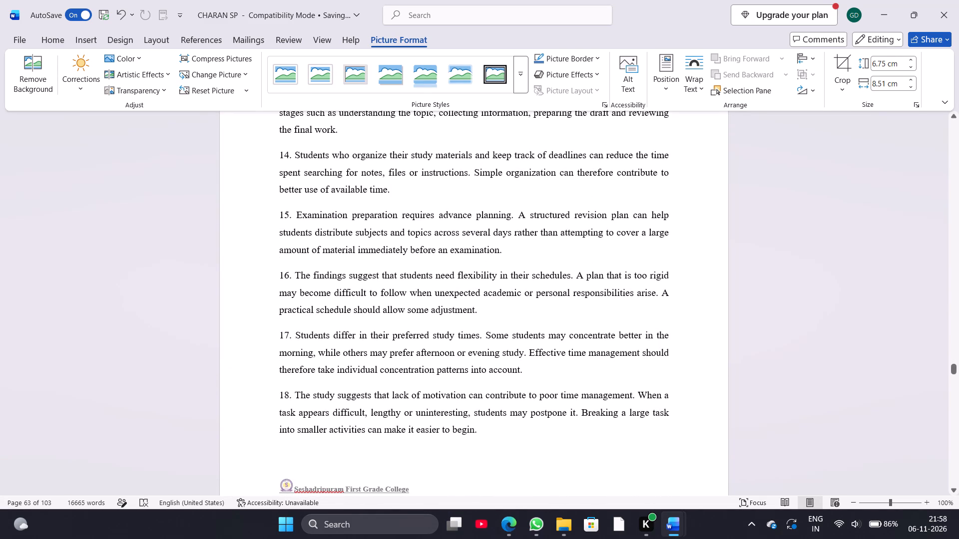
left_click(390, 312)
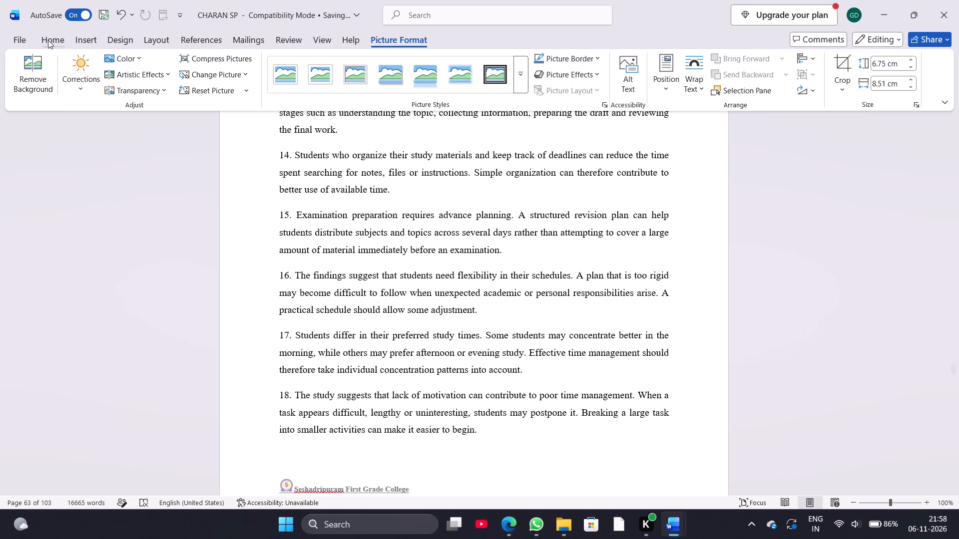
left_click(48, 40)
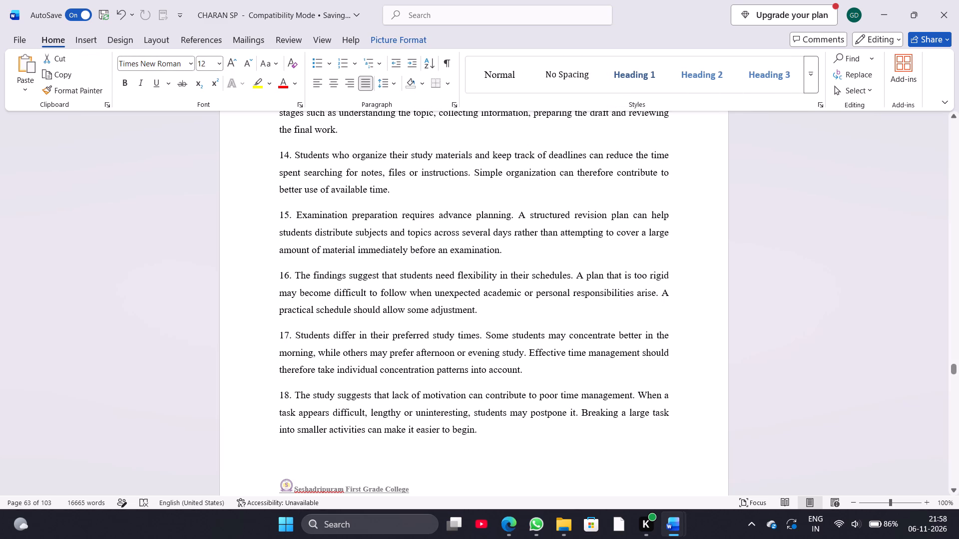
left_click(456, 273)
double_click(413, 282)
double_click(407, 317)
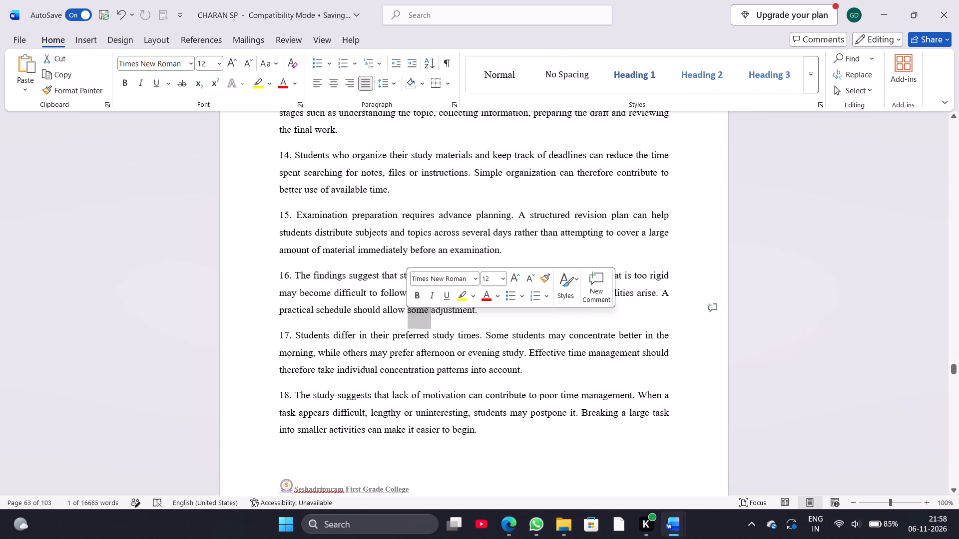
scroll(389, 216, "down", 13)
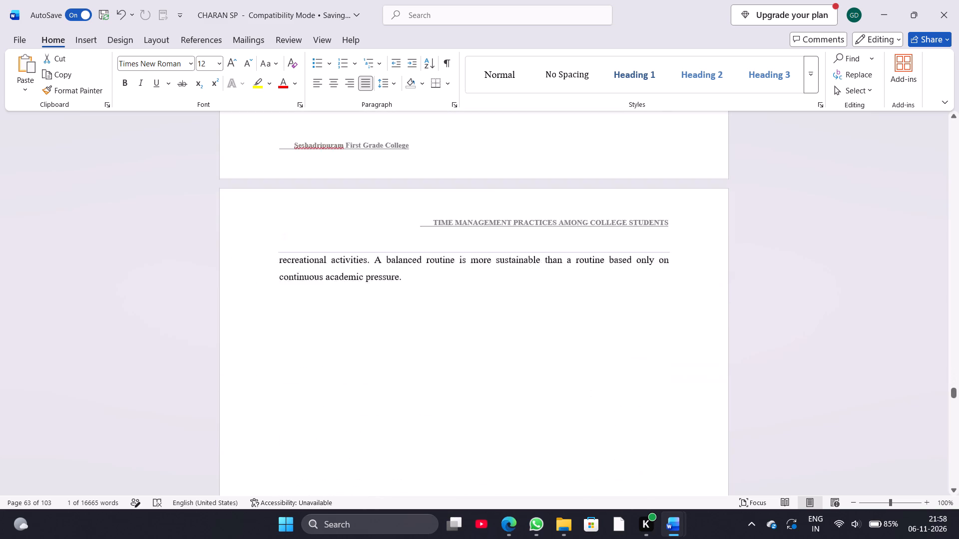
scroll(389, 216, "down", 16)
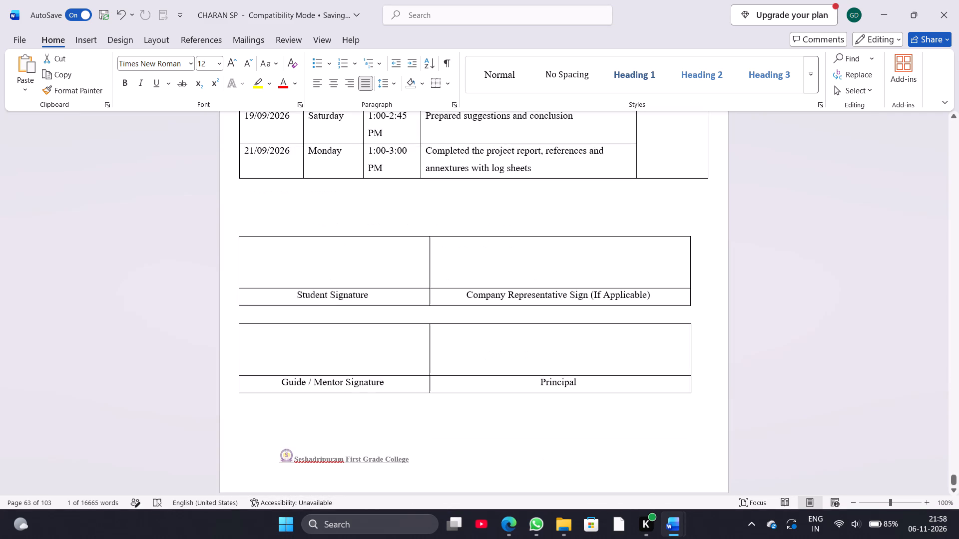
Look back through Chapter 5 and the resized Chapter 4 pie charts up to the start of Chapter 4.
scroll(389, 216, "up", 11)
scroll(389, 216, "up", 10)
scroll(389, 216, "up", 11)
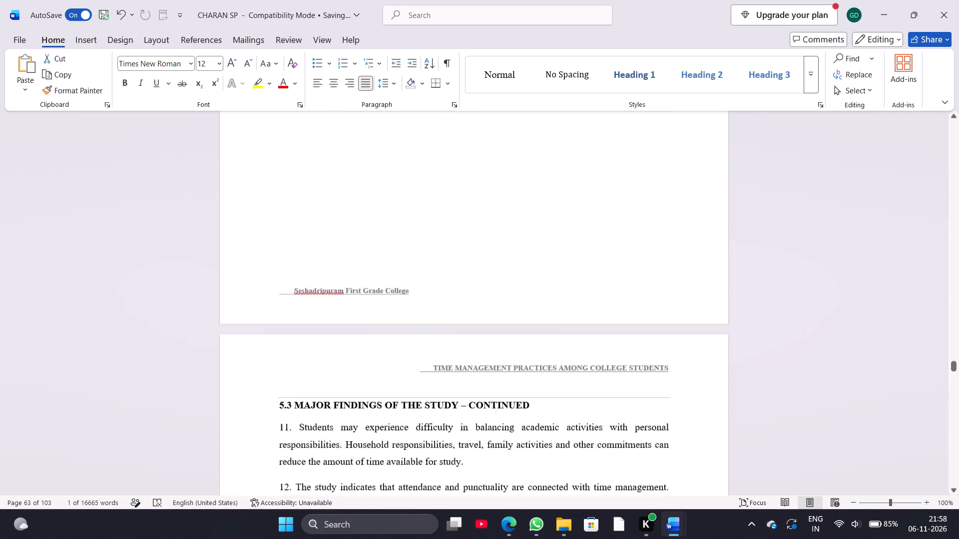
scroll(389, 216, "up", 12)
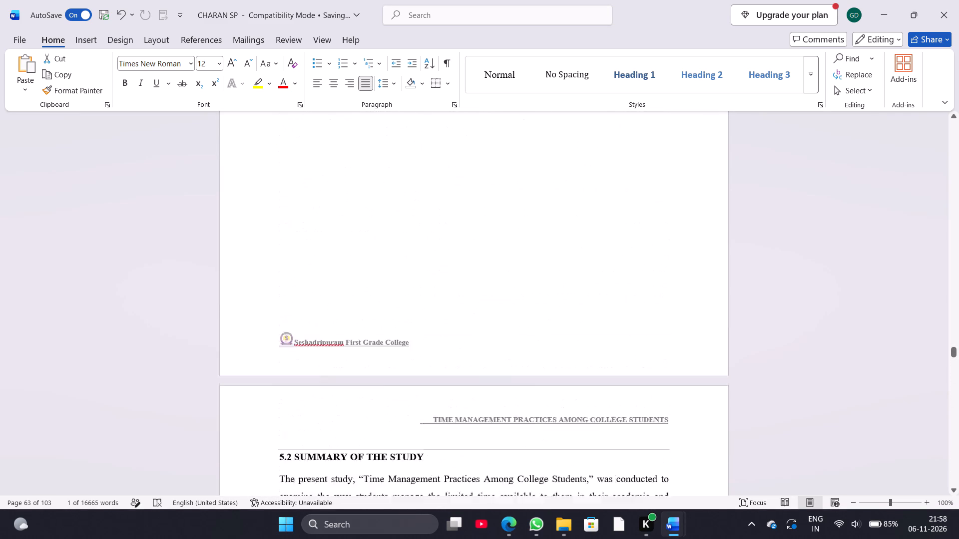
scroll(389, 216, "down", 4)
scroll(389, 216, "up", 1)
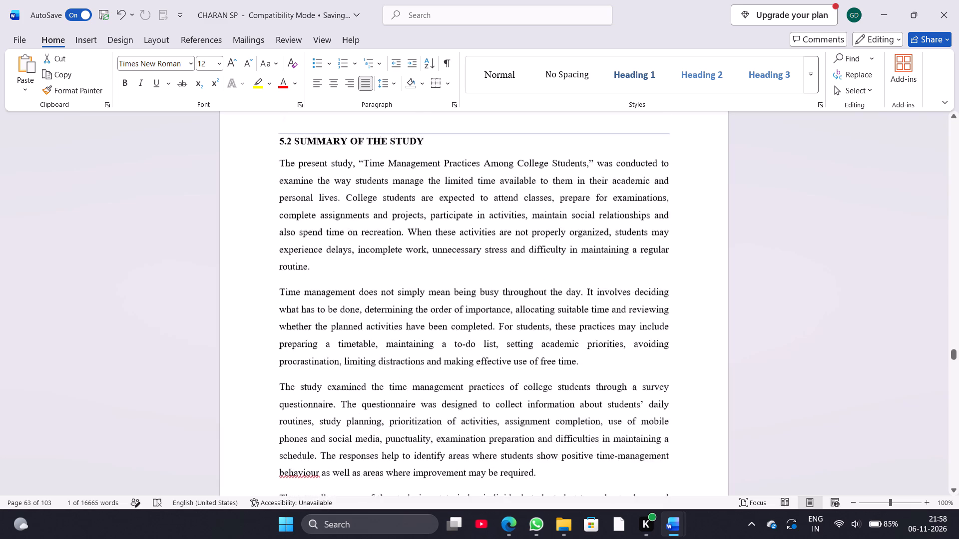
scroll(389, 216, "up", 8)
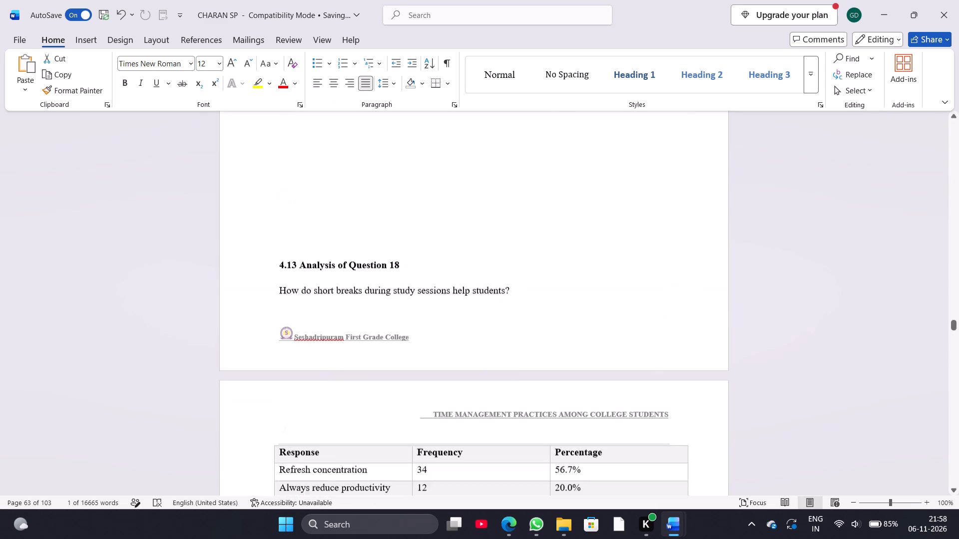
scroll(389, 216, "up", 12)
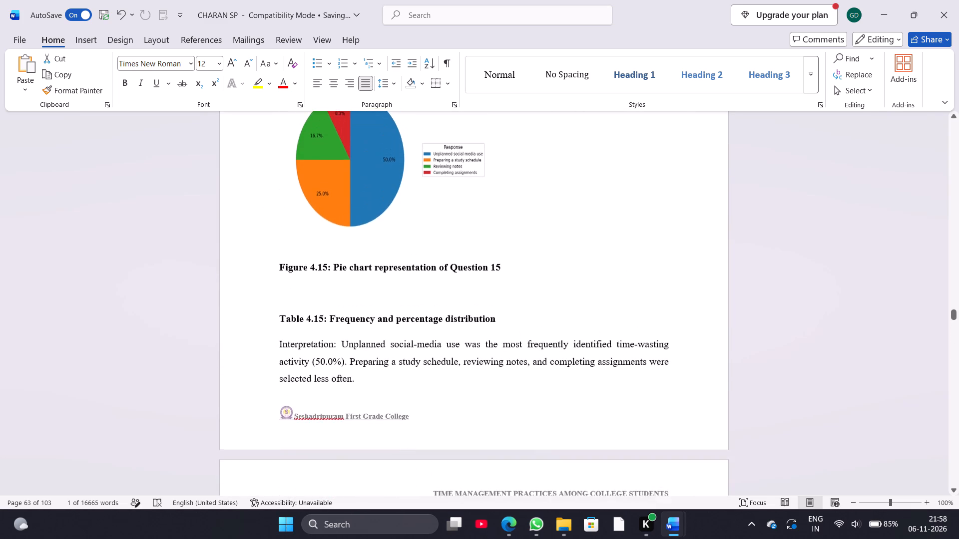
scroll(389, 216, "up", 8)
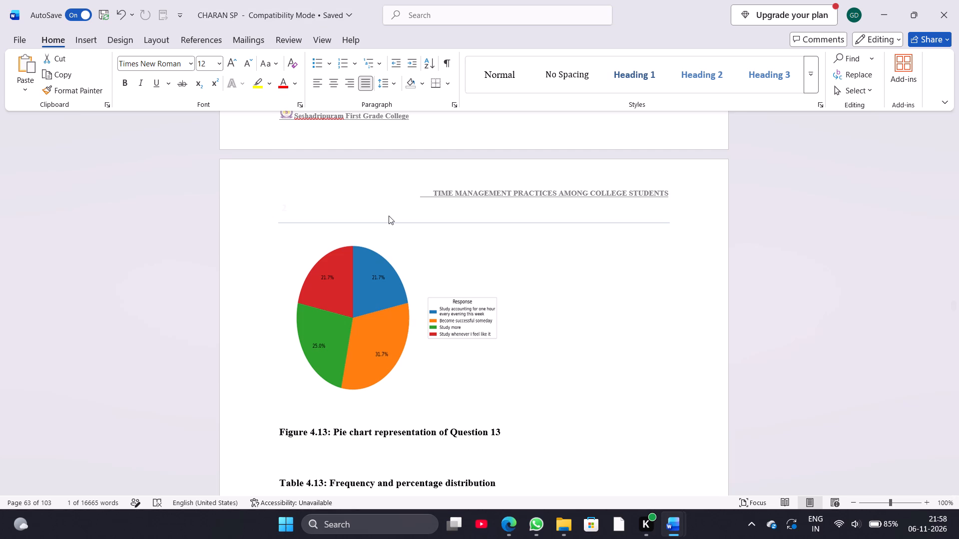
scroll(389, 216, "up", 13)
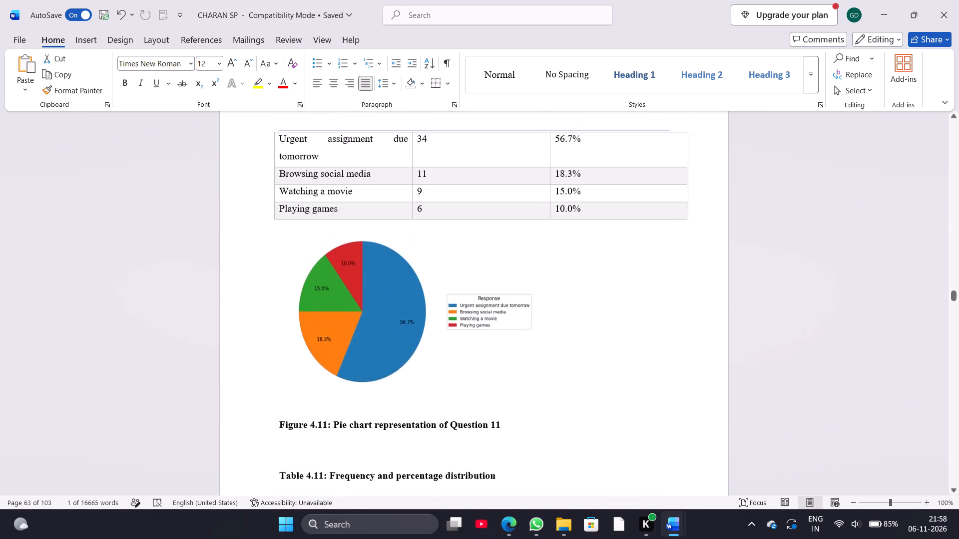
scroll(389, 216, "up", 9)
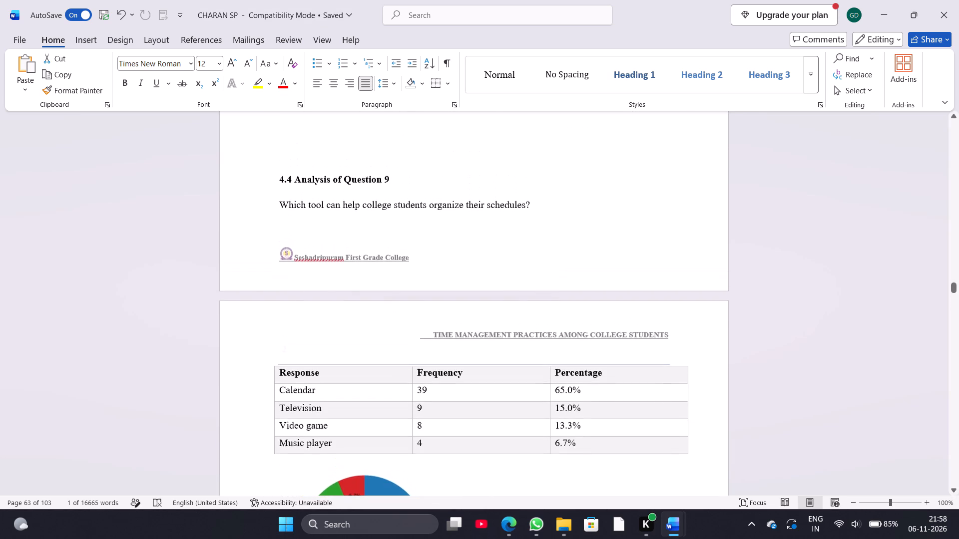
scroll(389, 216, "up", 6)
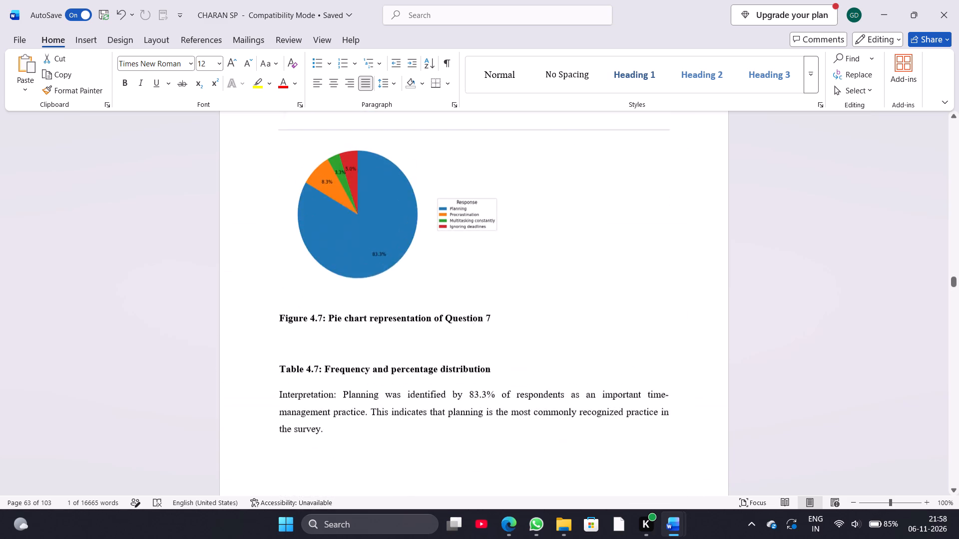
scroll(389, 216, "up", 3)
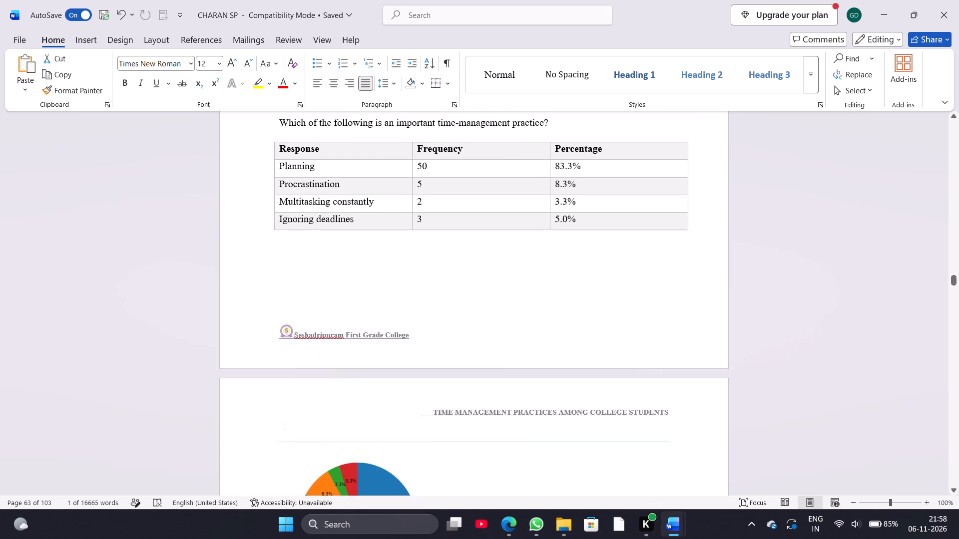
scroll(389, 216, "up", 12)
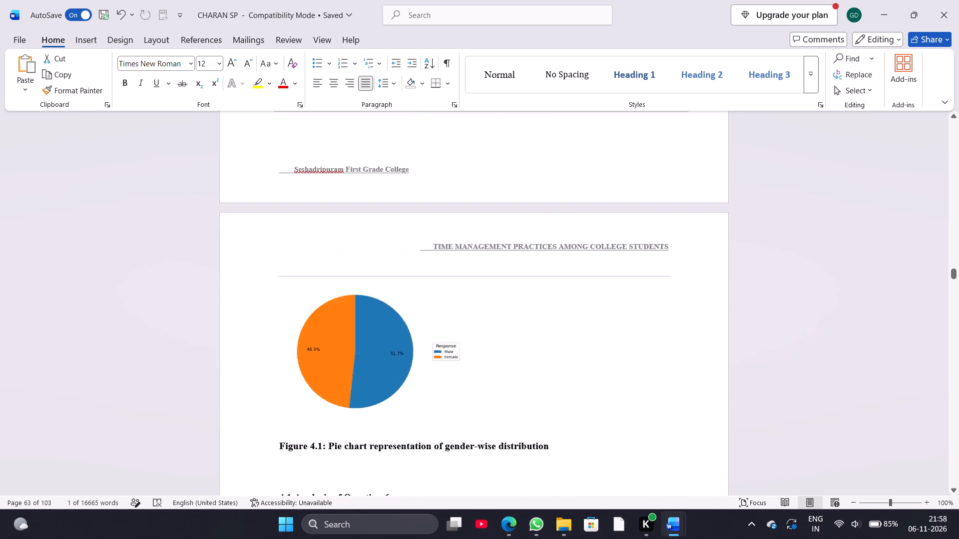
scroll(389, 216, "up", 5)
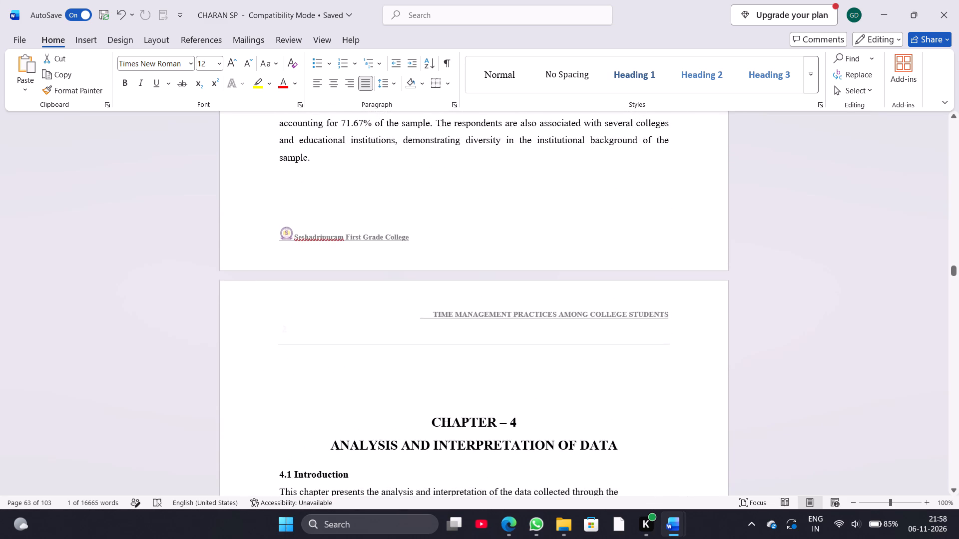
scroll(389, 216, "up", 1)
Remove the blank space above the CHAPTER – 4 title and make the title left-aligned.
scroll(389, 216, "down", 1)
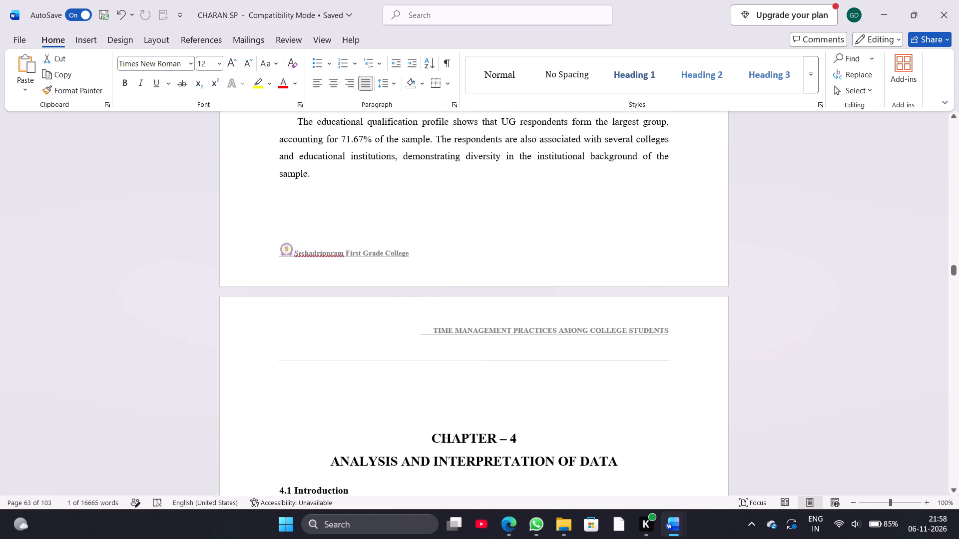
scroll(389, 216, "down", 1)
left_click(426, 411)
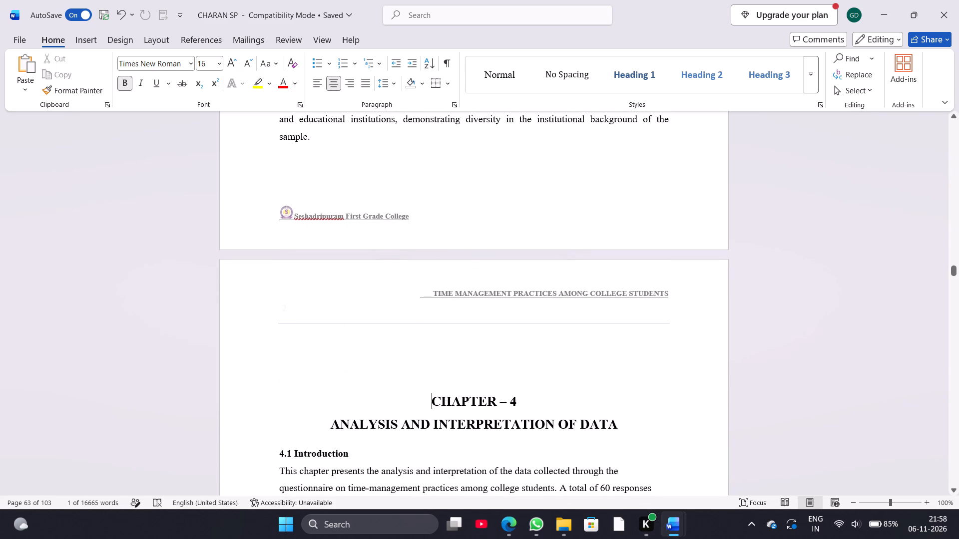
key("BackSpace")
key("BackSpace")
key("BackSpace")
key("BackSpace")
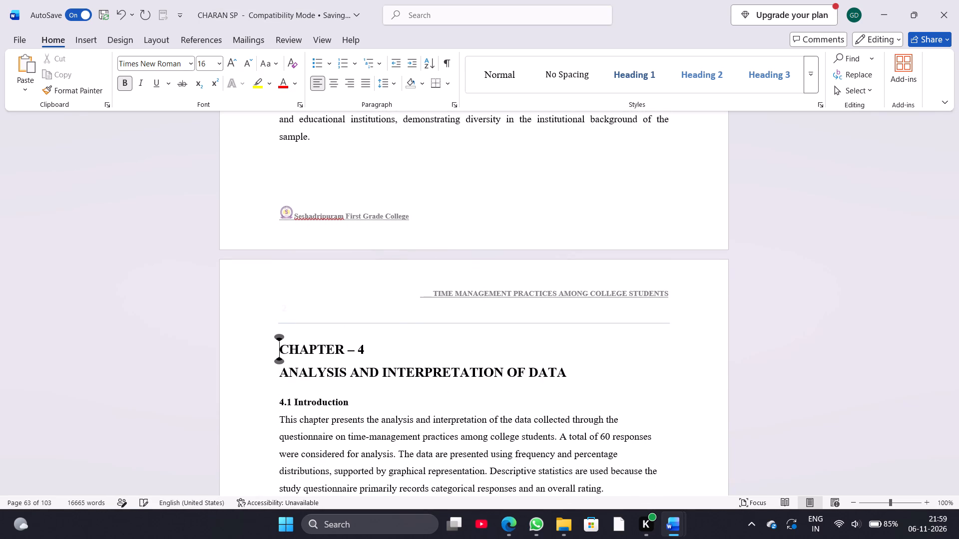
Set the font size of the CHAPTER – 4 and ANALYSIS AND INTERPRETATION OF DATA title lines to 14.
left_click(218, 60)
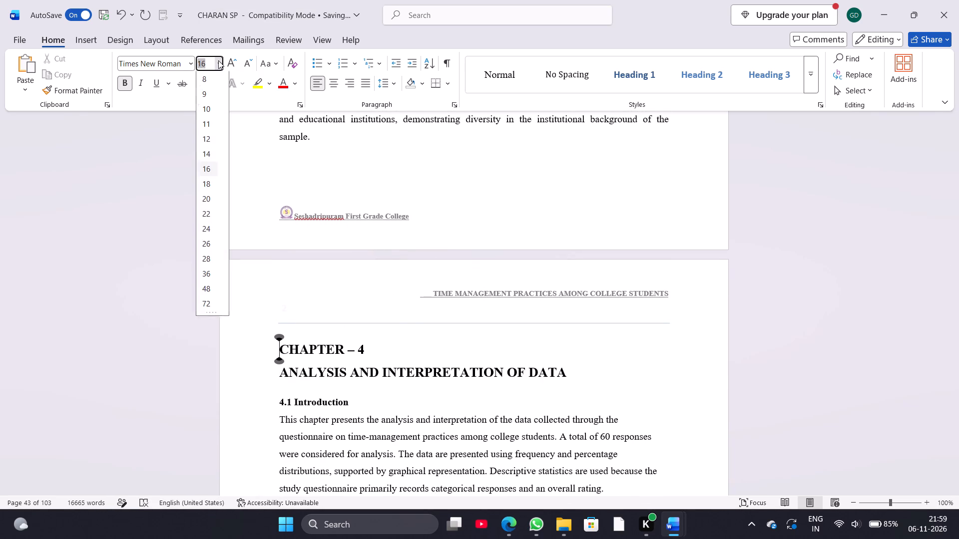
left_click(203, 155)
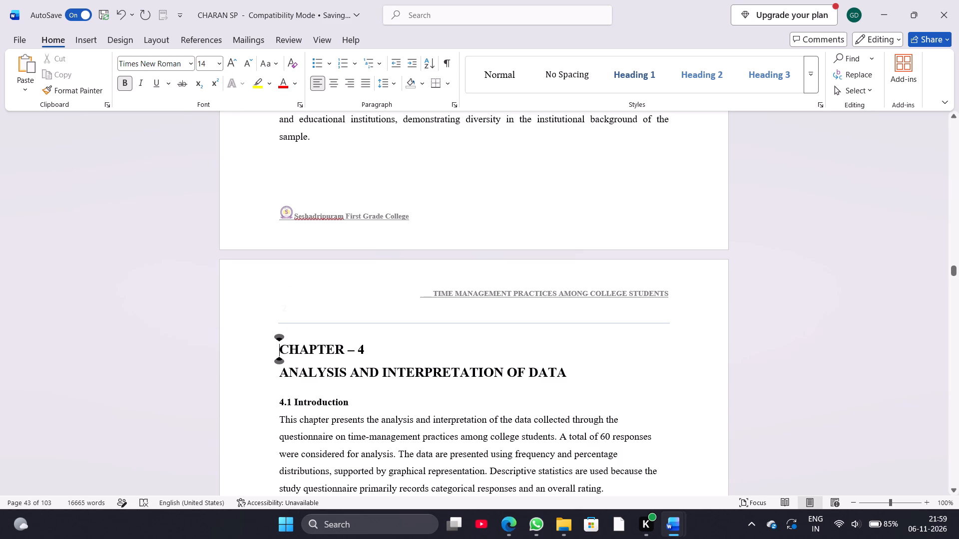
left_click_drag(275, 347, 579, 384)
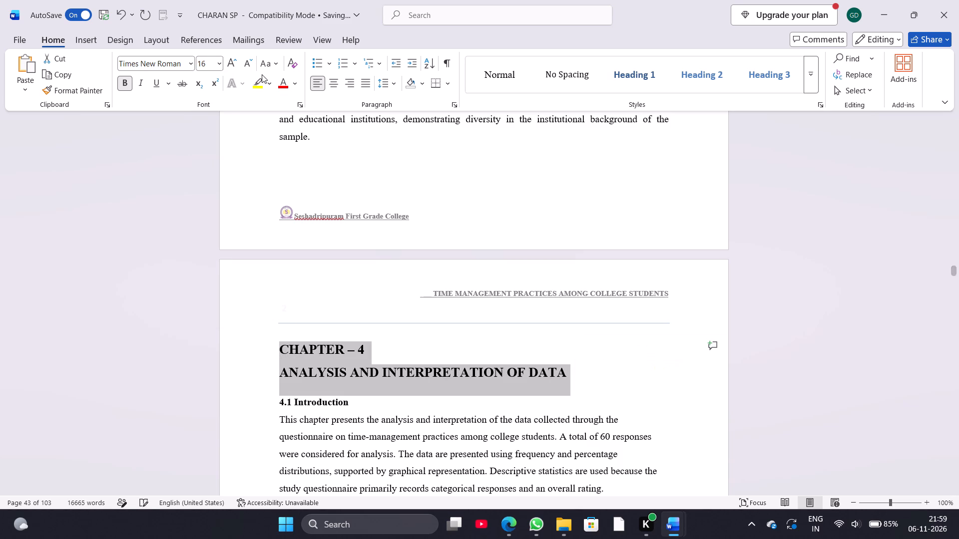
left_click(218, 60)
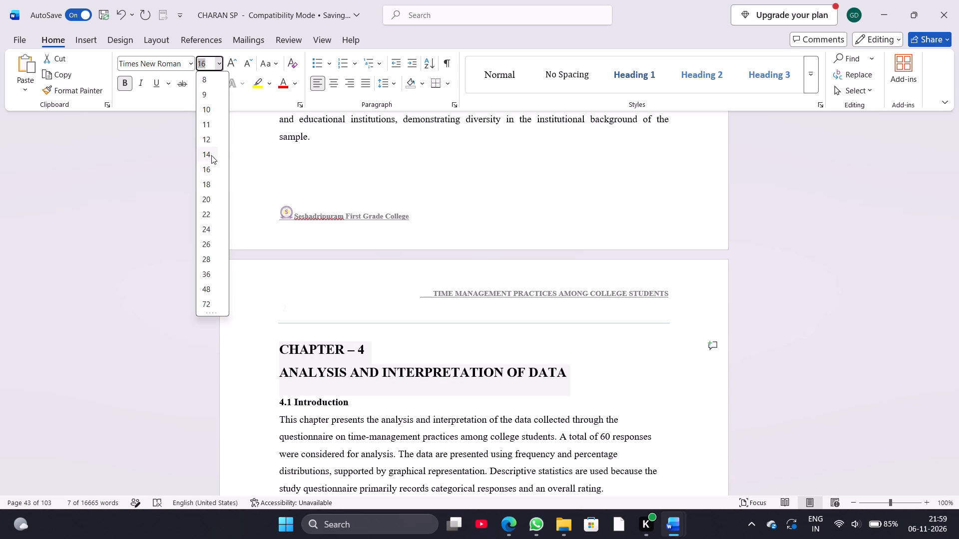
left_click(211, 155)
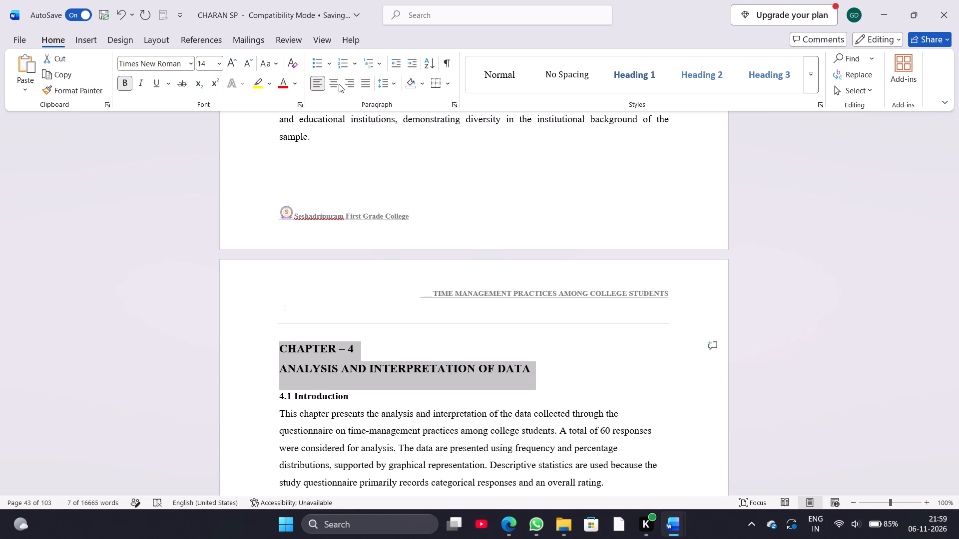
Center the CHAPTER – 4 and ANALYSIS AND INTERPRETATION OF DATA title lines.
left_click(339, 84)
scroll(445, 261, "down", 2)
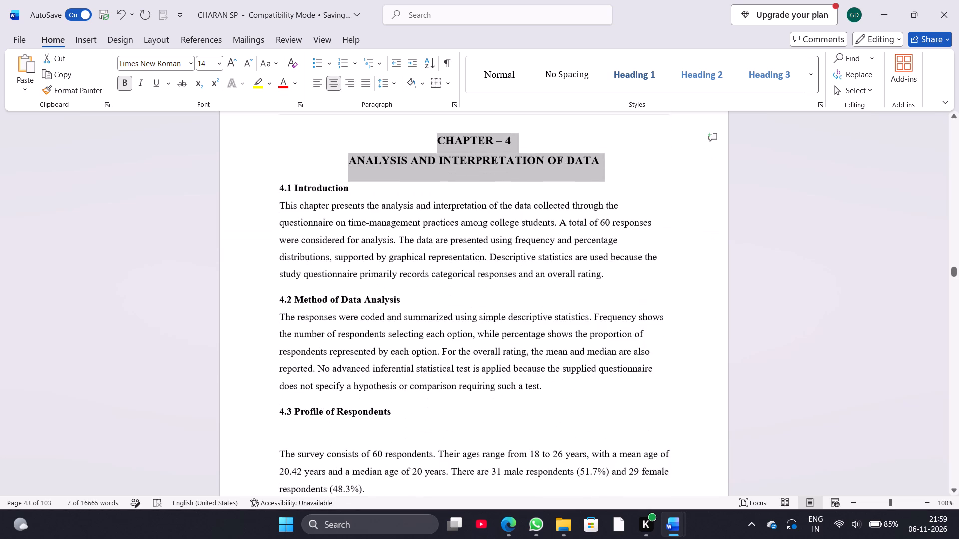
left_click(401, 297)
Remove the empty line between the 4.3 Profile of Respondents heading and its paragraph.
scroll(401, 297, "down", 2)
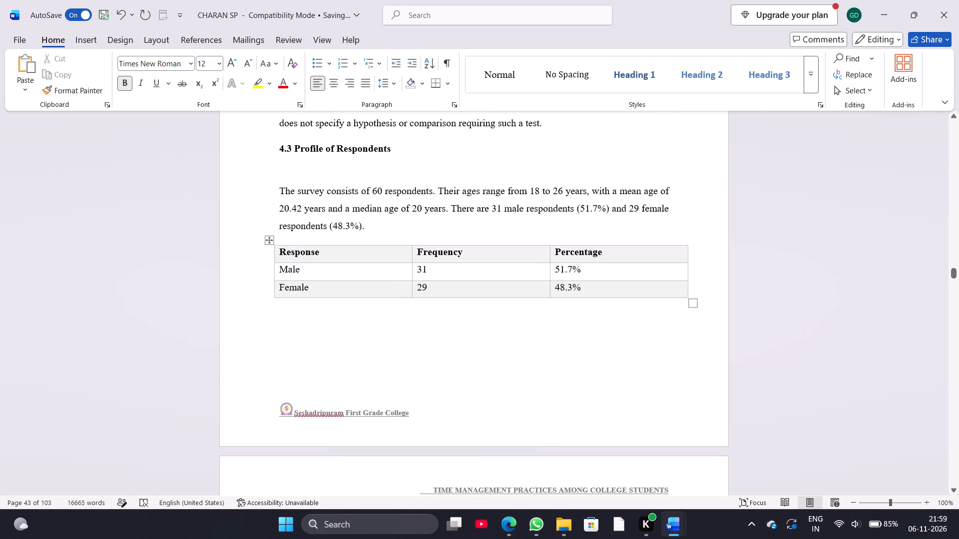
left_click(278, 192)
key("BackSpace")
Close the large gap above the 4.2 Analysis of Question 7 heading, leaving one blank line after the Question 6 interpretation.
scroll(278, 192, "down", 1)
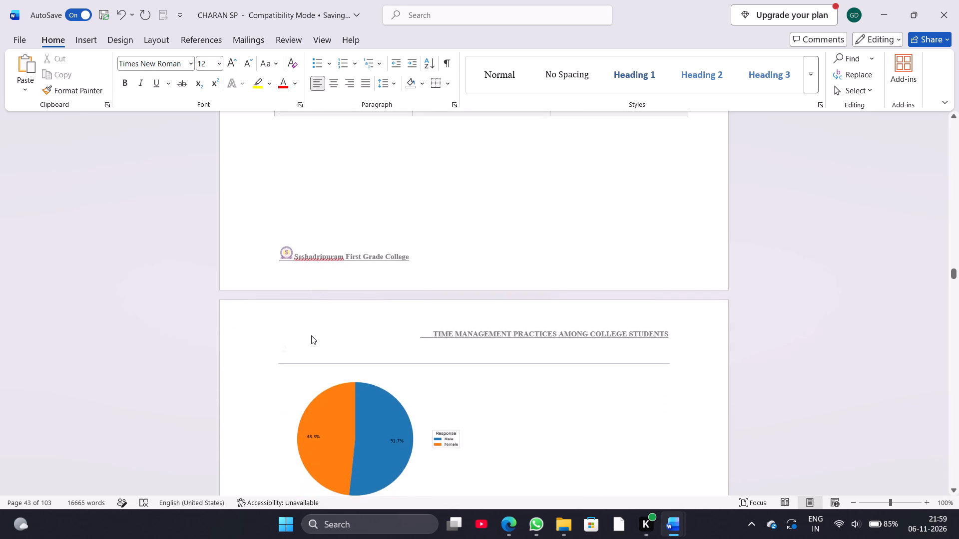
scroll(311, 335, "down", 1)
scroll(336, 399, "down", 2)
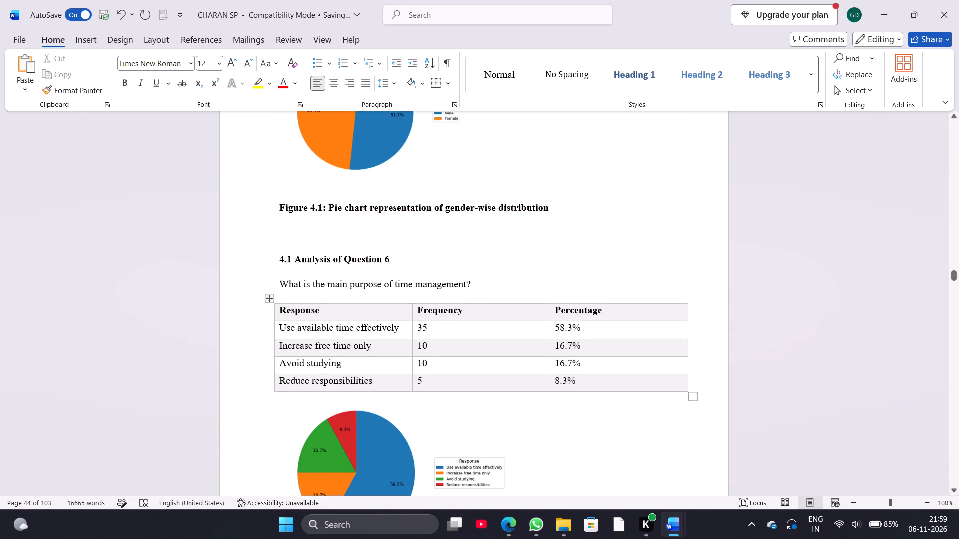
scroll(310, 406, "down", 2)
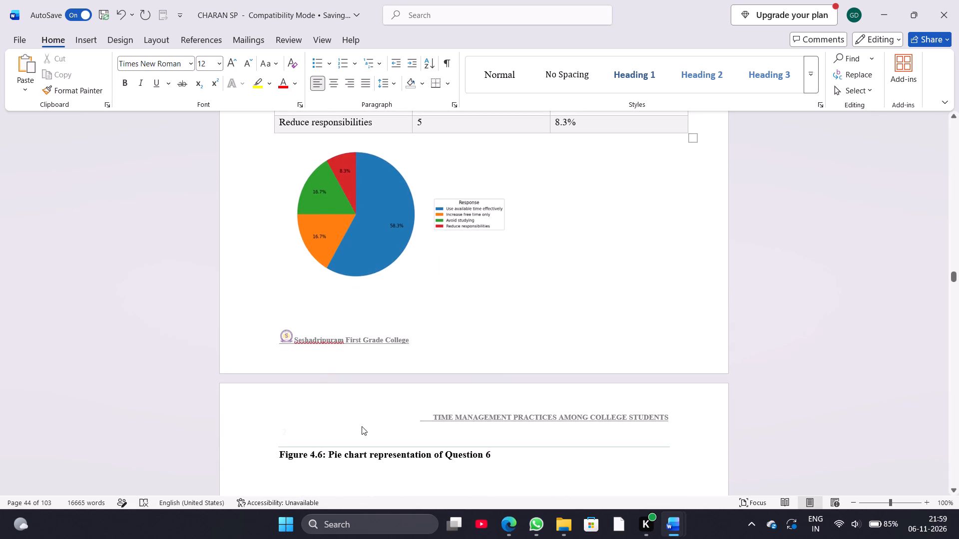
scroll(362, 426, "down", 1)
scroll(329, 383, "down", 1)
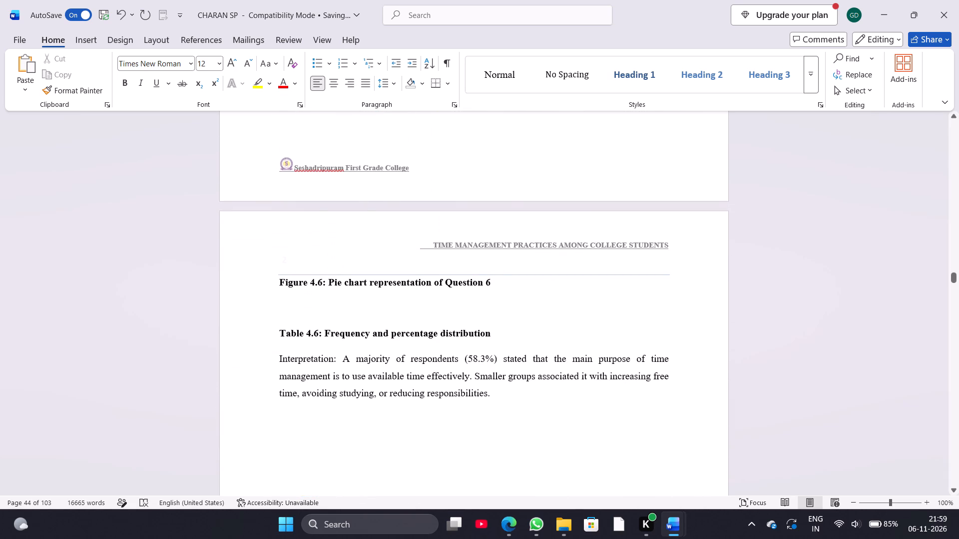
scroll(329, 383, "down", 2)
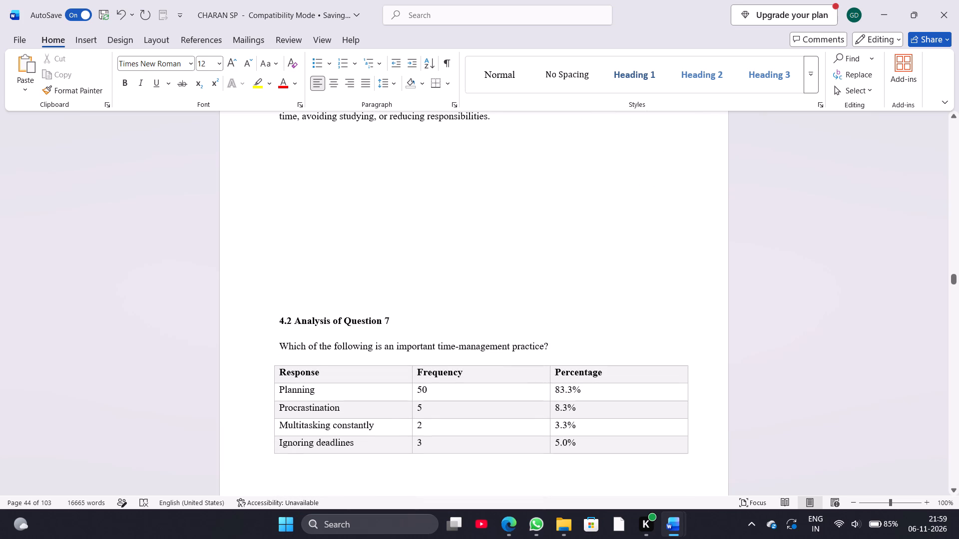
scroll(274, 327, "up", 5)
scroll(274, 327, "down", 4)
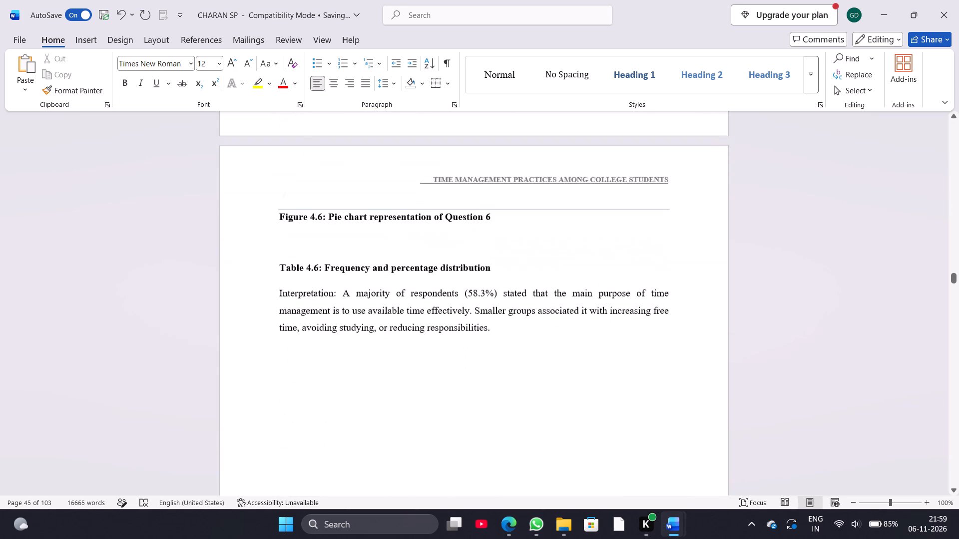
scroll(261, 400, "down", 1)
left_click(279, 391)
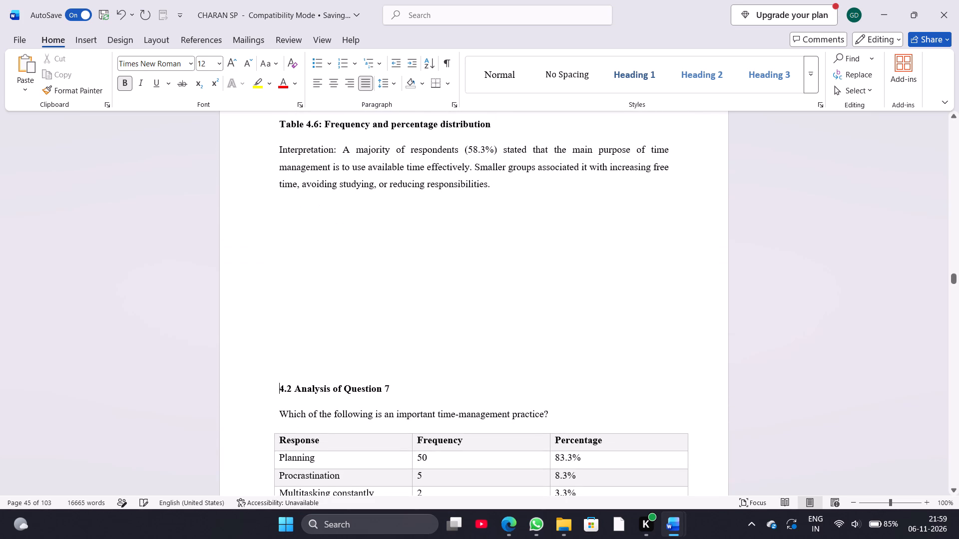
key("BackSpace")
key("BackSpace")
key("BackSpace")
key("BackSpace")
key("BackSpace")
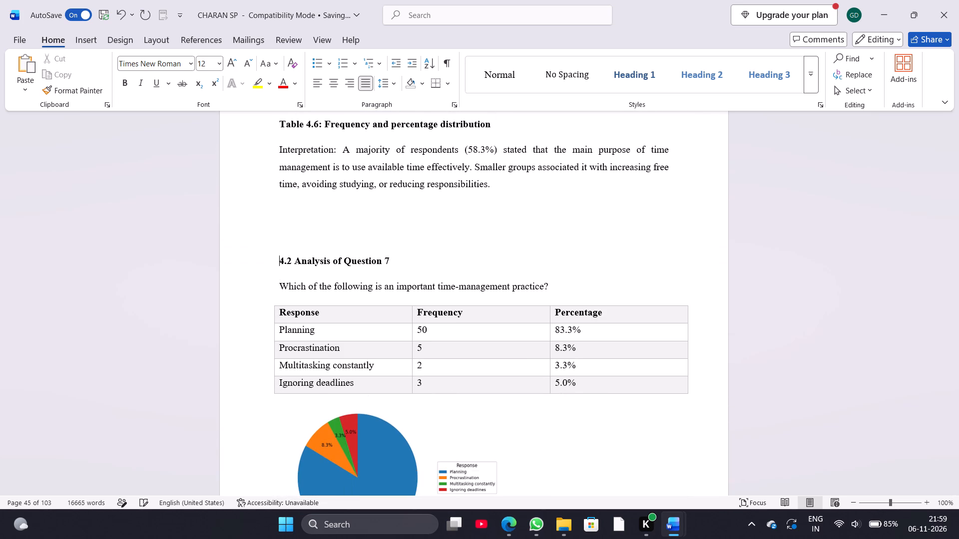
key("BackSpace")
key("BackSpace")
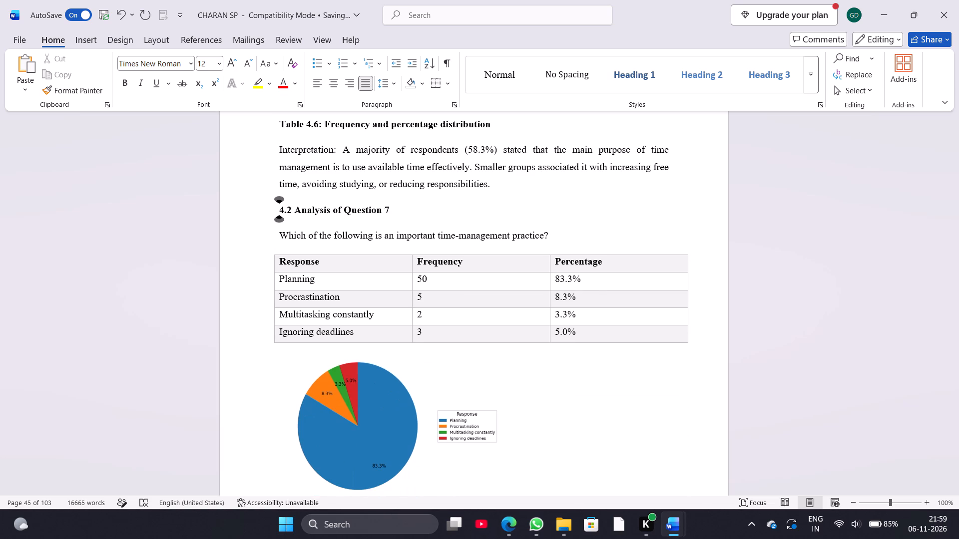
key("Return")
Delete the extra empty lines above the 4.3 Analysis of Question 8 heading, leaving one blank line.
scroll(279, 391, "down", 1)
scroll(323, 448, "down", 1)
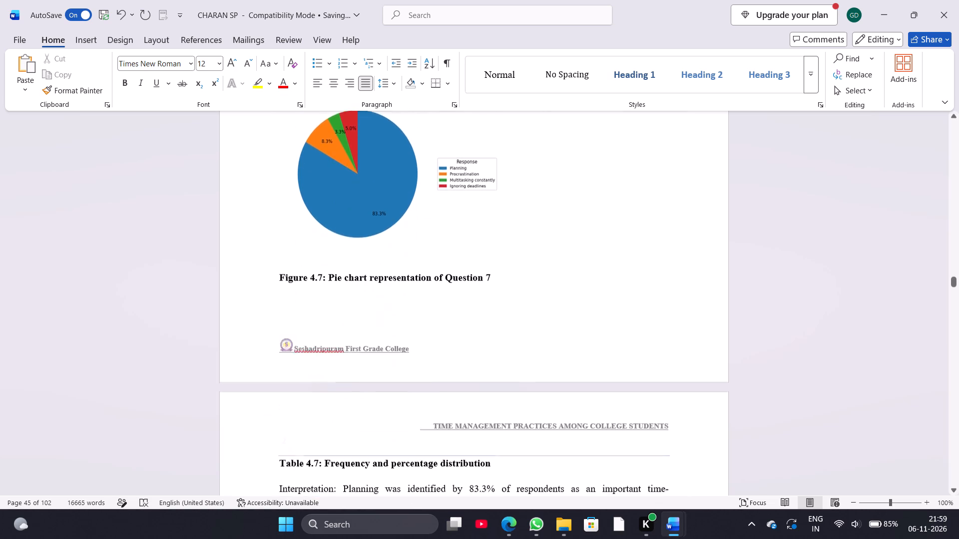
scroll(323, 448, "down", 4)
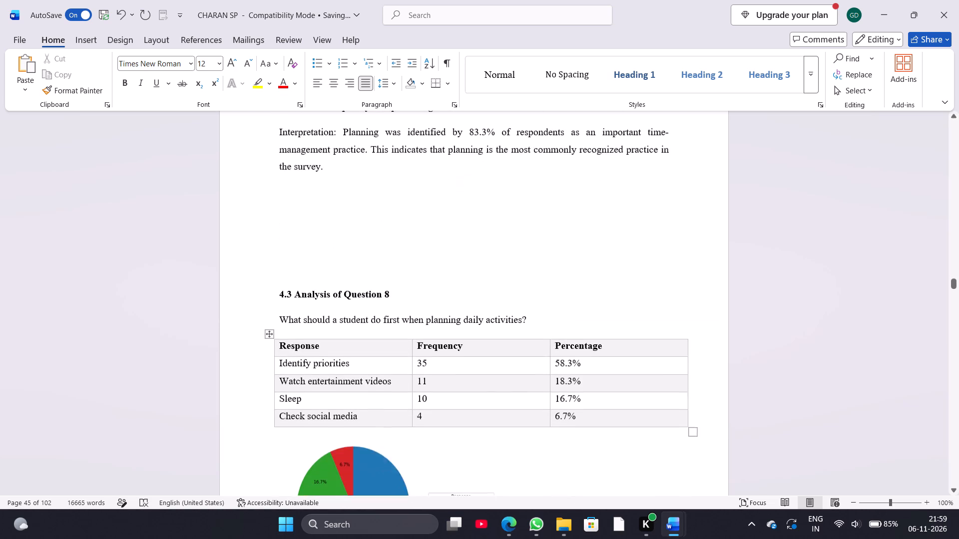
scroll(326, 423, "down", 1)
left_click(279, 228)
key("BackSpace")
key("BackSpace")
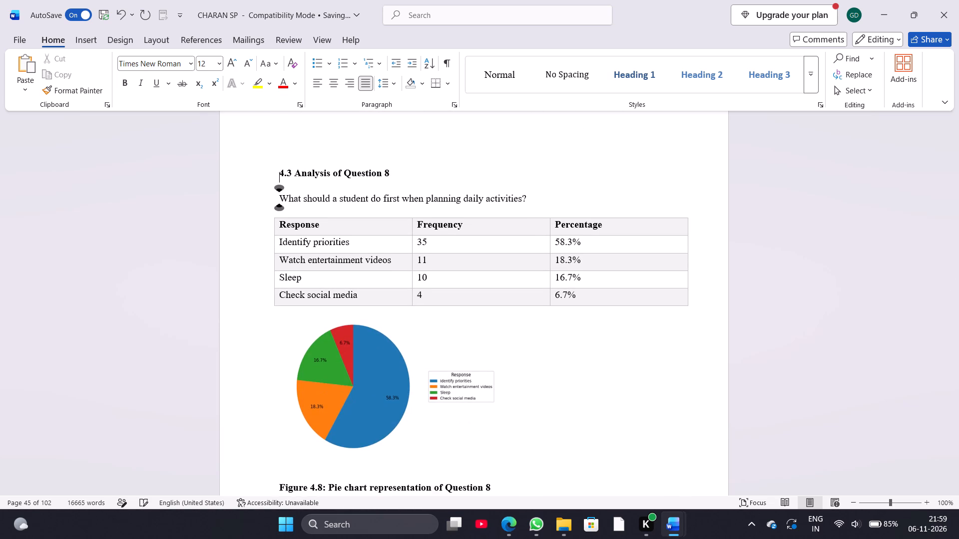
key("BackSpace")
Close the gap above the 4.4 Analysis of Question 9 heading, leaving one blank line after the Question 8 interpretation.
scroll(279, 228, "up", 1)
scroll(279, 228, "down", 1)
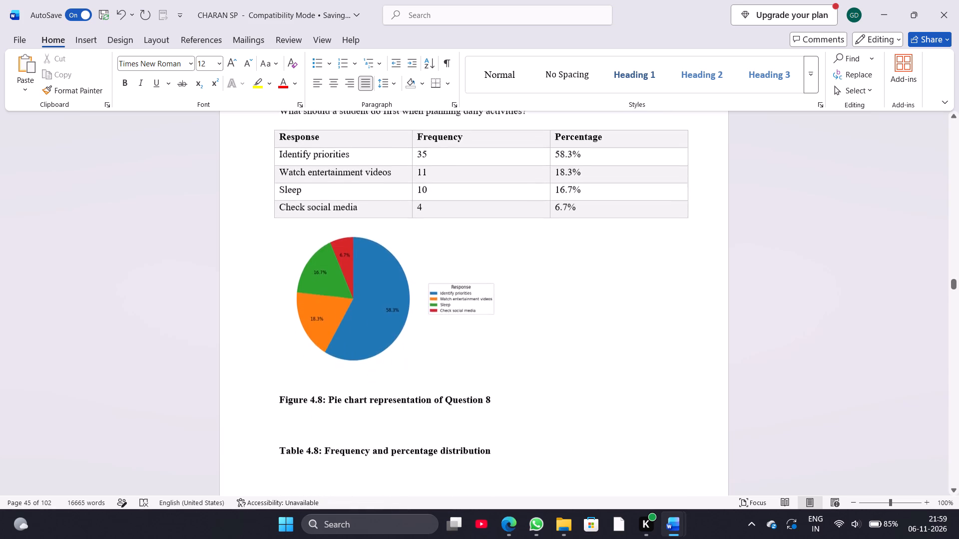
scroll(279, 228, "down", 1)
scroll(285, 362, "down", 2)
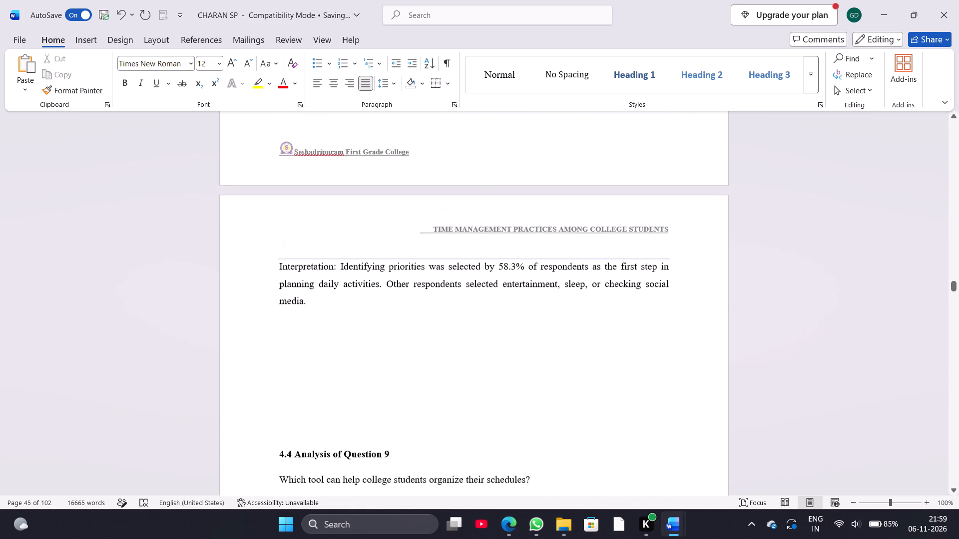
left_click(280, 460)
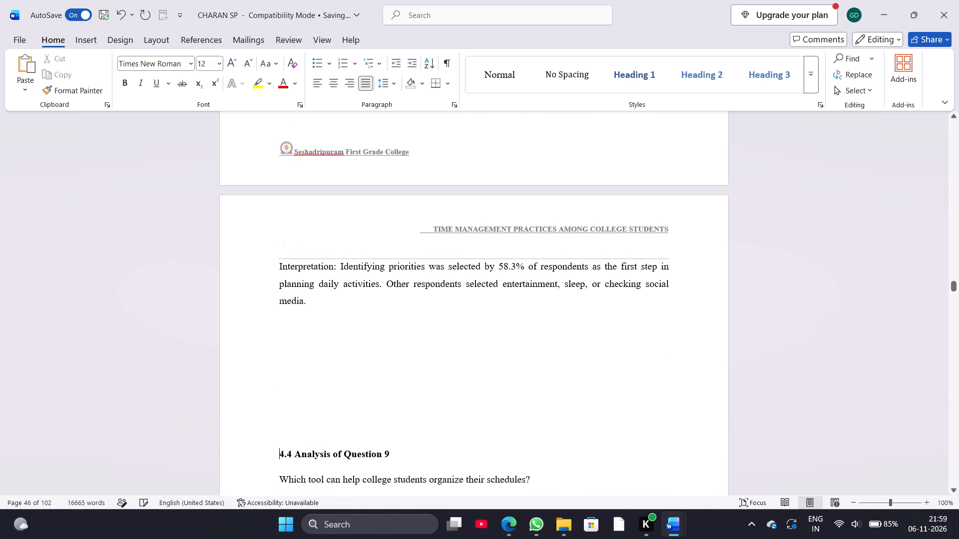
key("BackSpace")
key("BackSpace")
key("BackSpace")
key("BackSpace")
key("BackSpace")
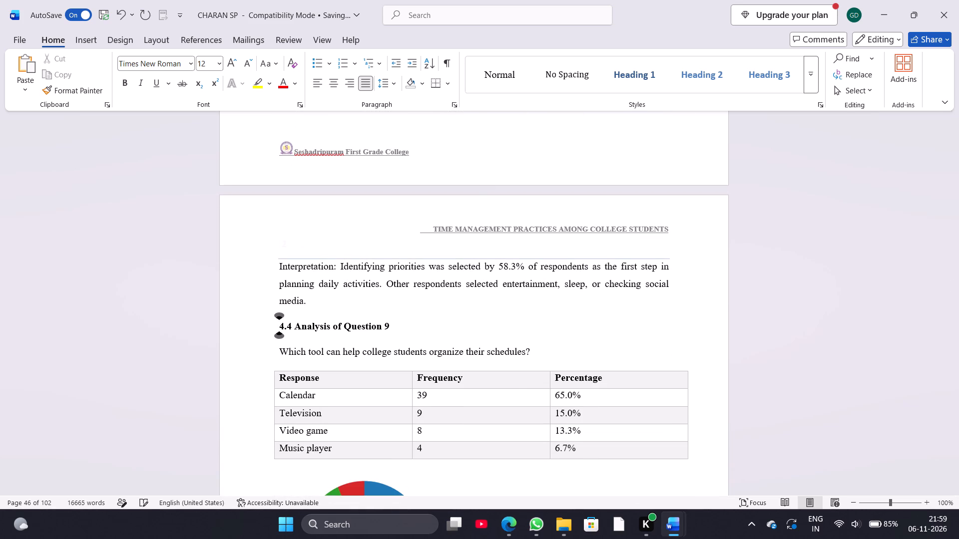
key("Return")
Delete the extra empty lines above the 4.5 Analysis of Question 10 heading, leaving one blank line.
scroll(280, 460, "down", 1)
scroll(301, 499, "down", 1)
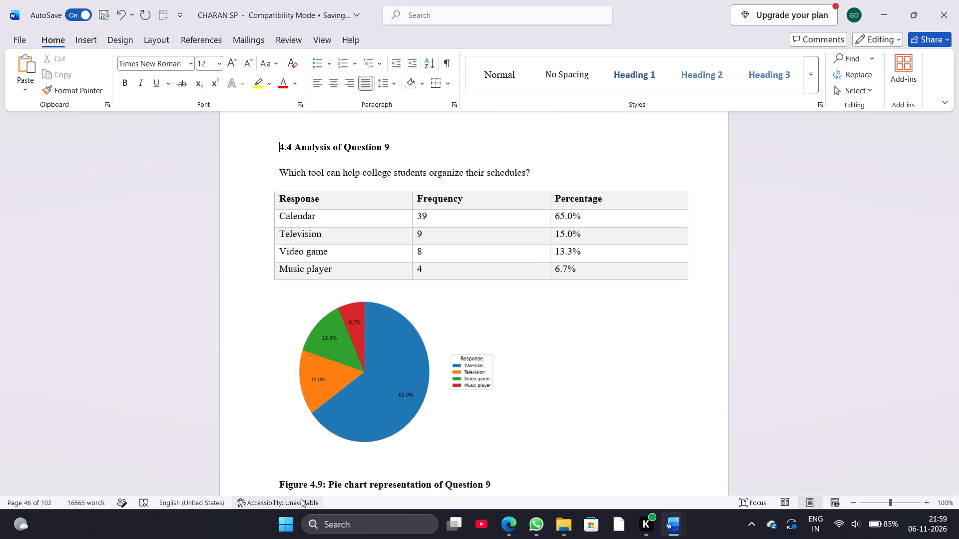
scroll(301, 499, "down", 1)
scroll(366, 405, "down", 2)
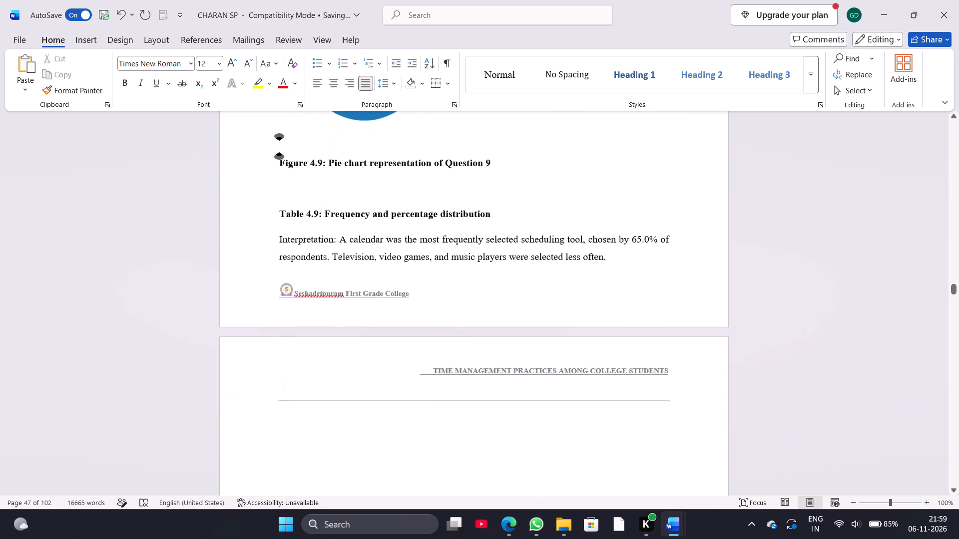
scroll(366, 405, "down", 1)
left_click(275, 382)
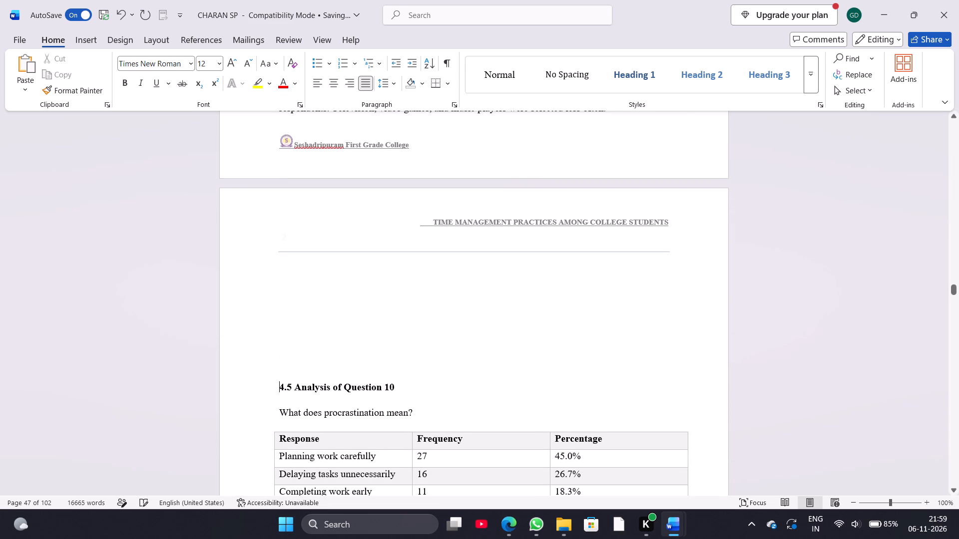
key("BackSpace")
key("BackSpace")
key("BackSpace")
key("BackSpace")
Delete the extra empty lines above the 4.6 Analysis of Question 11 heading, leaving one blank line.
scroll(275, 382, "down", 1)
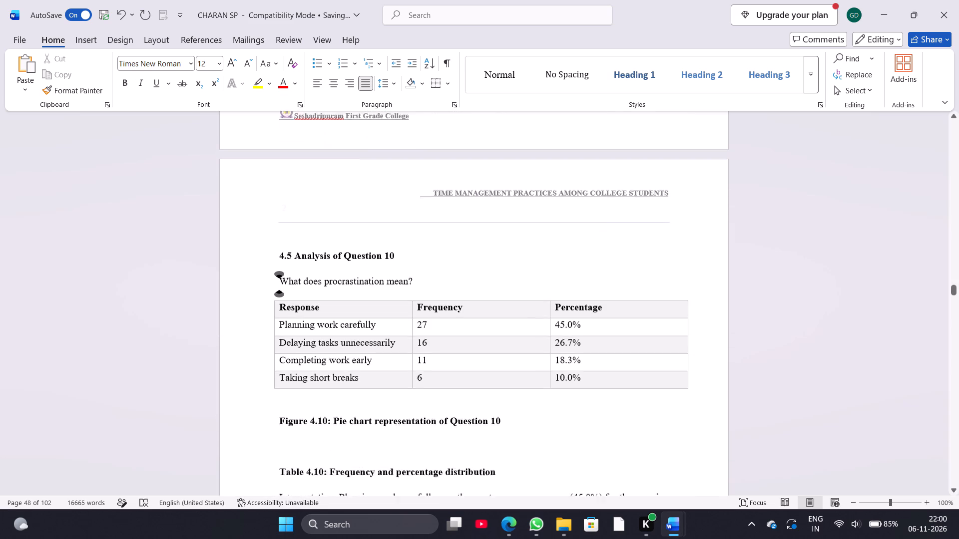
scroll(275, 382, "down", 1)
scroll(286, 431, "down", 1)
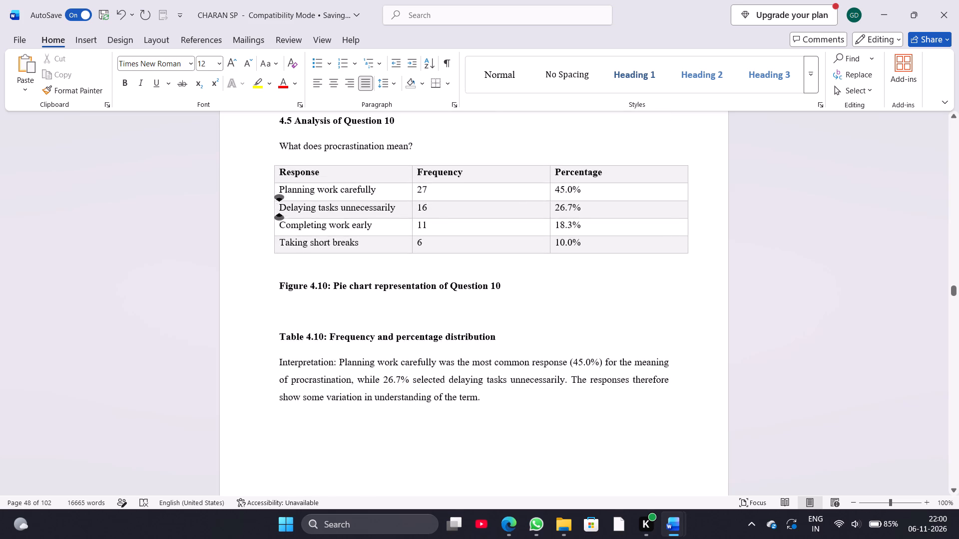
scroll(286, 431, "down", 1)
left_click(276, 433)
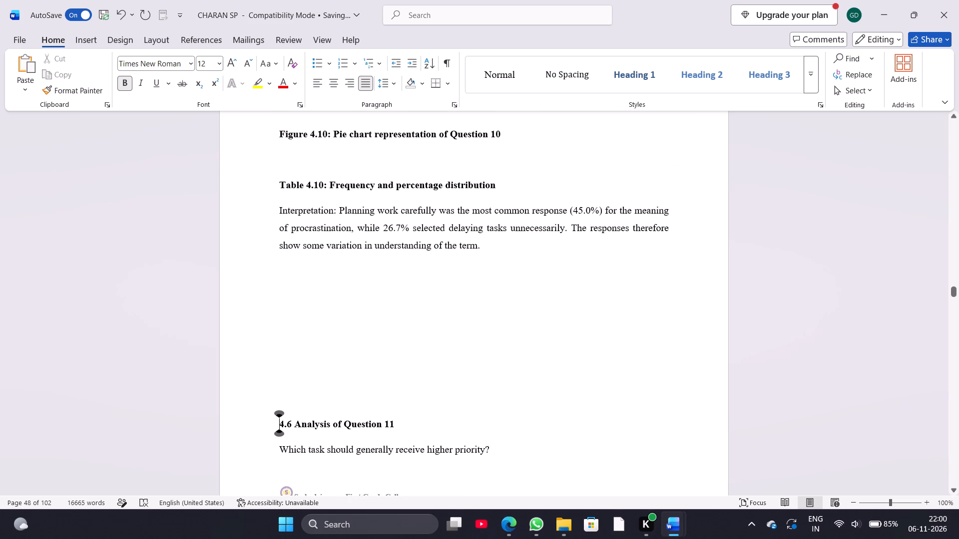
key("BackSpace")
key("BackSpace")
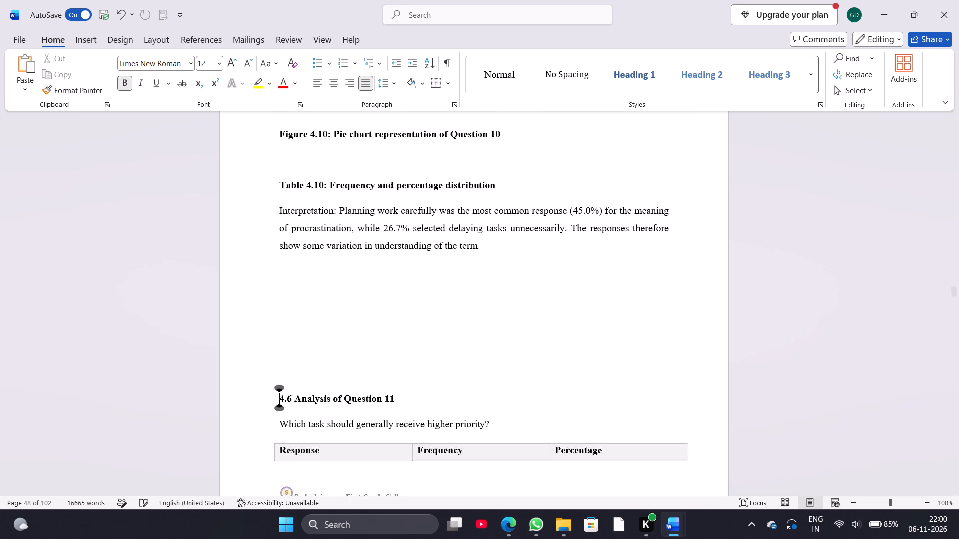
key("BackSpace")
key("BackSpace")
key("BackSpace")
Delete the extra empty lines above the 4.7 Analysis of Question 12 heading, leaving one blank line.
scroll(276, 433, "down", 1)
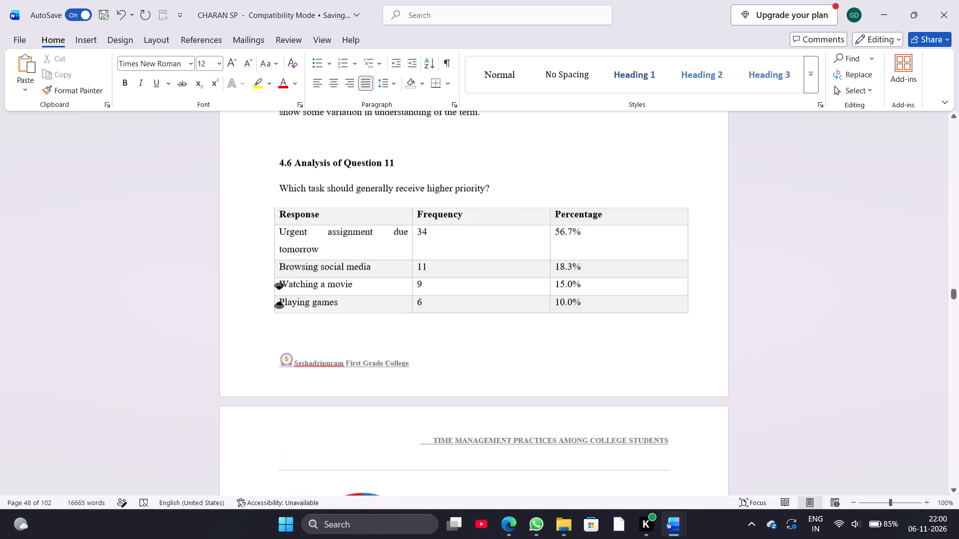
scroll(276, 433, "down", 4)
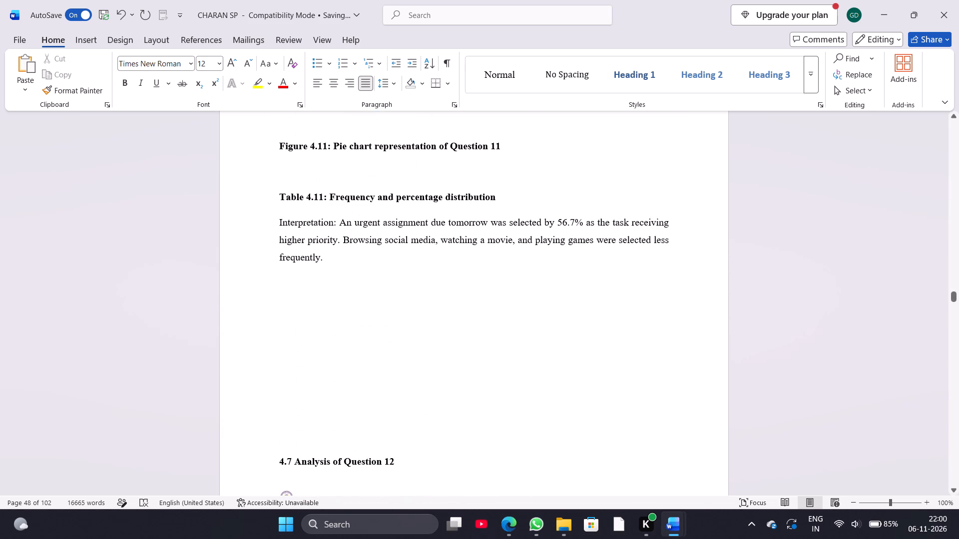
scroll(276, 433, "up", 1)
scroll(257, 412, "down", 1)
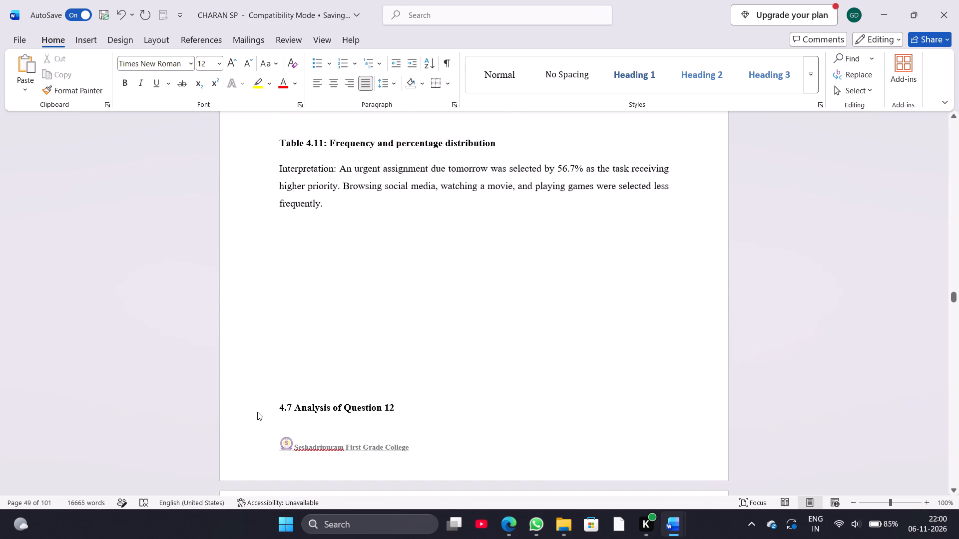
left_click(308, 327)
left_click(275, 386)
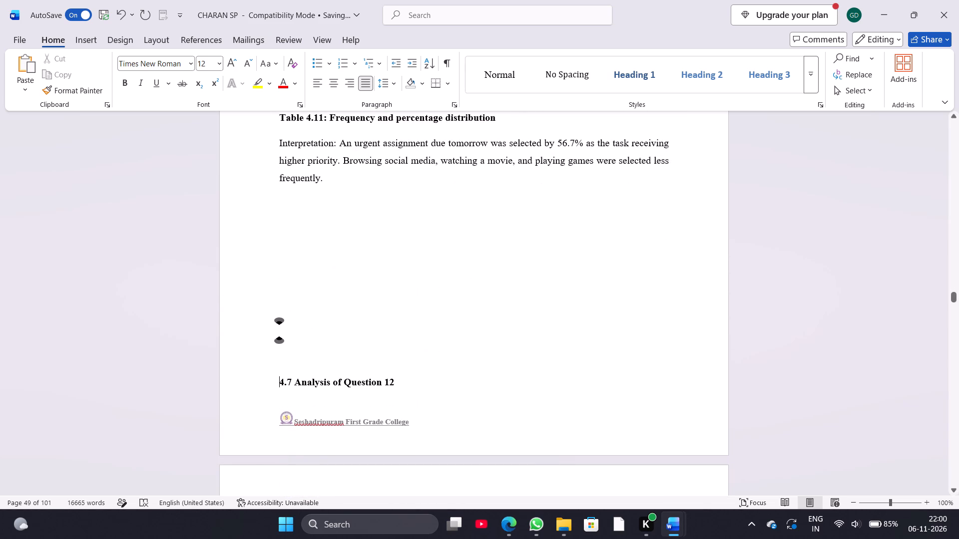
key("BackSpace")
key("BackSpace")
key("BackSpace")
key("BackSpace")
key("BackSpace")
key("BackSpace")
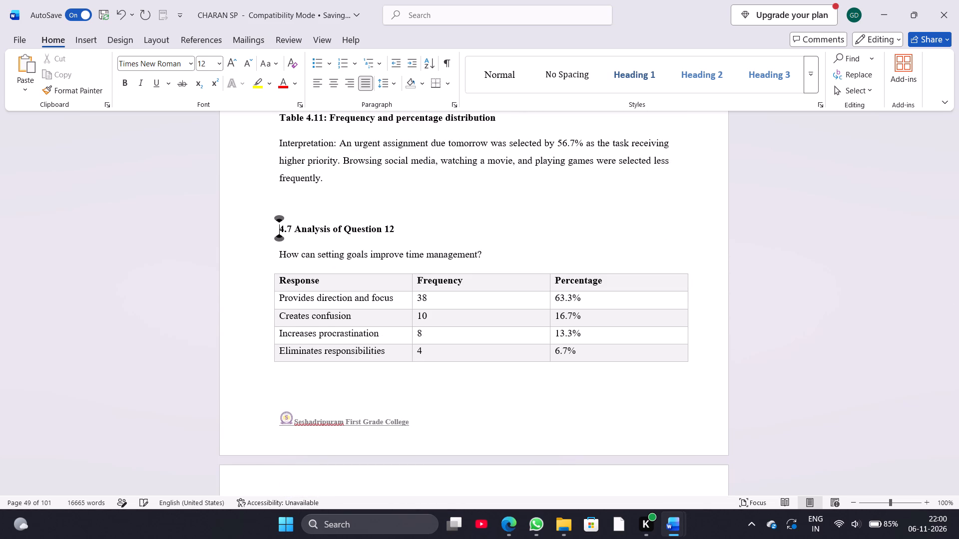